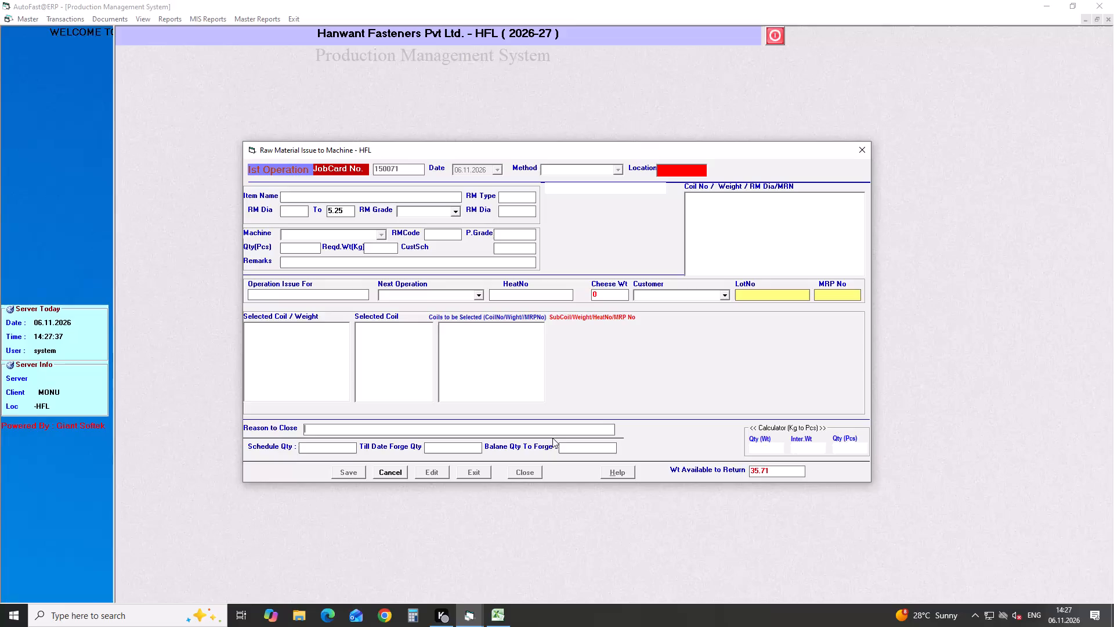
# Close the raw material issue form and view the pending first-operation job card status report from 05.11.2026 to 06.11.2026.
pyautogui.click(867, 148)
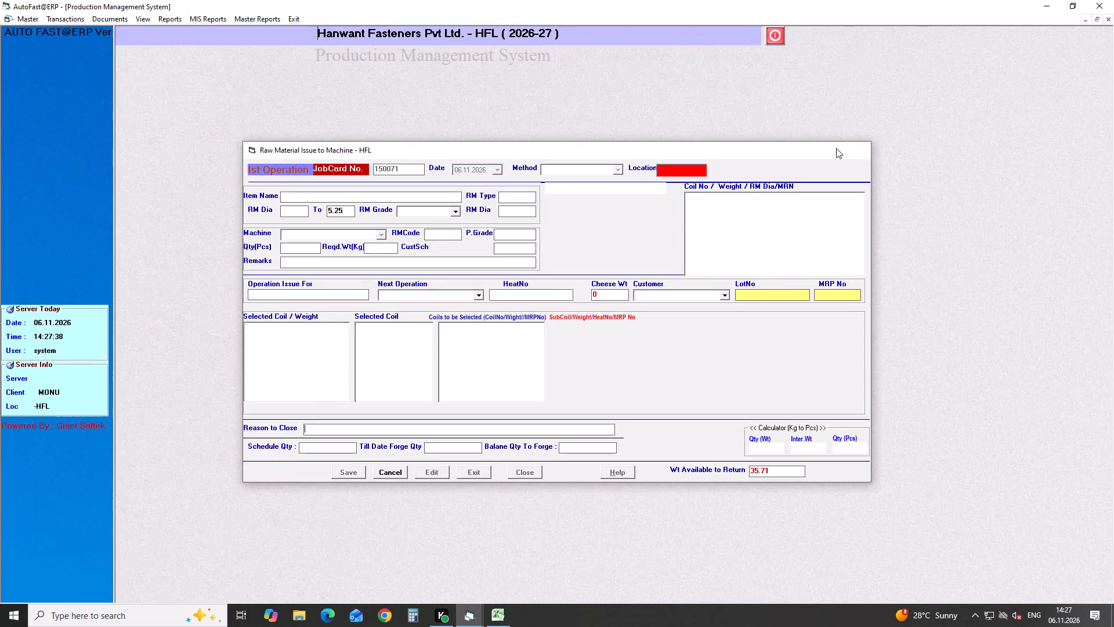
pyautogui.click(165, 19)
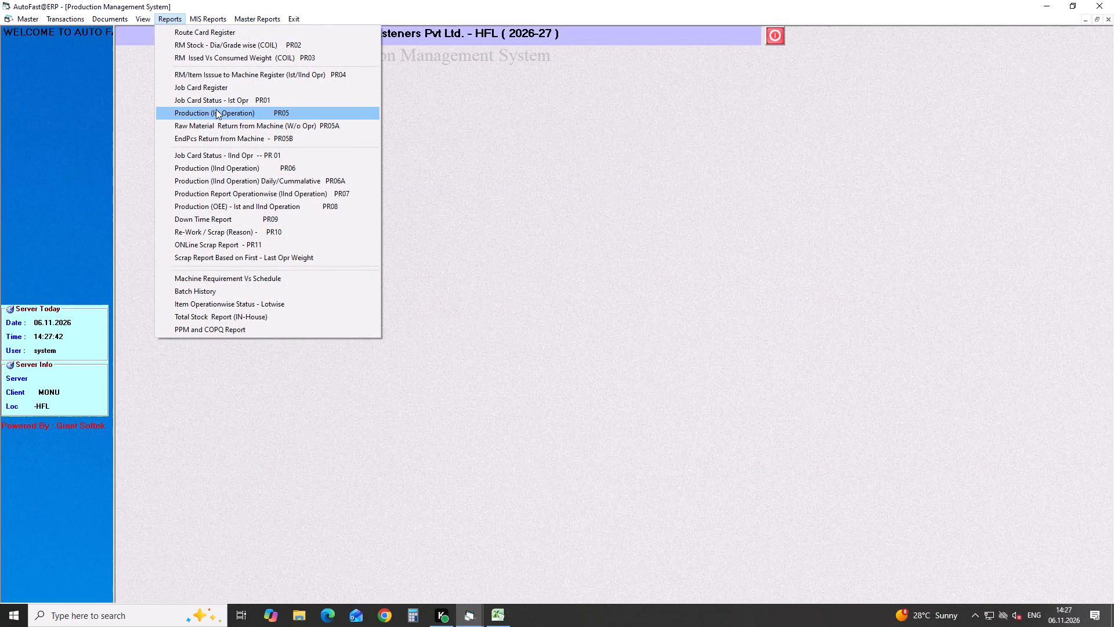
pyautogui.click(220, 100)
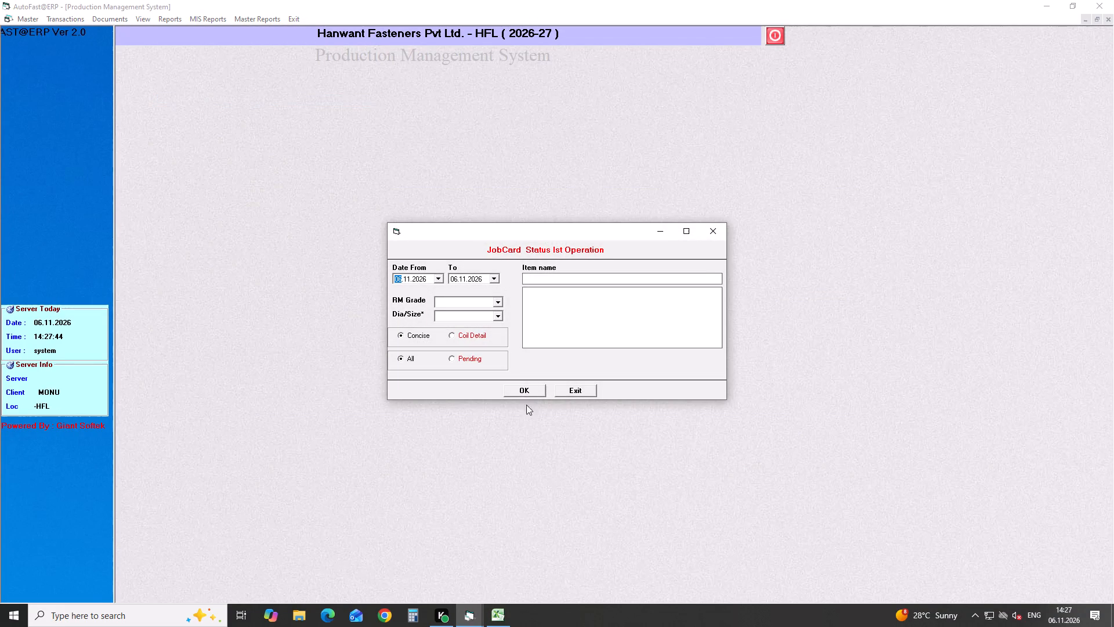
pyautogui.click(453, 359)
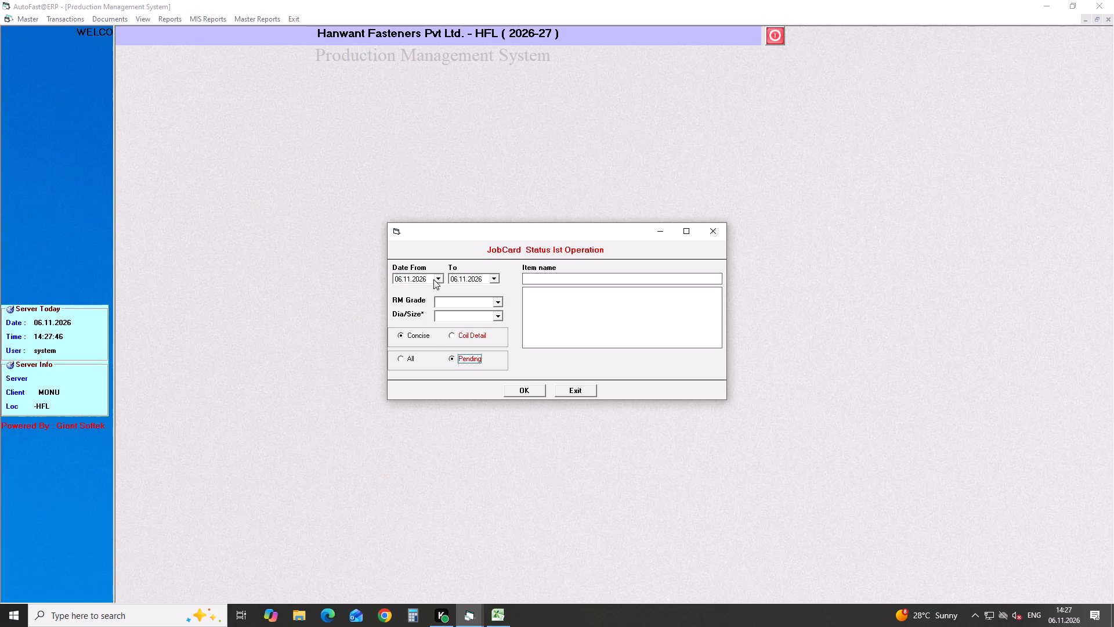
pyautogui.click(433, 279)
pyautogui.click(399, 282)
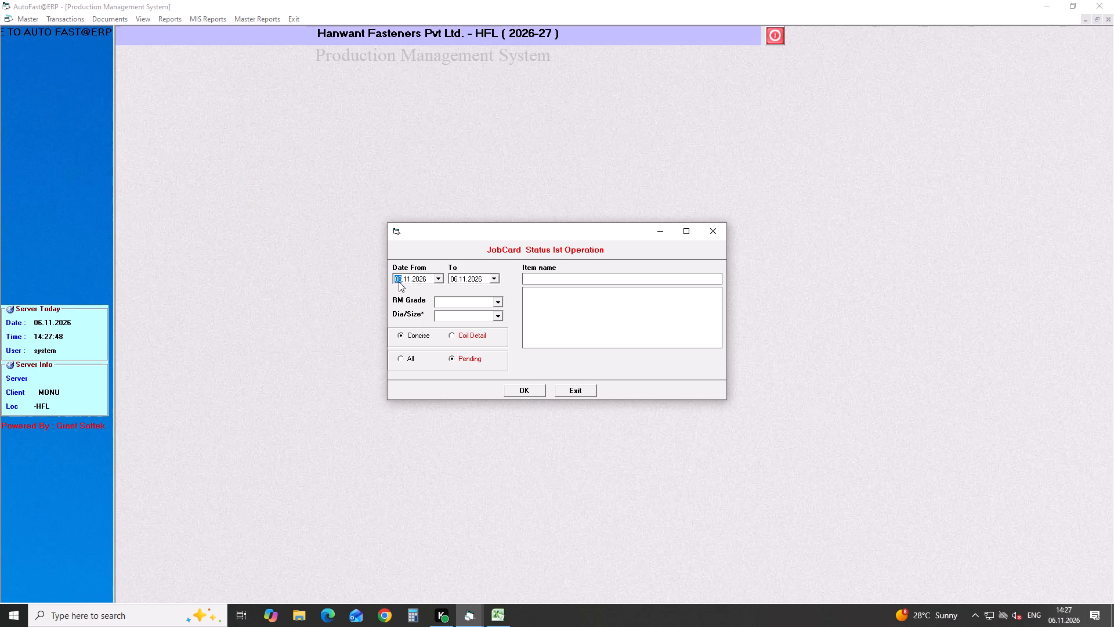
pyautogui.press('Down')
pyautogui.press('Return')
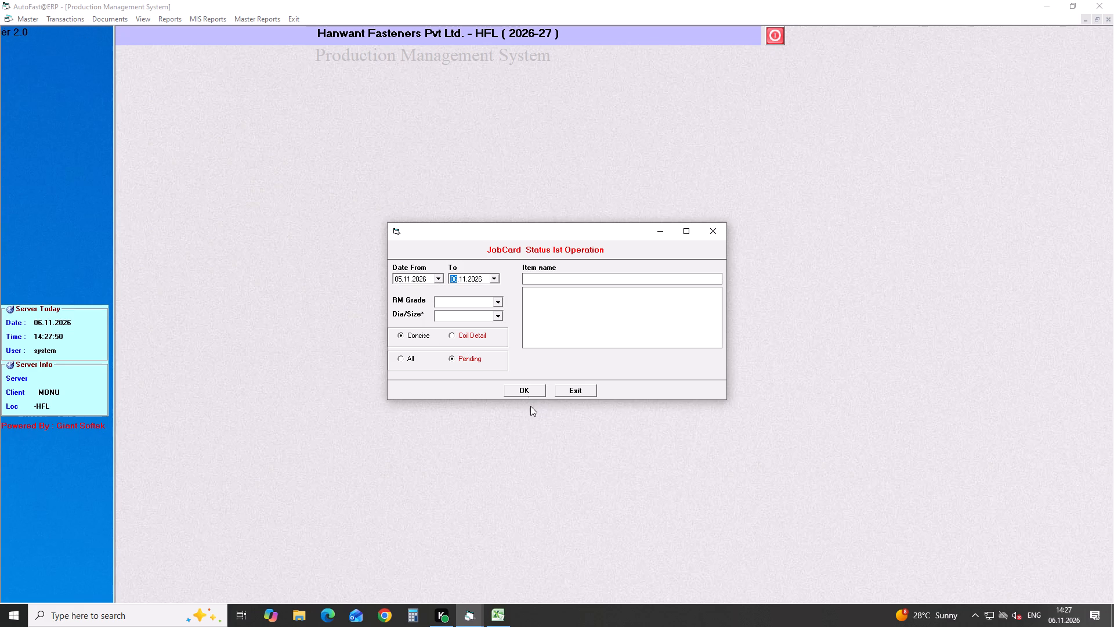
pyautogui.click(532, 394)
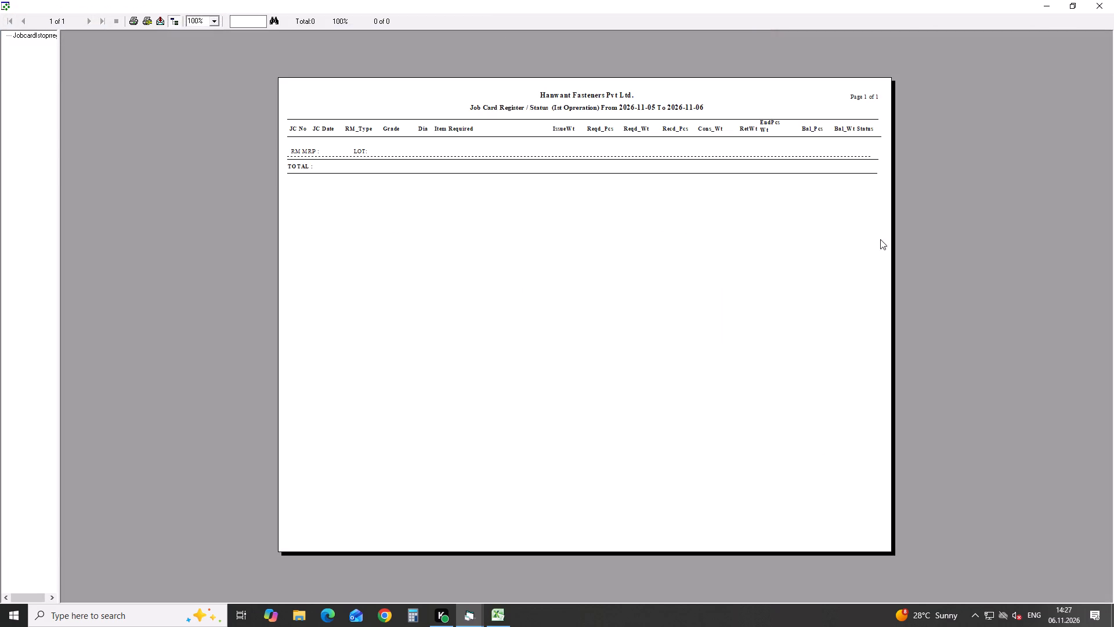
pyautogui.click(1095, 5)
pyautogui.click(713, 230)
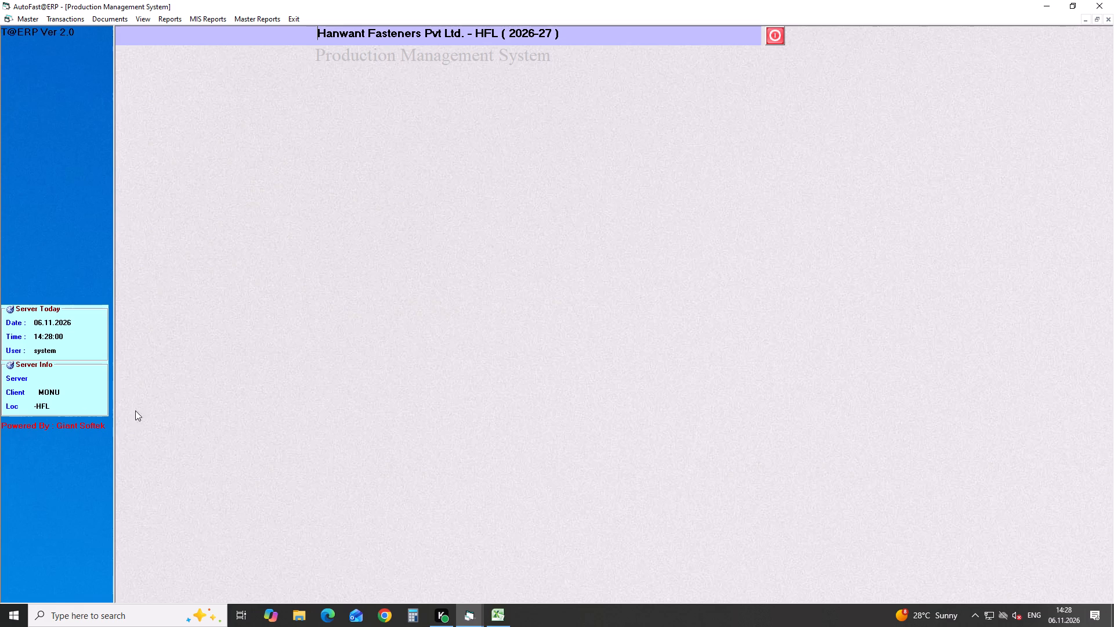
# Leave Production Management for the Raw Material System module and open a new raw material indent.
pyautogui.click(297, 20)
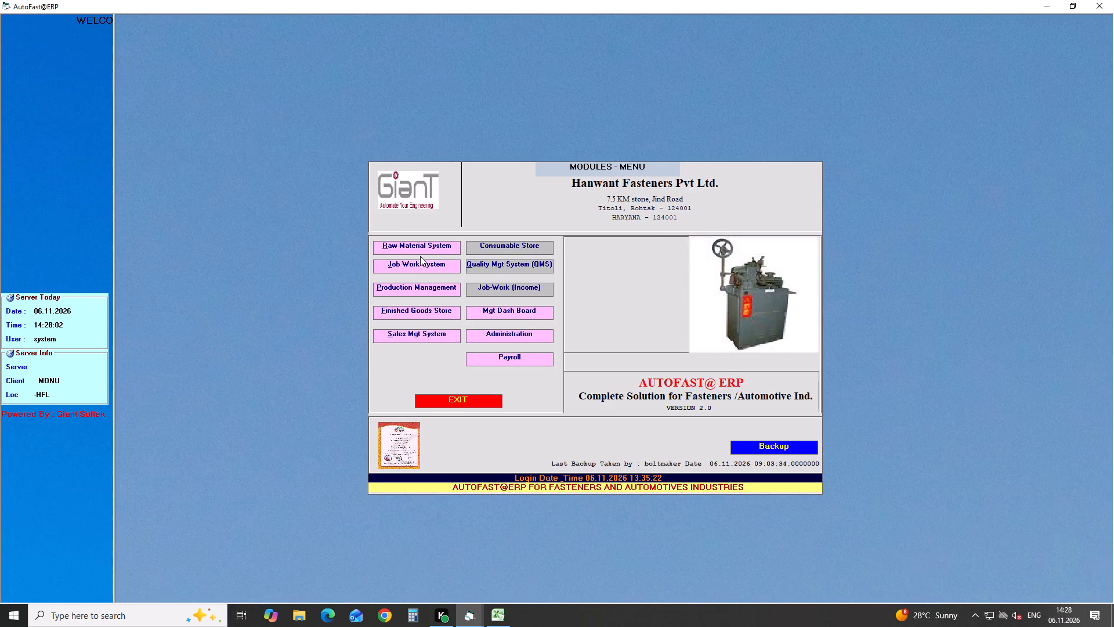
pyautogui.click(418, 247)
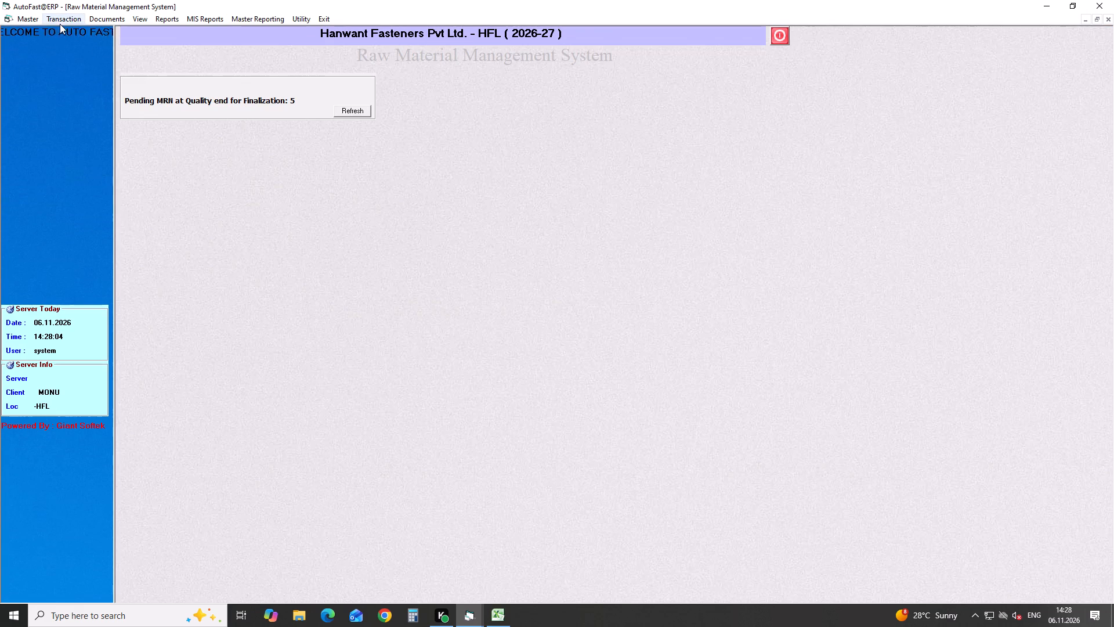
pyautogui.click(60, 24)
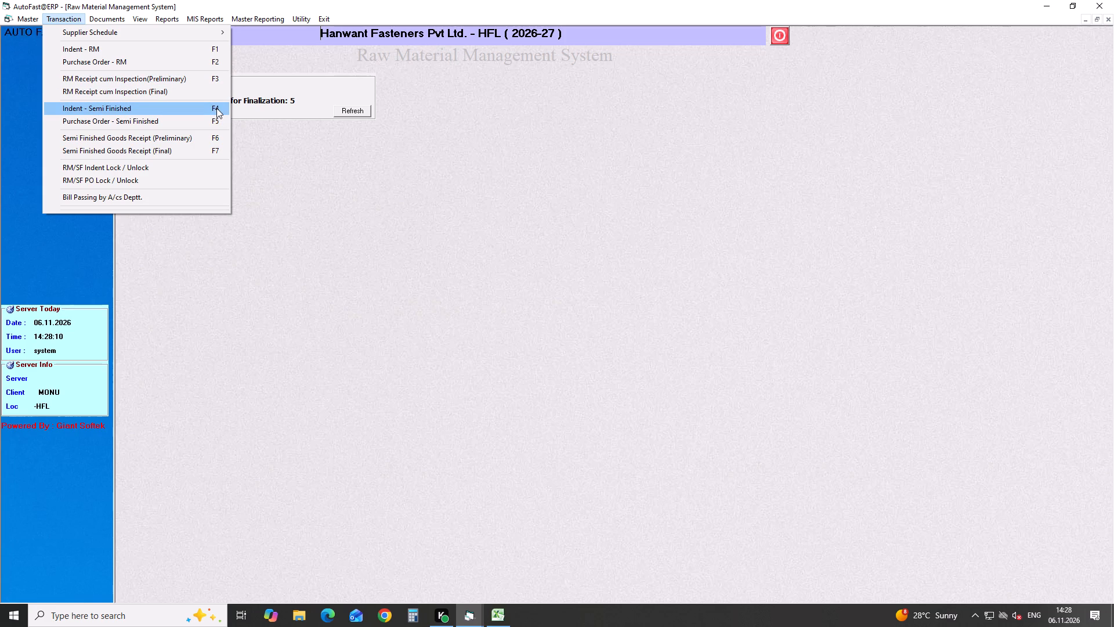
pyautogui.click(208, 50)
pyautogui.press('Return')
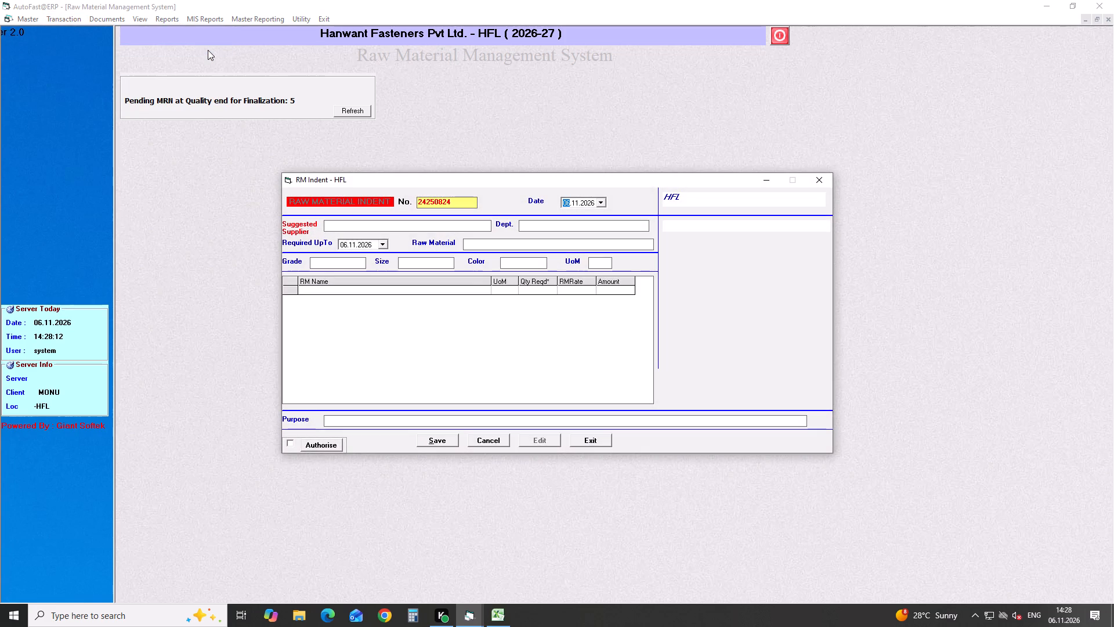
# Fill the indent header with supplier PUNCH RATNA STEELS PVT. LTD. and department BOLT MAKER, accepting the default dates.
pyautogui.press('Return')
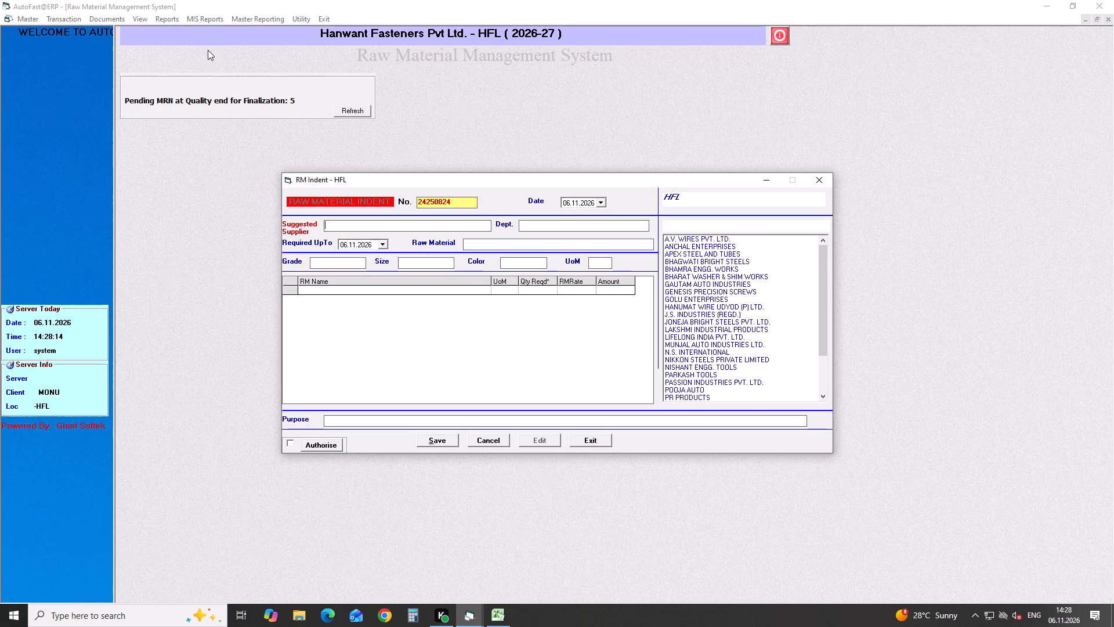
pyautogui.write('pun')
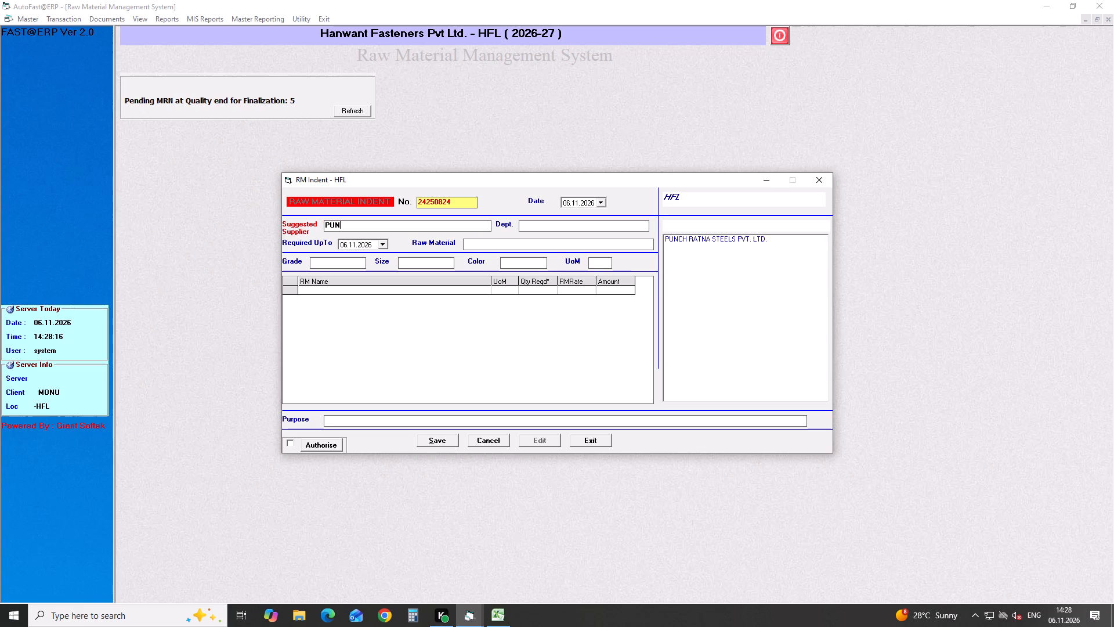
pyautogui.press('Down')
pyautogui.press('Down')
pyautogui.press('Return')
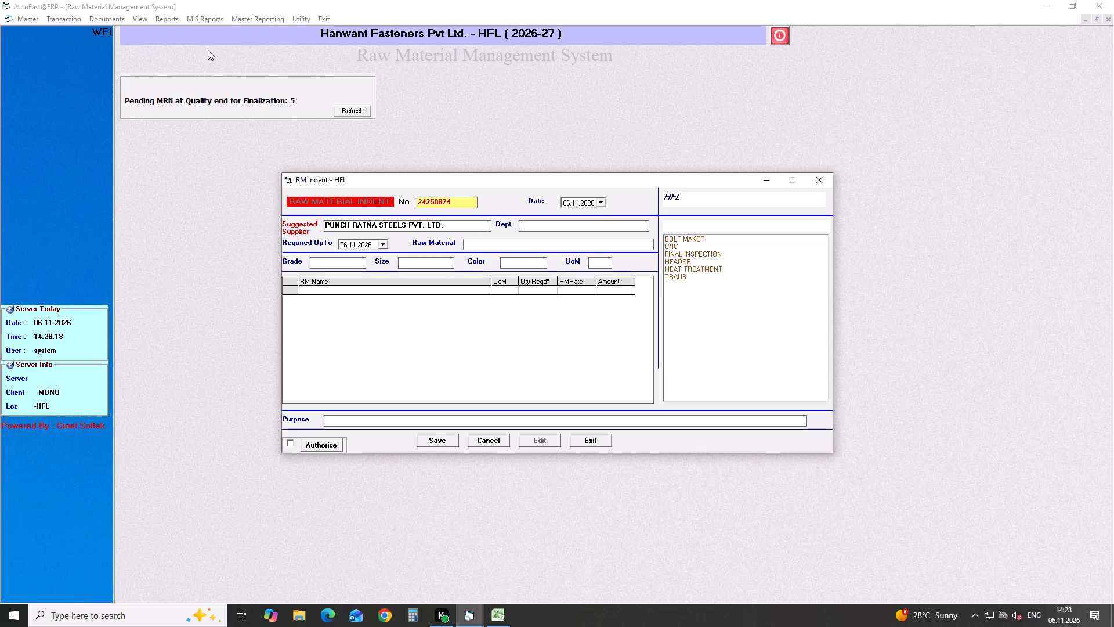
pyautogui.press('Down')
pyautogui.press('Down')
pyautogui.press('Return')
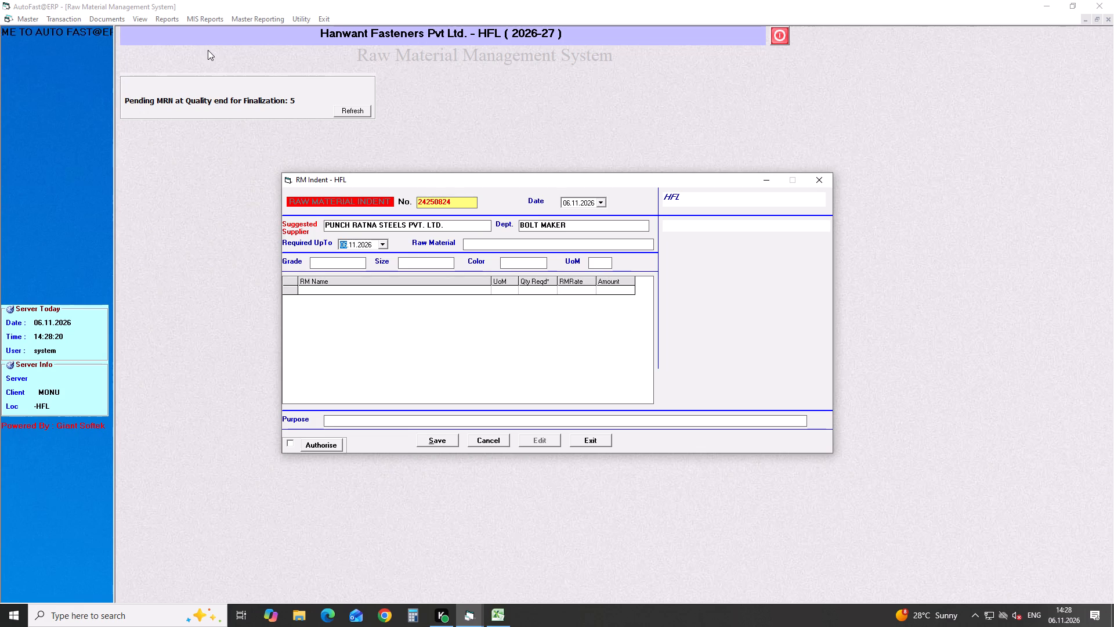
pyautogui.press('Return')
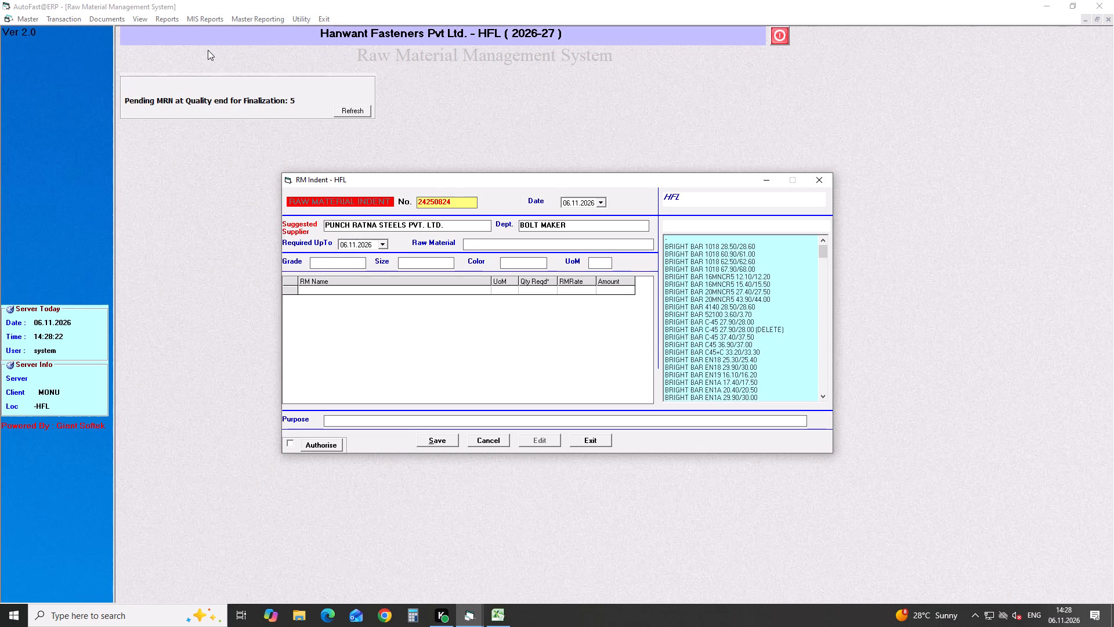
# Find the 10B21 coil of size 4.78 and add COIL SAE 10B21 4.78/4.80 PPD to the indent.
pyautogui.hotkey('shift', '%')
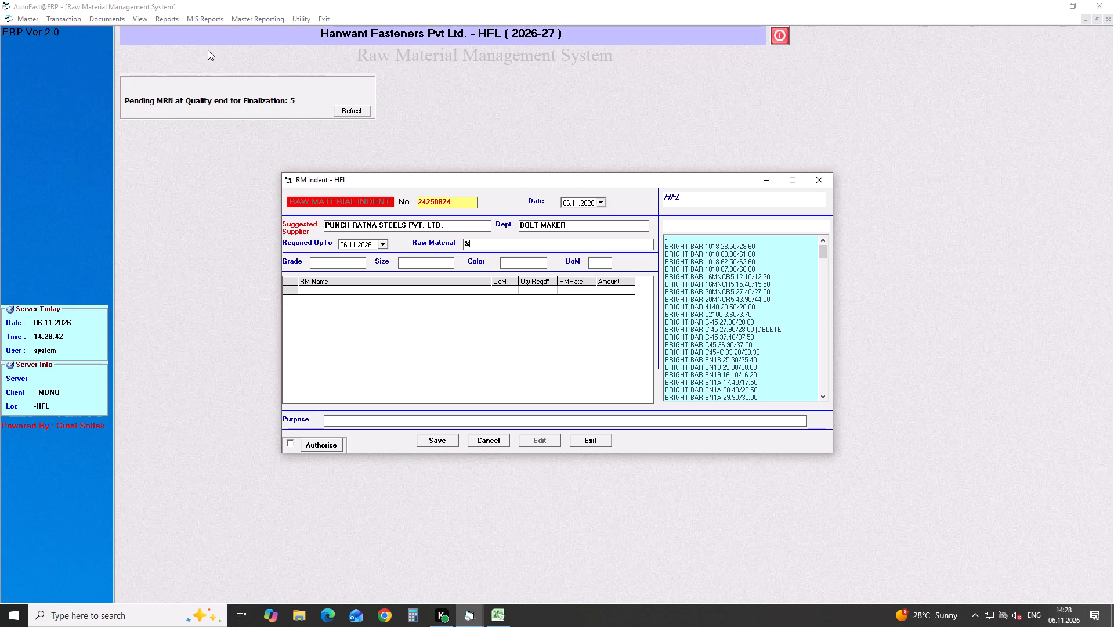
pyautogui.write('10')
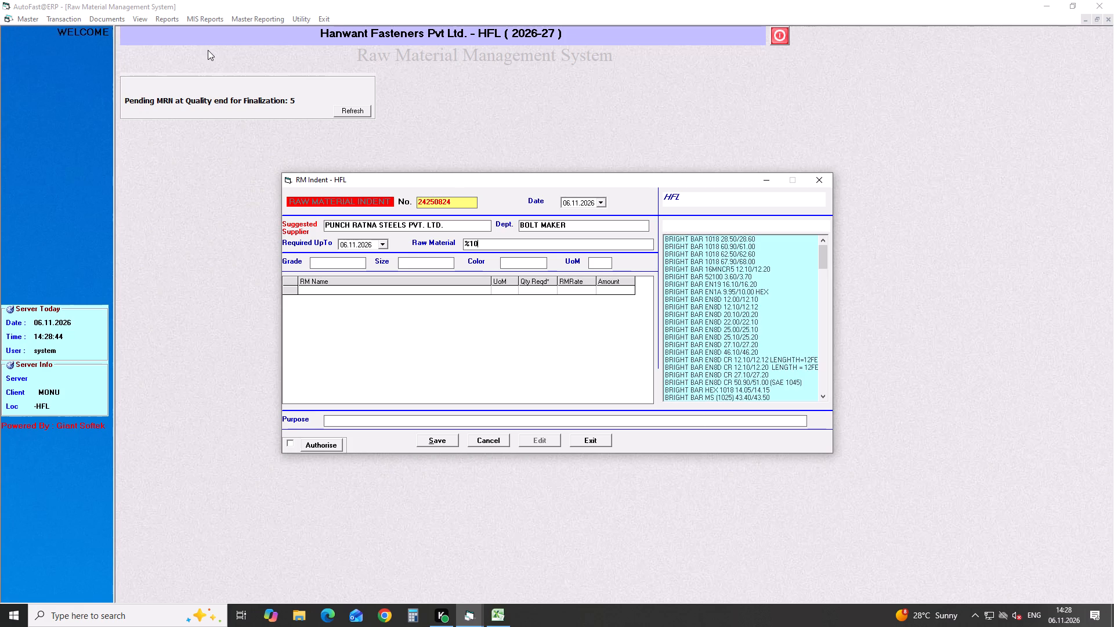
pyautogui.write('b21')
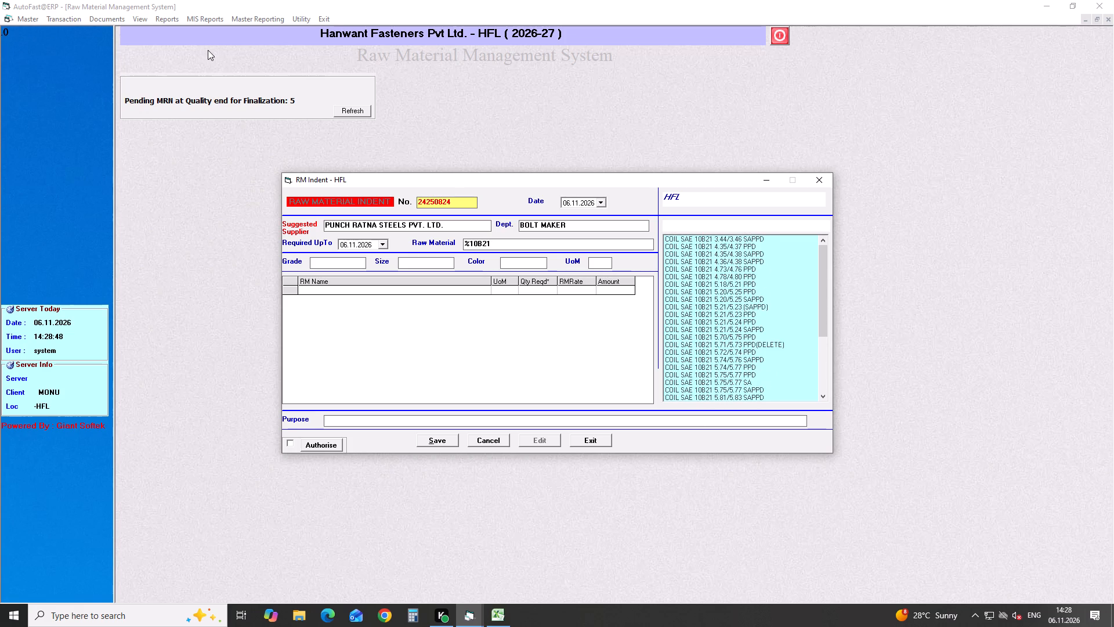
pyautogui.press('space')
pyautogui.press('7')
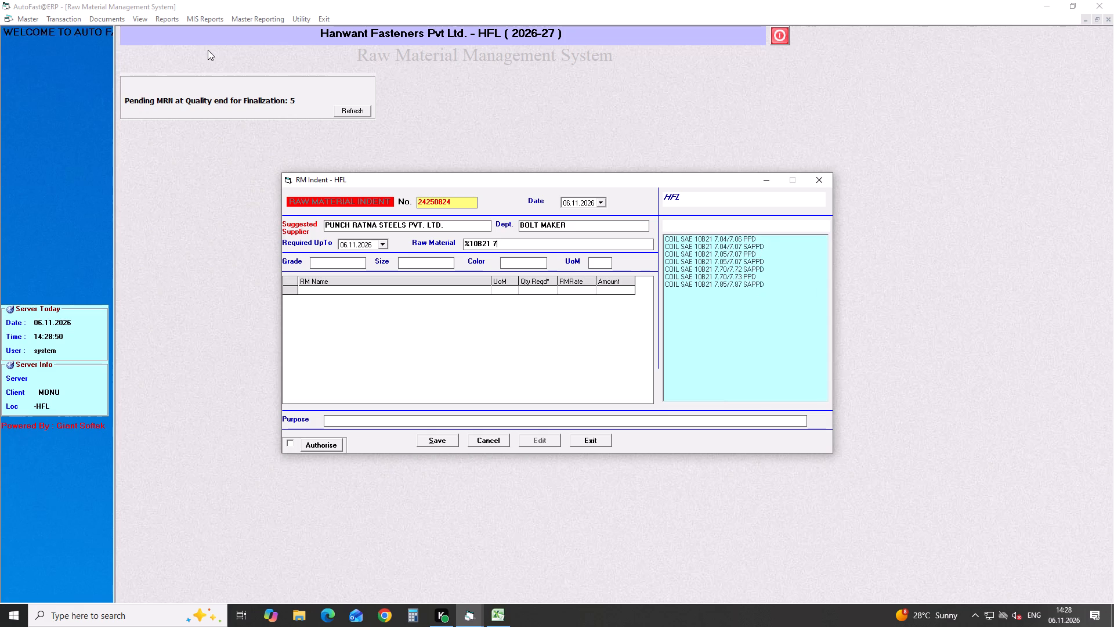
pyautogui.press('BackSpace')
pyautogui.press('4')
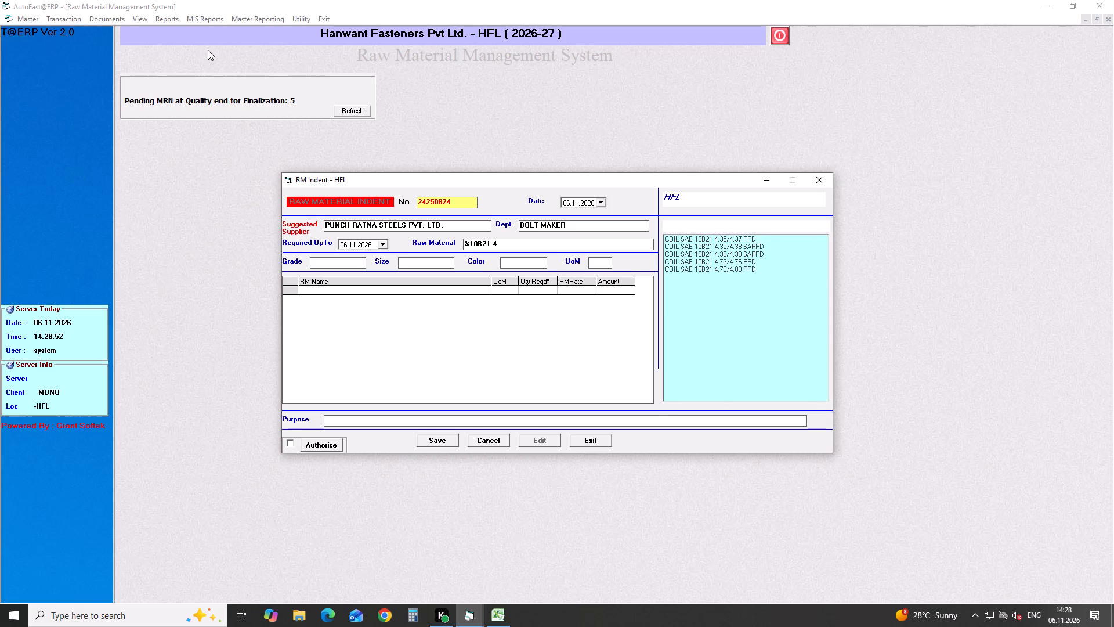
pyautogui.press('.')
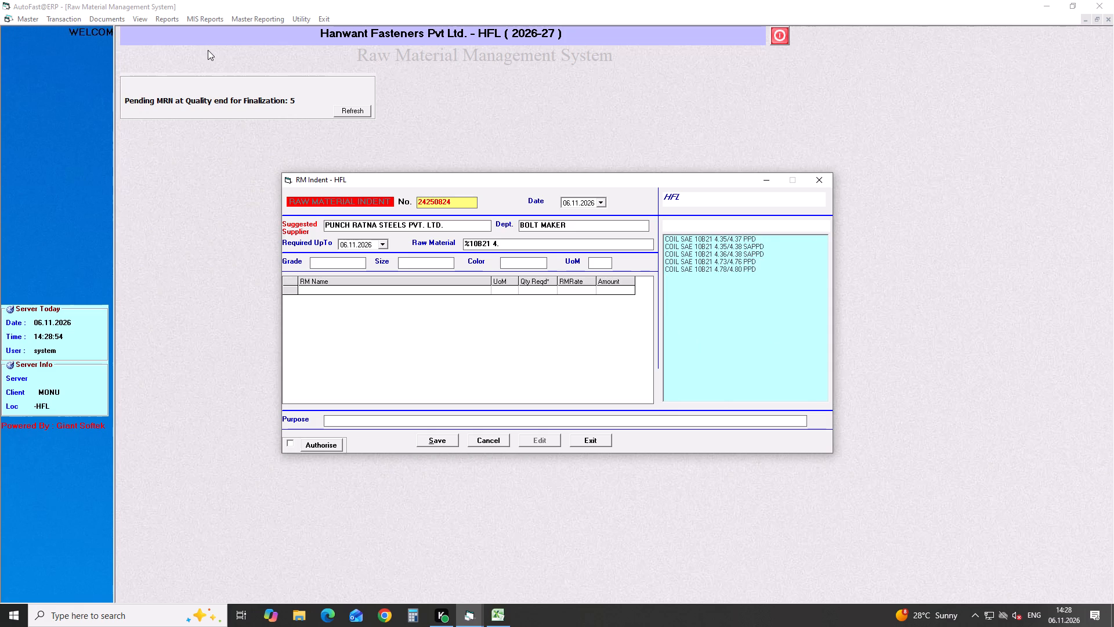
pyautogui.write('78')
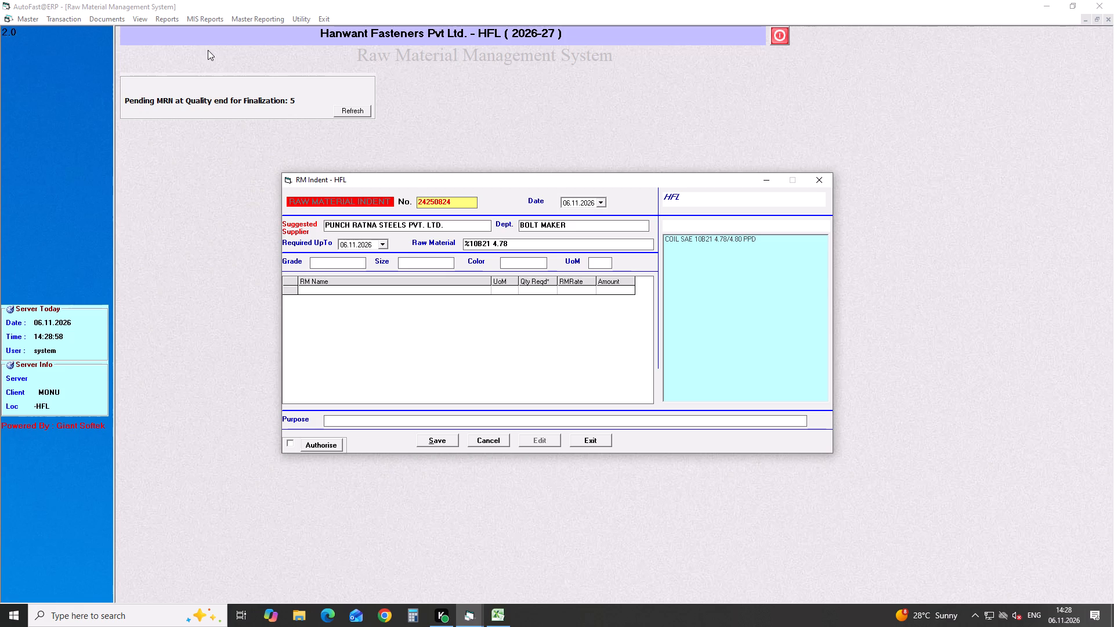
pyautogui.press('Down')
pyautogui.press('Down')
pyautogui.press('Return')
pyautogui.press('Return')
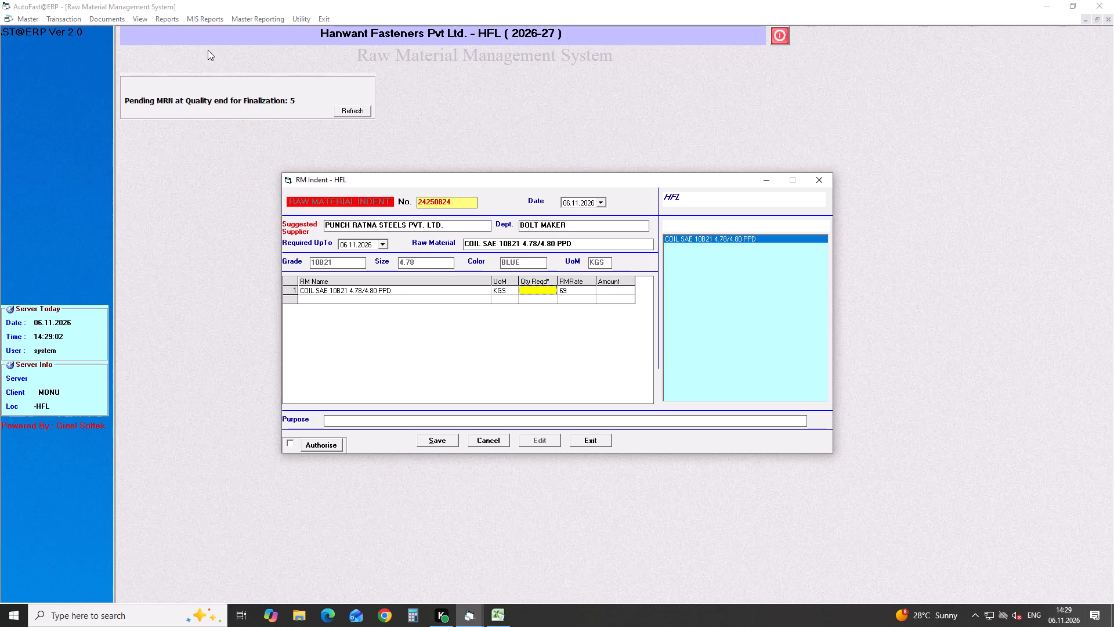
# Set the 4.78/4.80 coil line's required quantity to 2500 kg and its rate to 90.
pyautogui.write('2500')
pyautogui.press('Right')
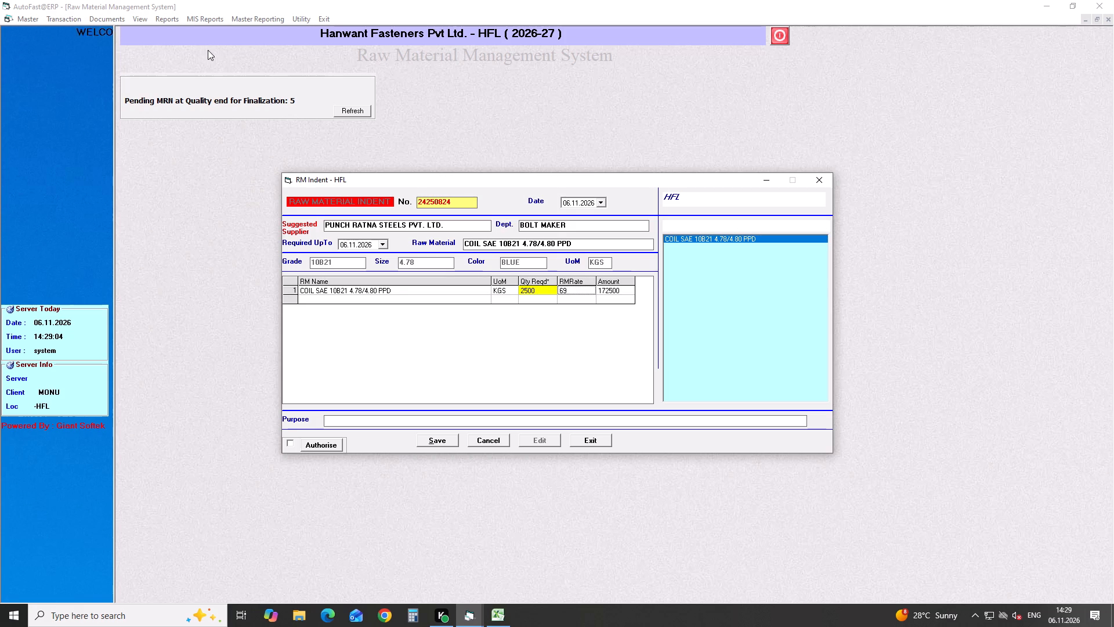
pyautogui.press('BackSpace')
pyautogui.press('BackSpace')
pyautogui.press('BackSpace')
pyautogui.press('BackSpace')
pyautogui.press('BackSpace')
pyautogui.press('BackSpace')
pyautogui.press('BackSpace')
pyautogui.press('BackSpace')
pyautogui.press('BackSpace')
pyautogui.press('BackSpace')
pyautogui.press('BackSpace')
pyautogui.press('BackSpace')
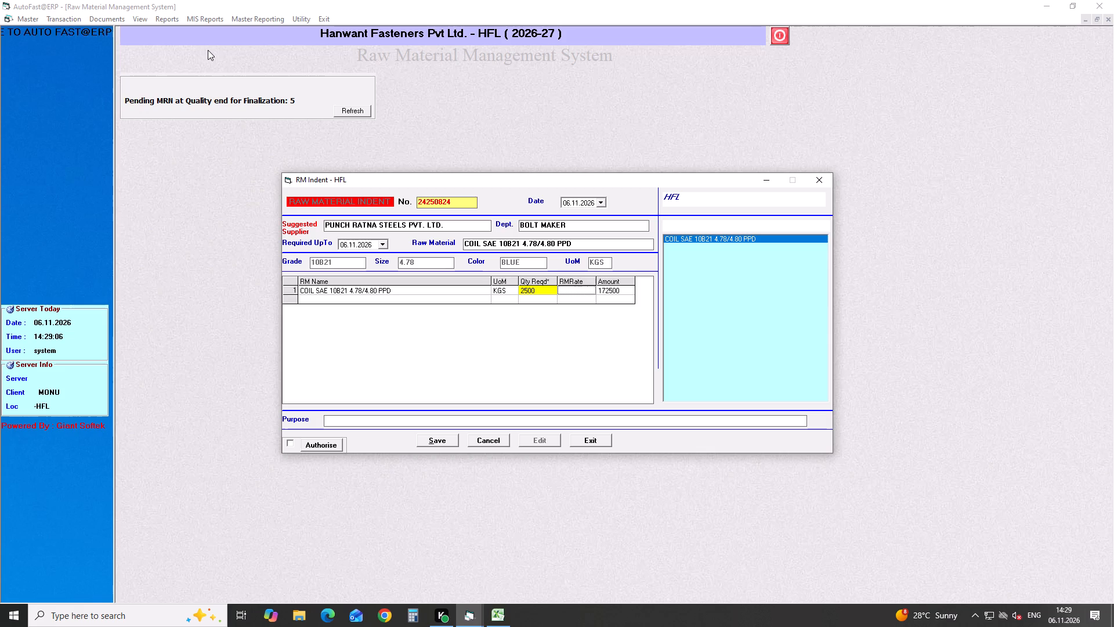
pyautogui.write('90')
pyautogui.press('Right')
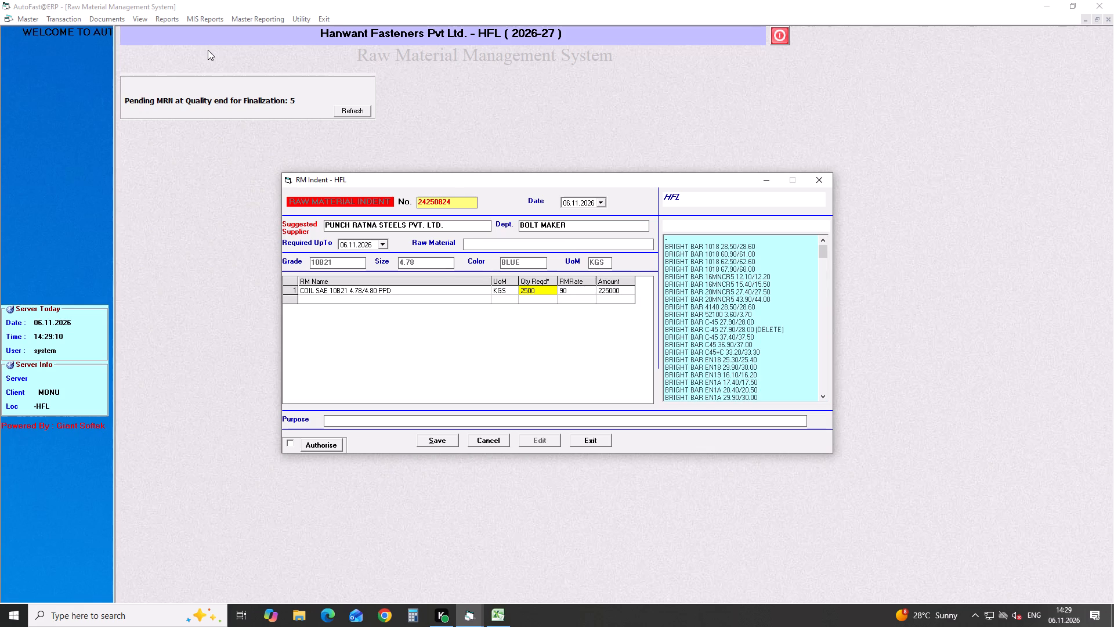
# Search the raw materials for 10B21 coils of size 5.21 for the second indent line.
pyautogui.write('%10b21')
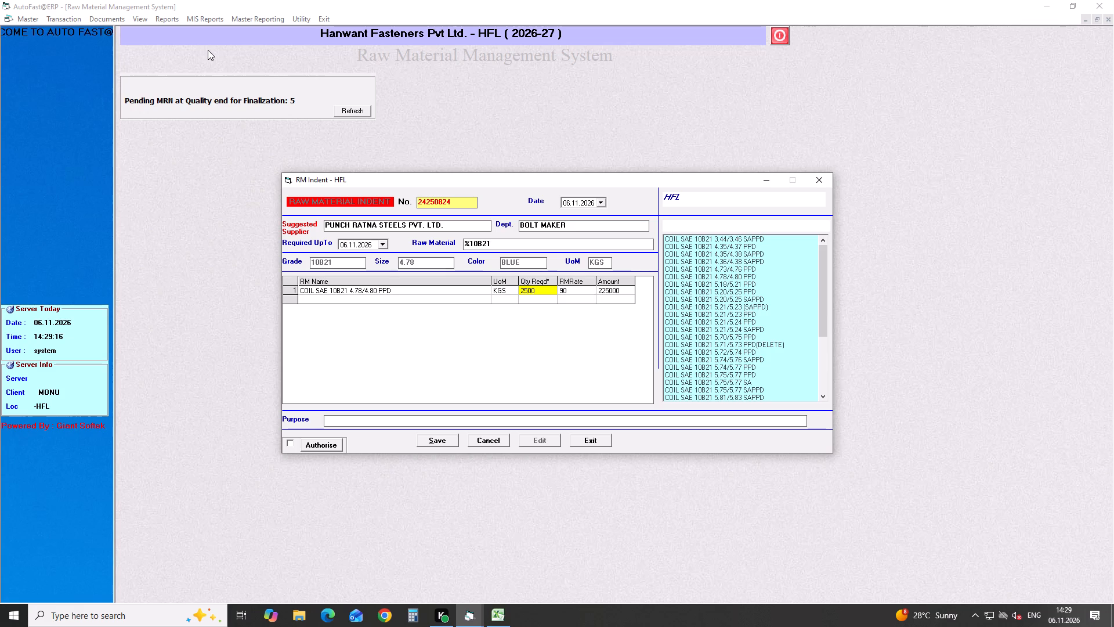
pyautogui.press('space')
pyautogui.press('5')
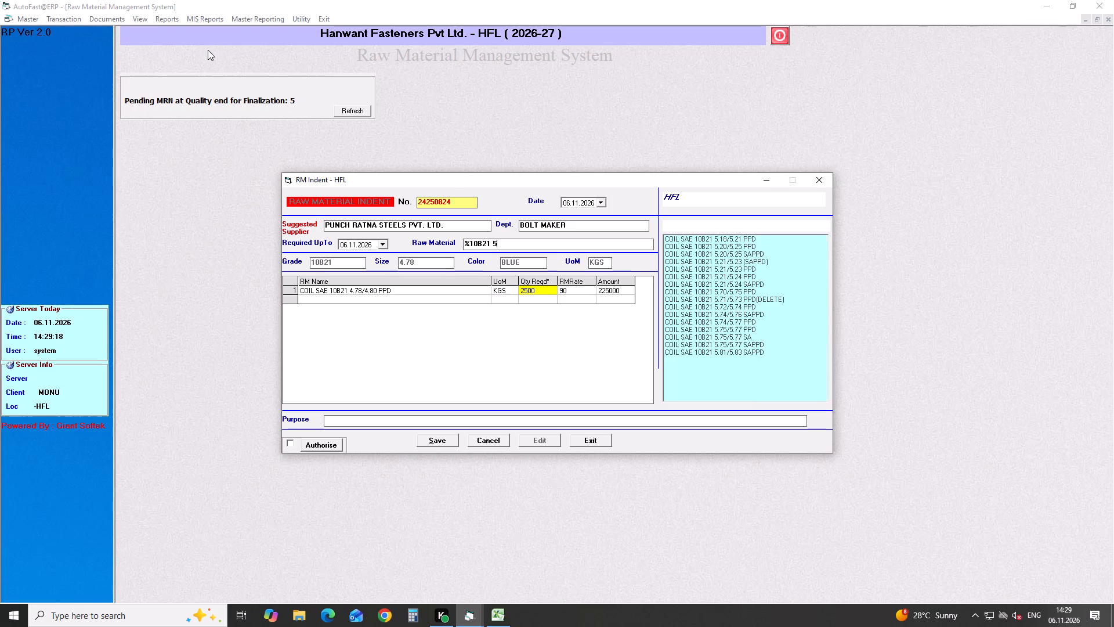
pyautogui.write('21')
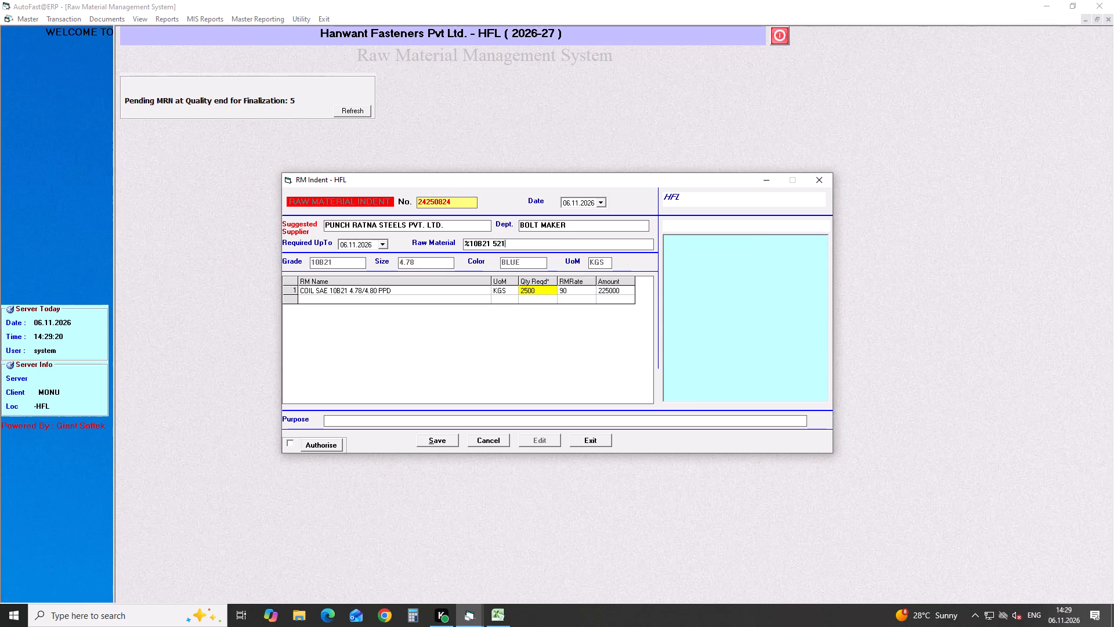
pyautogui.press('BackSpace')
pyautogui.press('BackSpace')
pyautogui.write('.21')
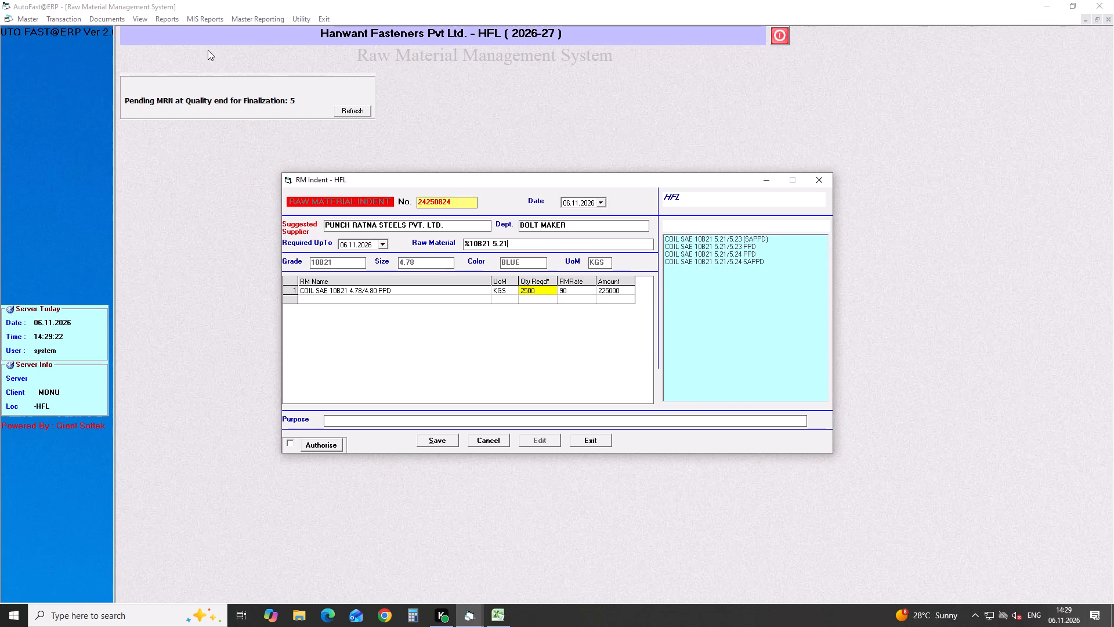
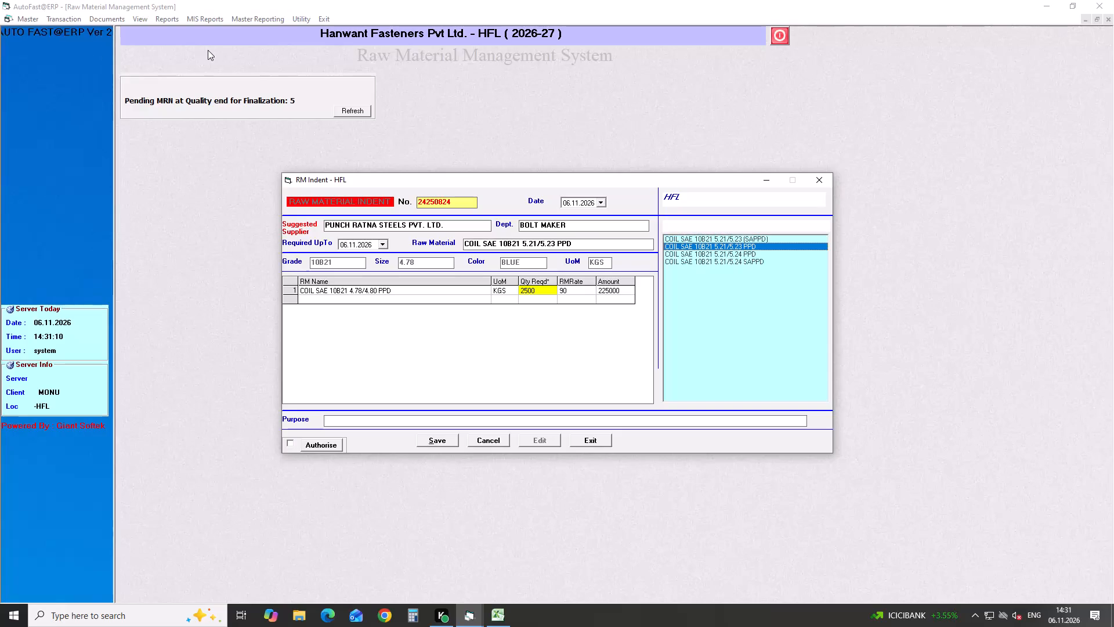
# Add the highlighted COIL SAE 10B21 5.21/5.23 PPD to the indent as its second line.
pyautogui.press('Return')
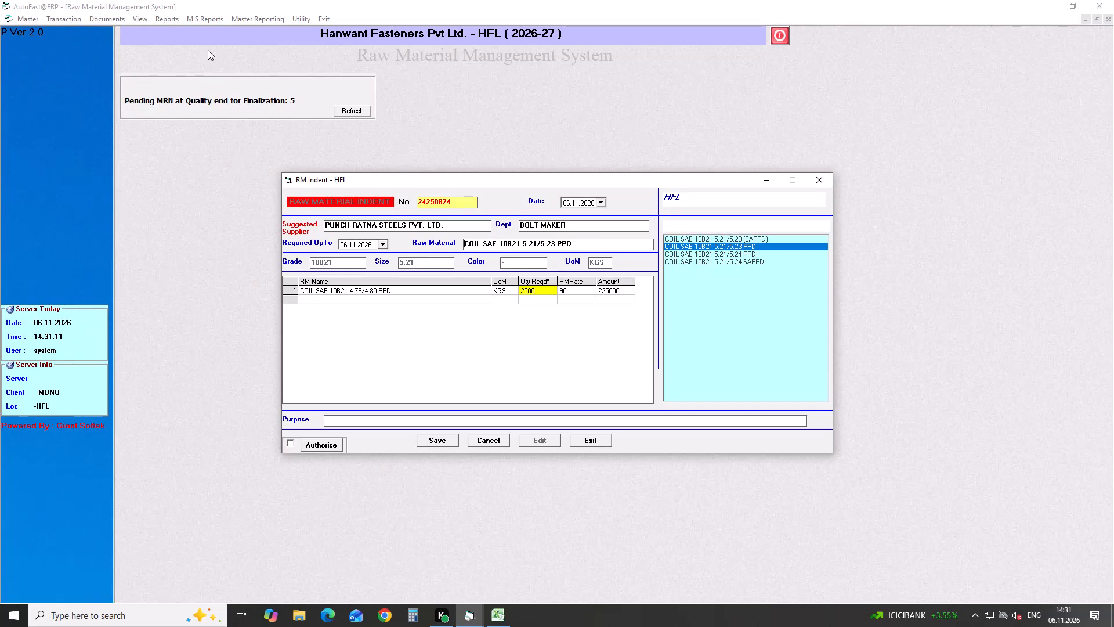
pyautogui.press('Return')
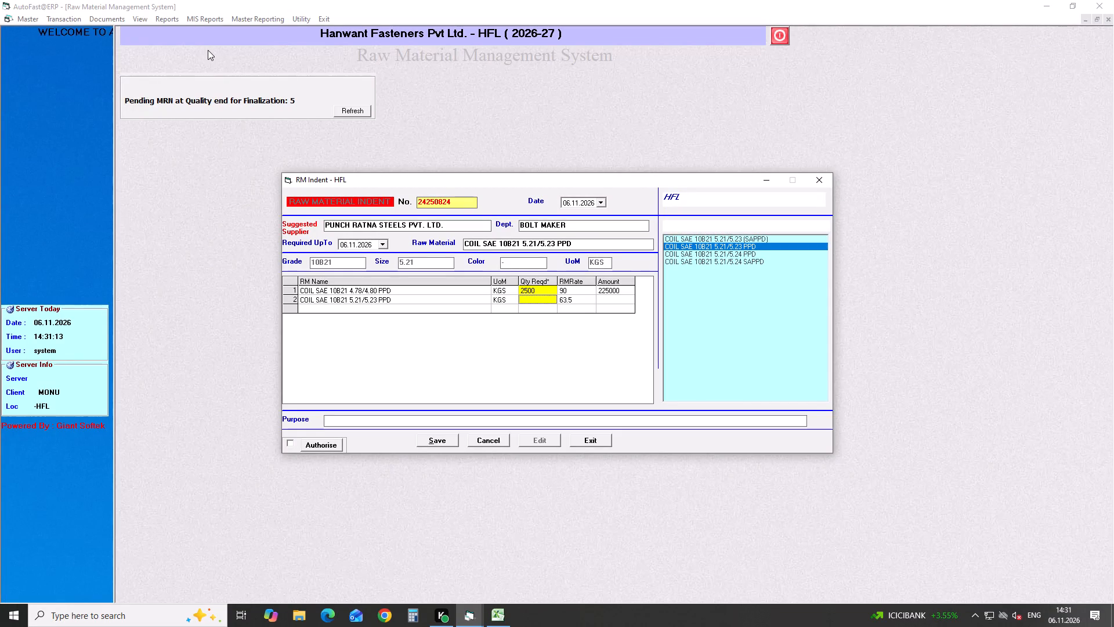
# Set the 5.21/5.23 coil line's required quantity to 8000 kg and its rate to 90.
pyautogui.write('8000')
pyautogui.press('Right')
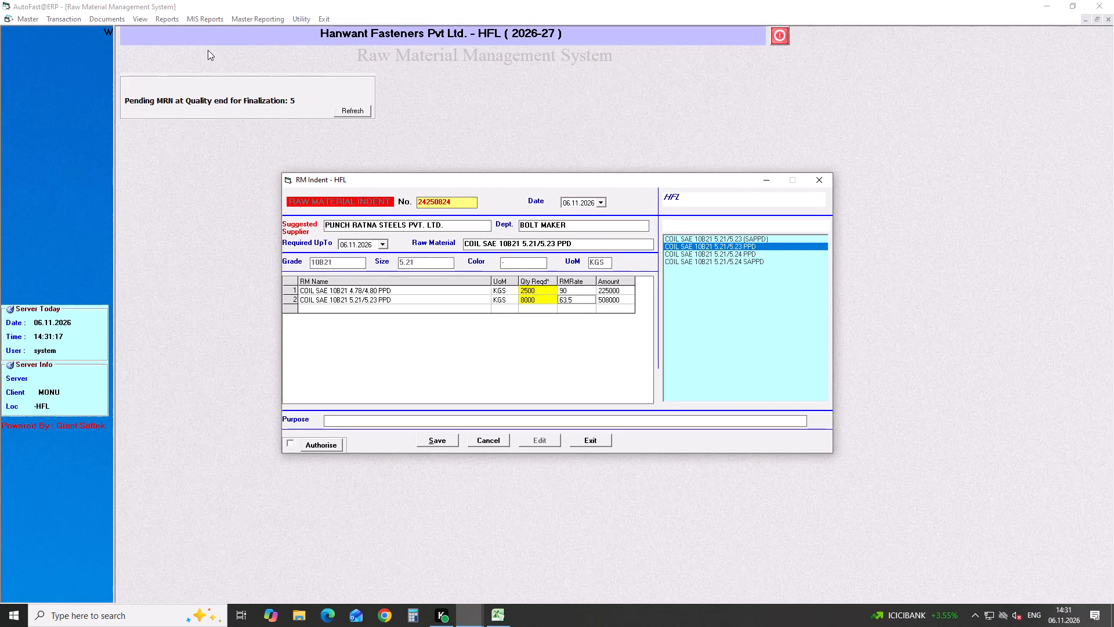
pyautogui.press('BackSpace')
pyautogui.press('BackSpace')
pyautogui.press('BackSpace')
pyautogui.press('BackSpace')
pyautogui.press('BackSpace')
pyautogui.press('BackSpace')
pyautogui.press('BackSpace')
pyautogui.press('BackSpace')
pyautogui.press('BackSpace')
pyautogui.press('BackSpace')
pyautogui.press('BackSpace')
pyautogui.press('BackSpace')
pyautogui.press('BackSpace')
pyautogui.press('BackSpace')
pyautogui.write('90')
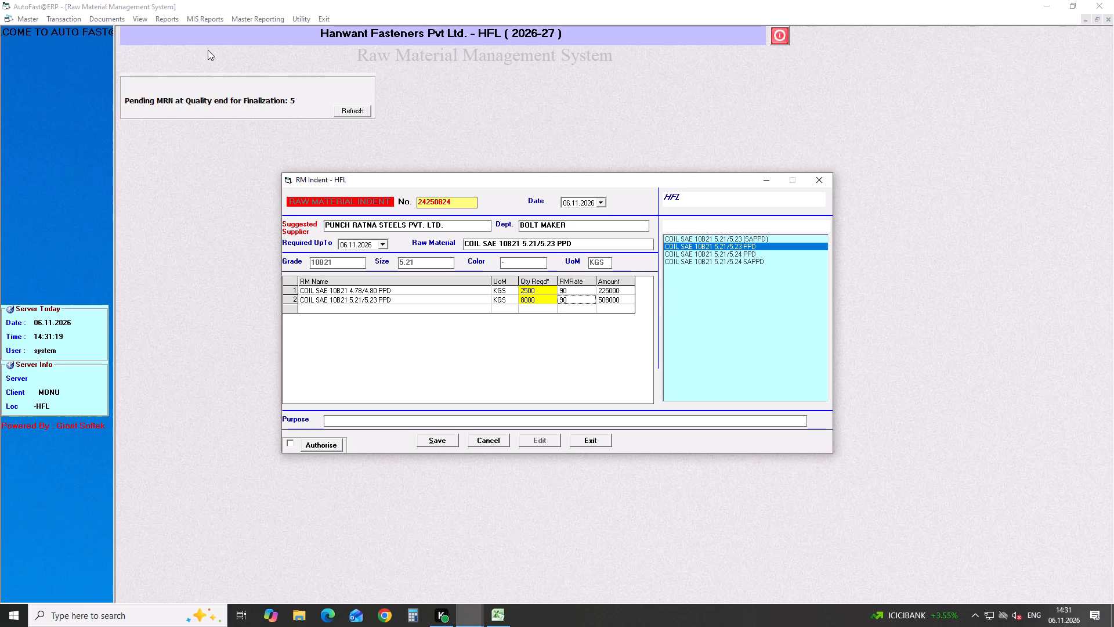
pyautogui.press('Right')
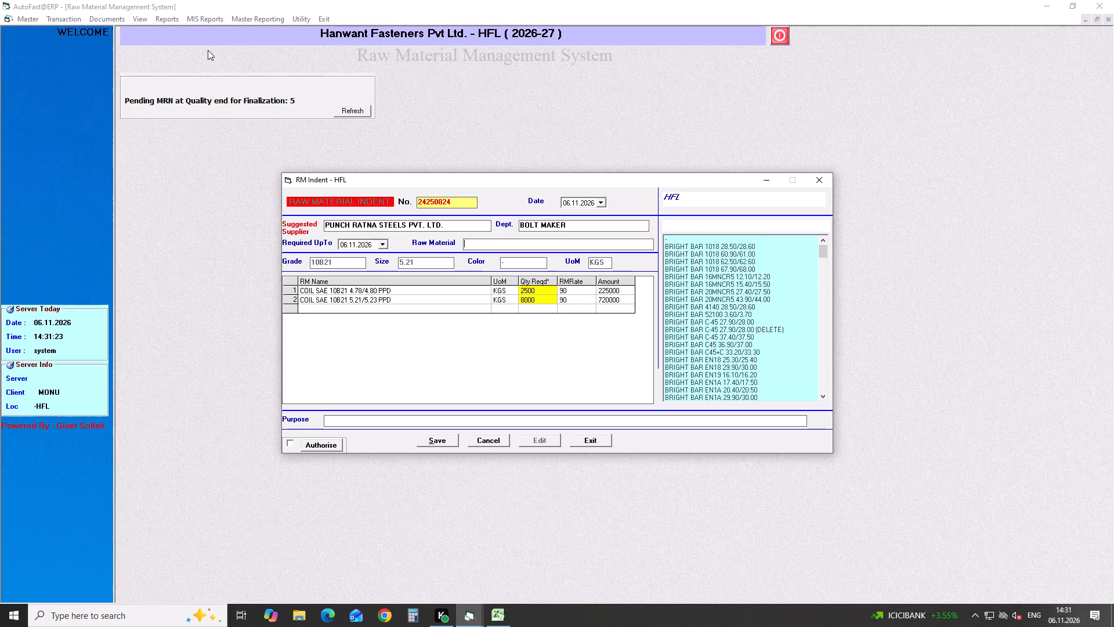
# Find the 10B21 coil of size 5.75 and add COIL SAE 10B21 5.75/5.77 PPD to the indent.
pyautogui.hotkey('shift', '%')
pyautogui.write('10b21')
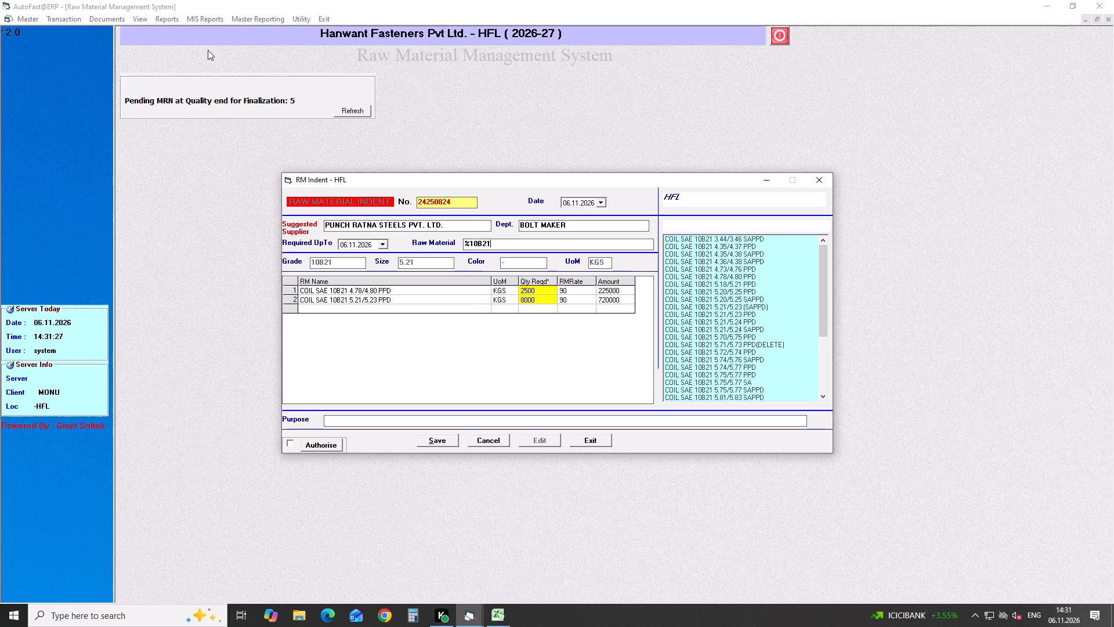
pyautogui.press('space')
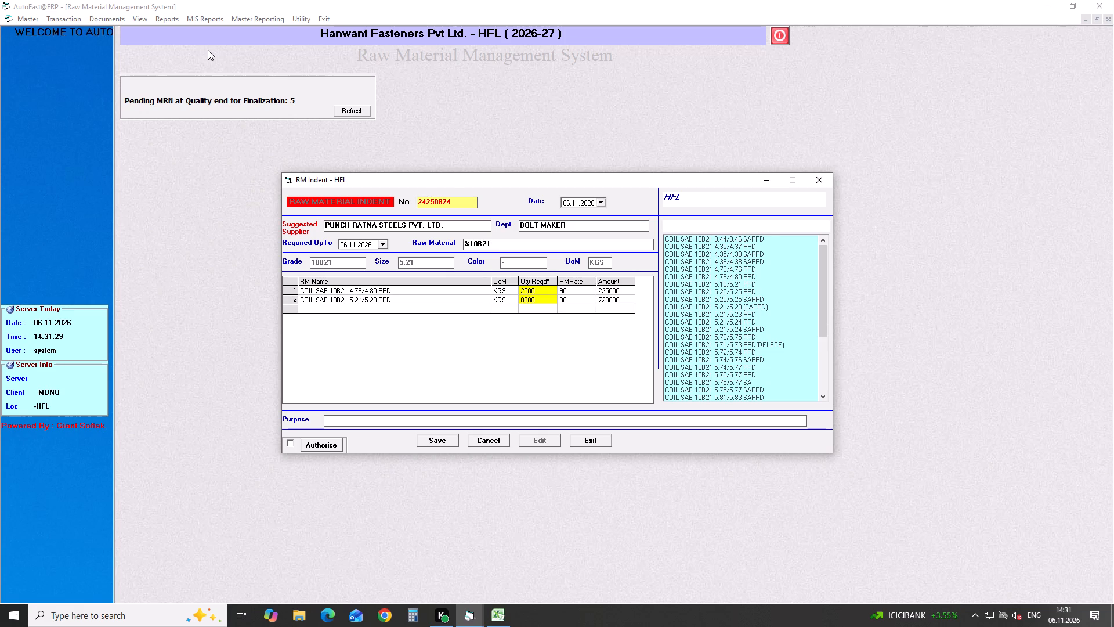
pyautogui.write('5.75')
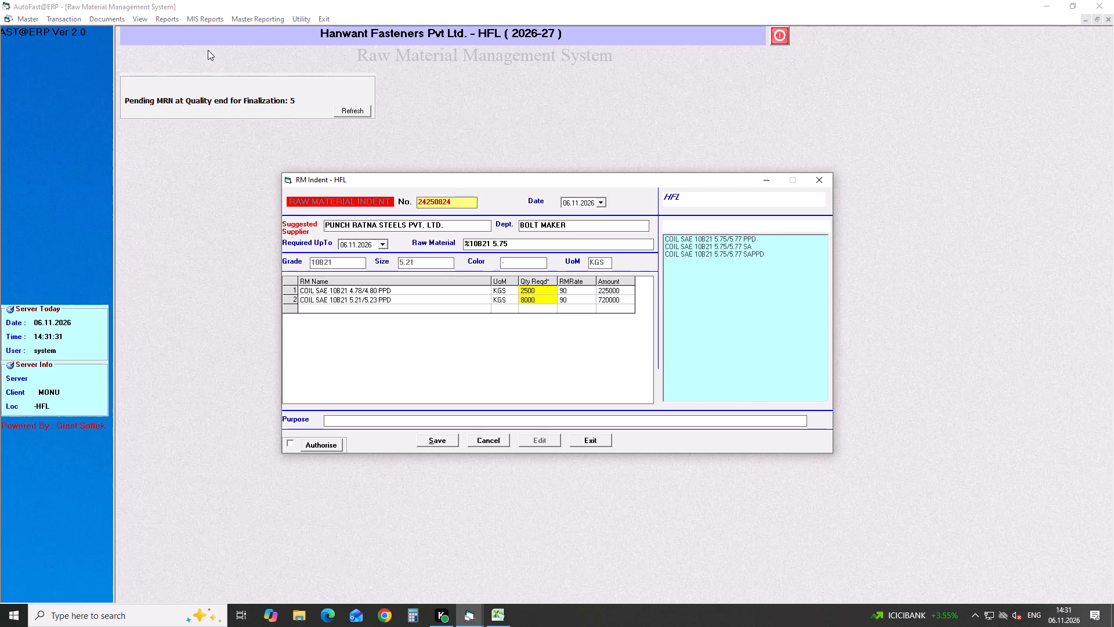
pyautogui.press('Down')
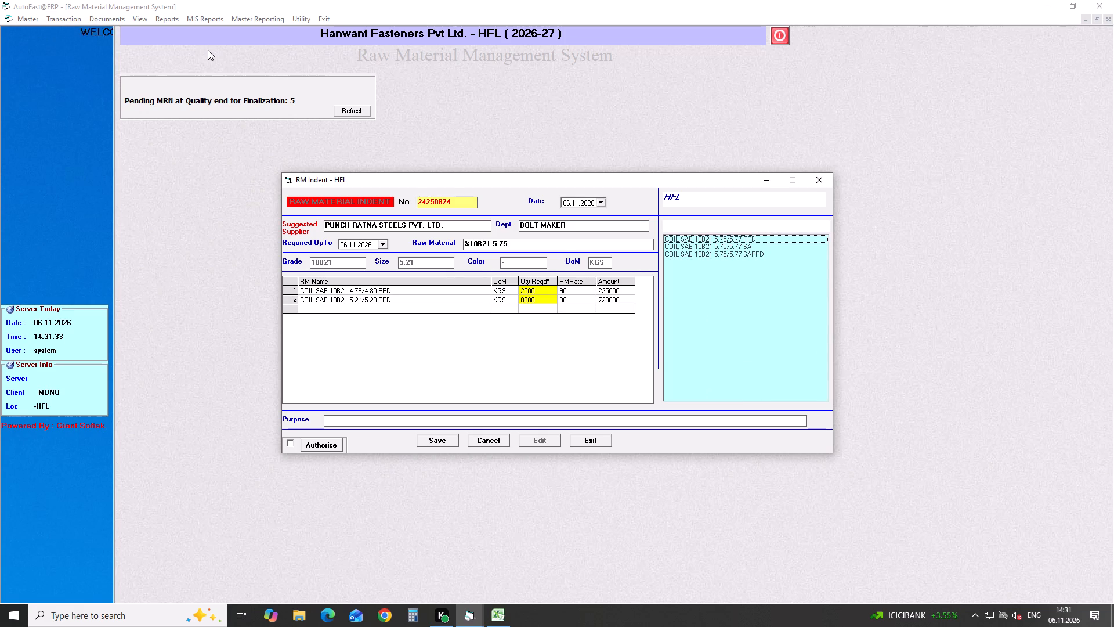
pyautogui.press('Down')
pyautogui.press('Return')
pyautogui.press('Return')
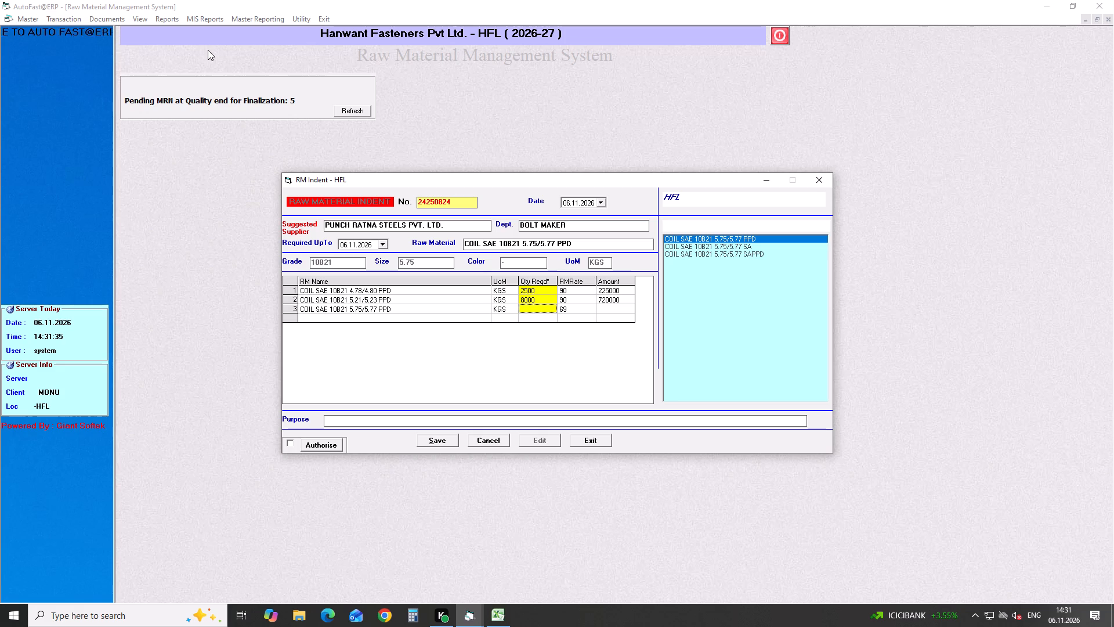
# Set the 5.75/5.77 coil line's required quantity to 25000 kg and its rate to 90.
pyautogui.write('25000')
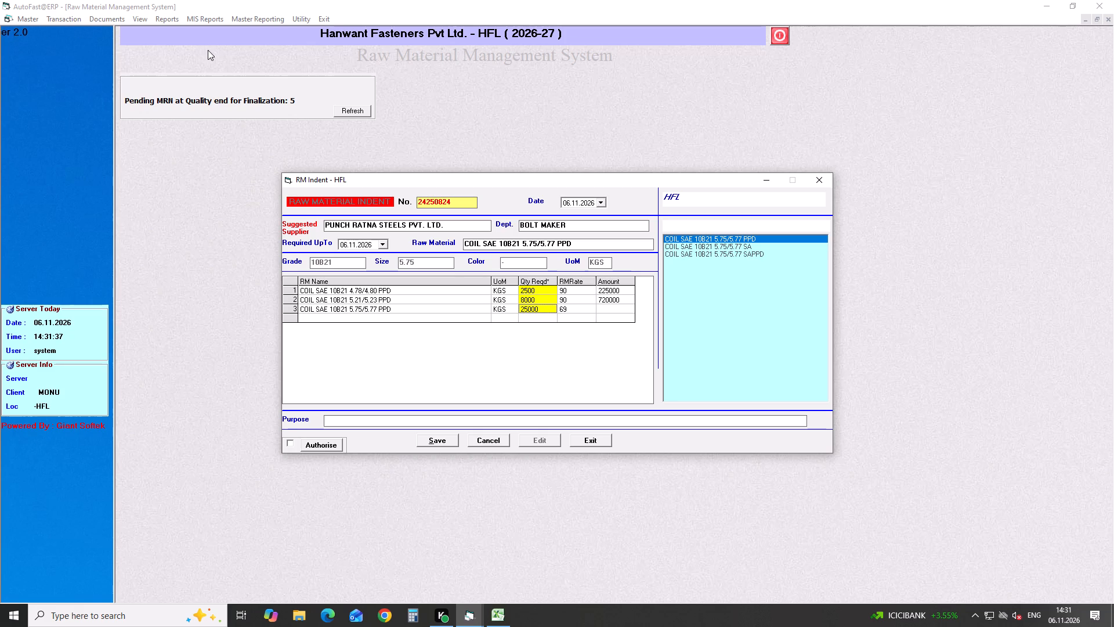
pyautogui.press('Right')
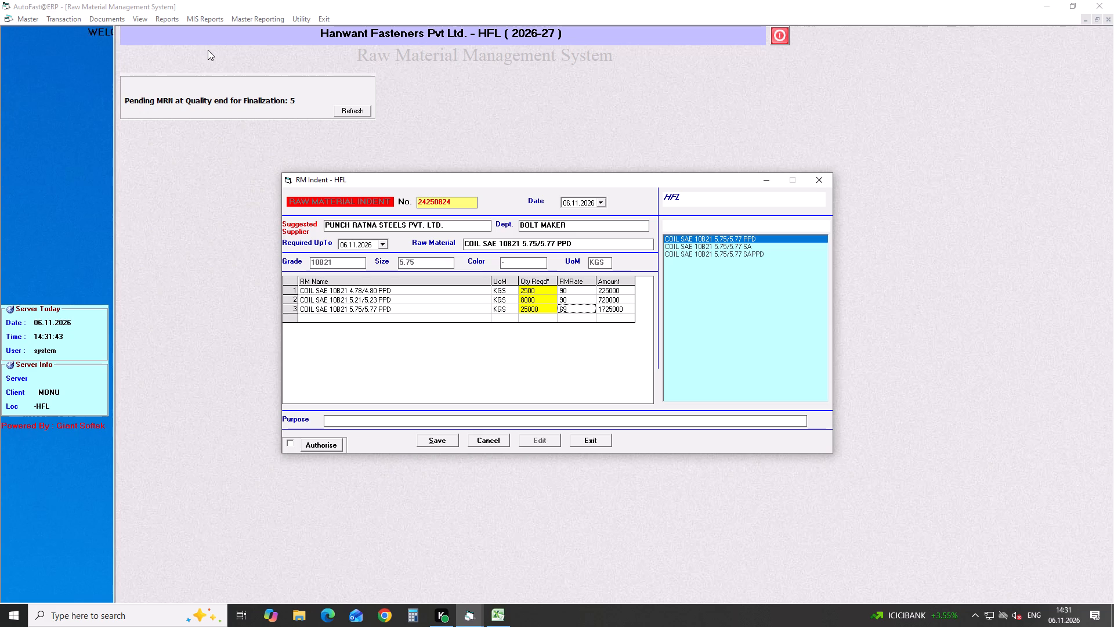
pyautogui.press('BackSpace')
pyautogui.press('BackSpace')
pyautogui.press('BackSpace')
pyautogui.press('BackSpace')
pyautogui.press('BackSpace')
pyautogui.press('BackSpace')
pyautogui.press('BackSpace')
pyautogui.press('BackSpace')
pyautogui.press('BackSpace')
pyautogui.press('BackSpace')
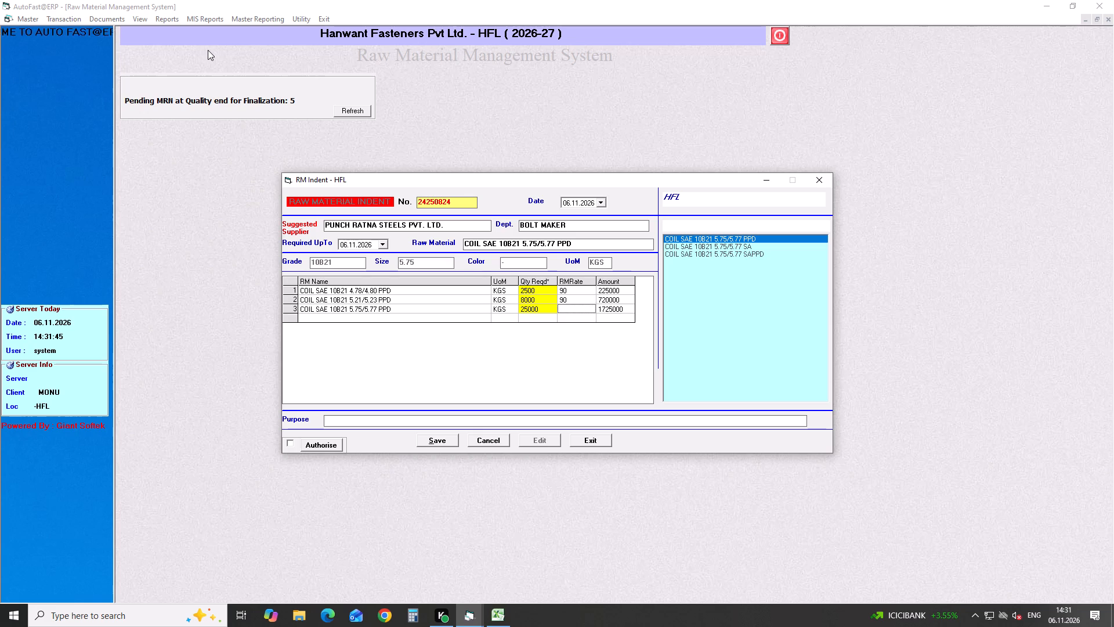
pyautogui.write('90')
pyautogui.press('Right')
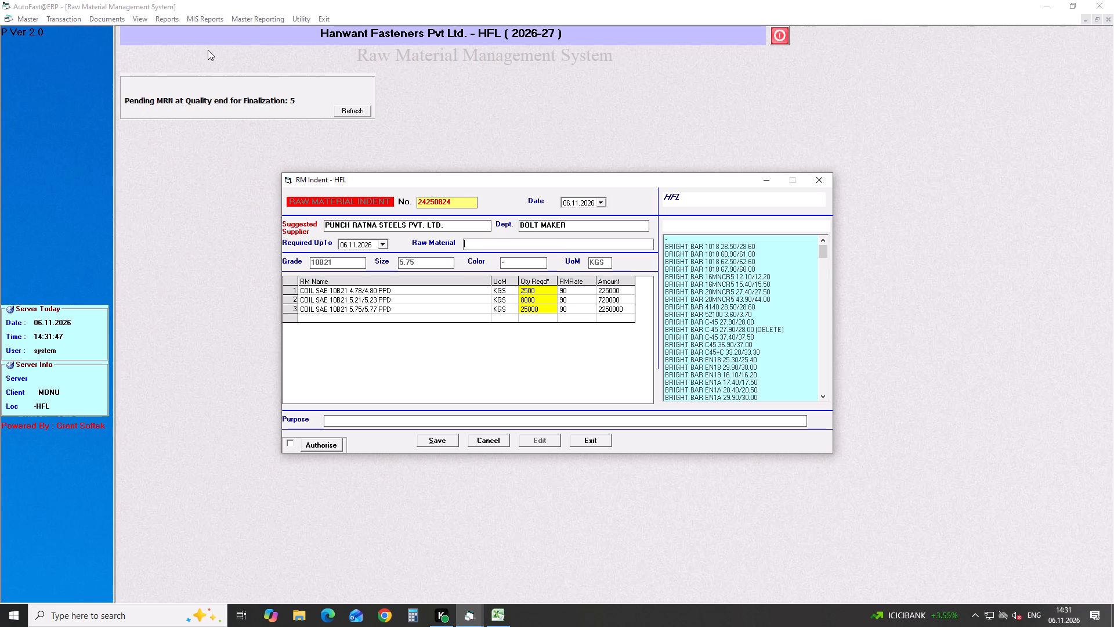
# Find the 10B21 coil of size 6.13 and add COIL SAE 10B21 6.13/6.15 PPD to the indent.
pyautogui.write('%10b21')
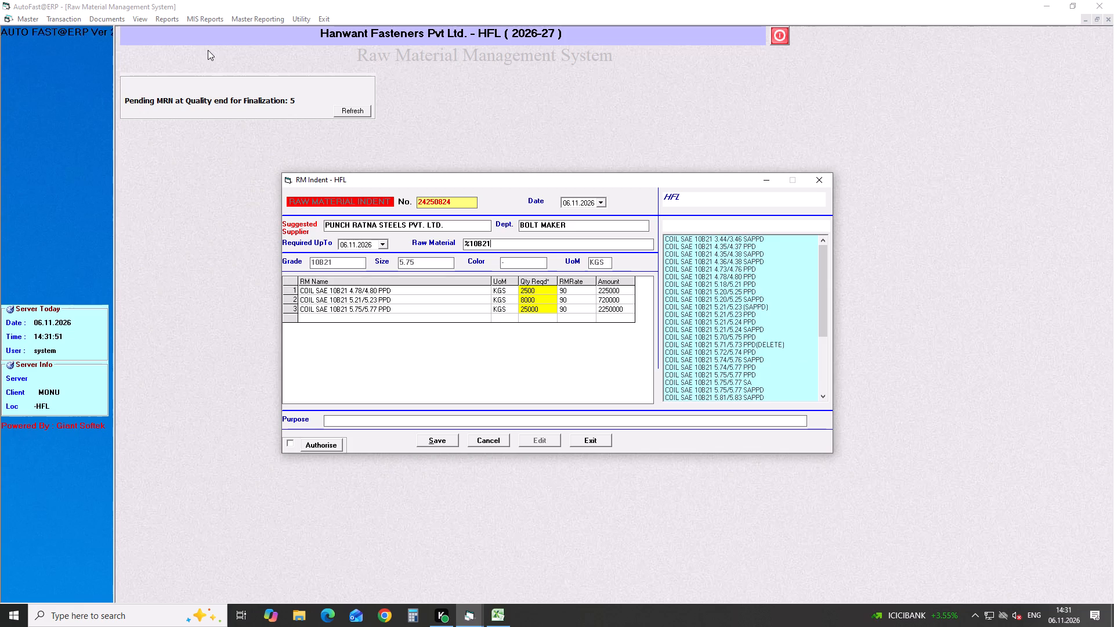
pyautogui.press('space')
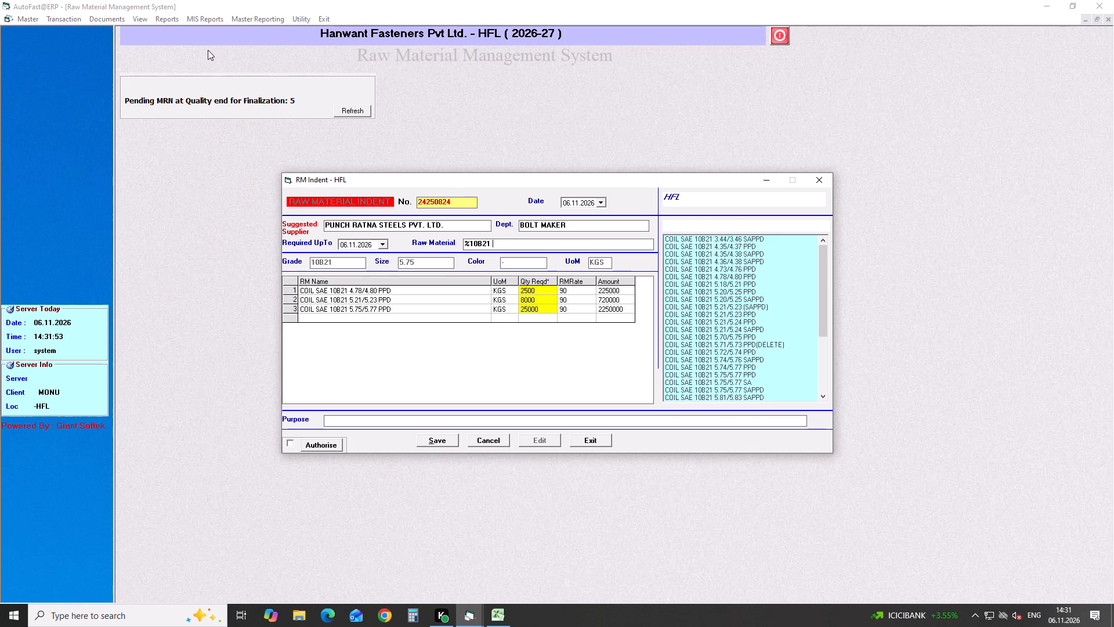
pyautogui.write('6.13')
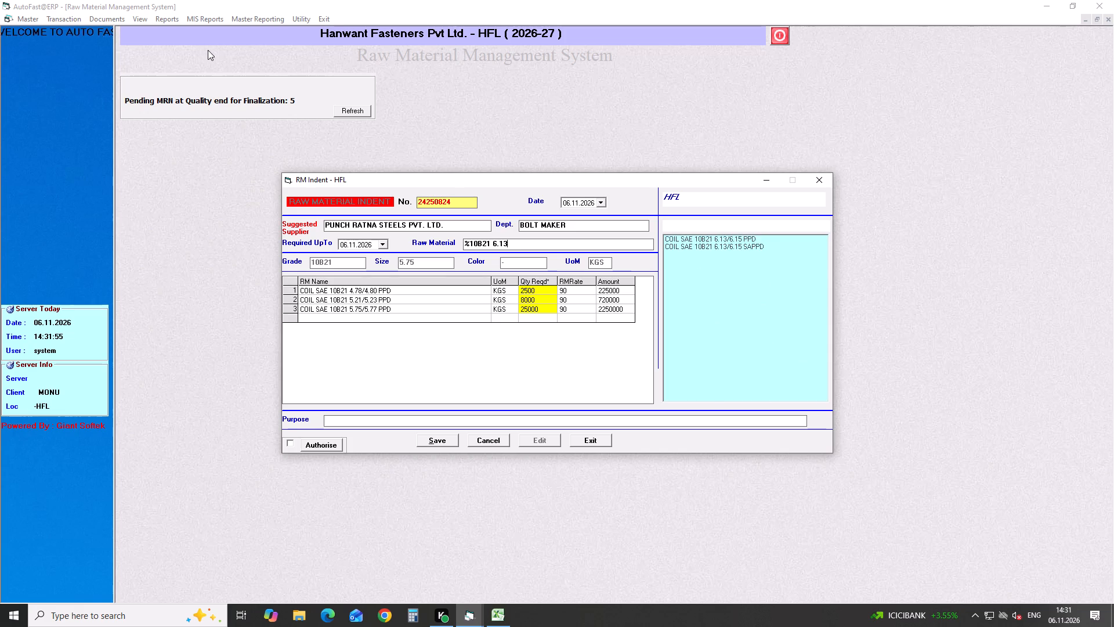
pyautogui.press('Down')
pyautogui.press('Down')
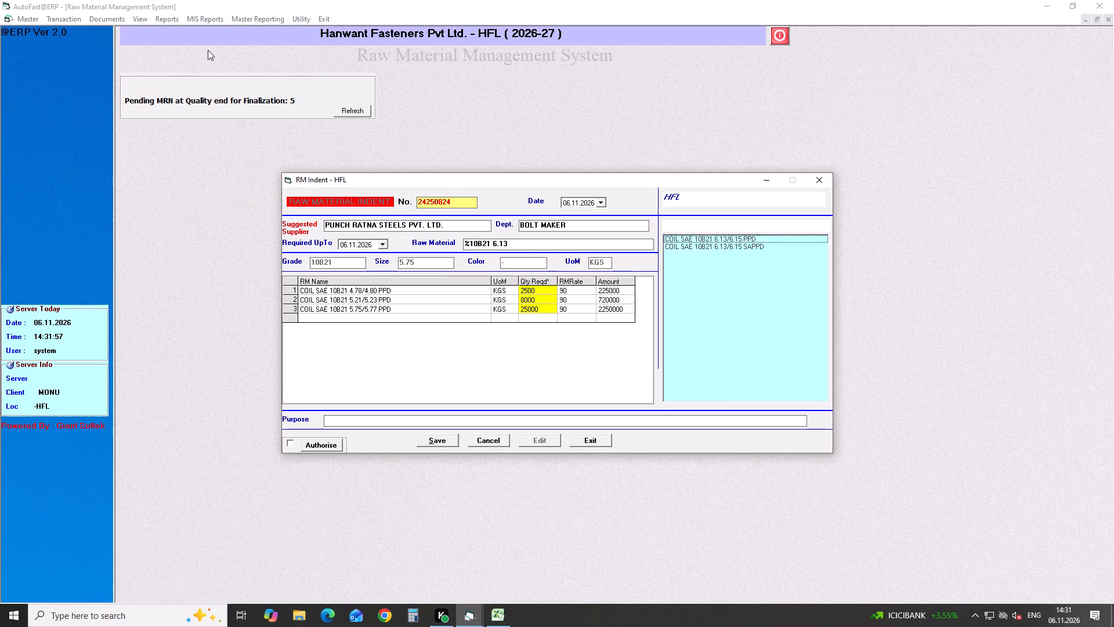
pyautogui.press('Return')
pyautogui.press('Return')
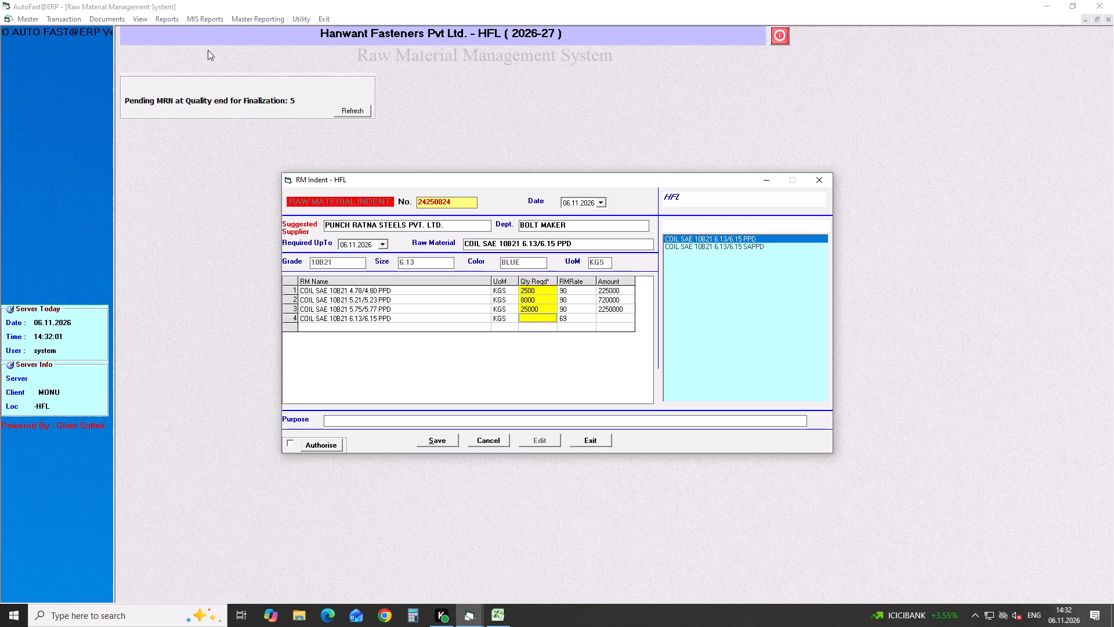
# Set the 6.13/6.15 coil line's required quantity to 20000 kg and its rate to 90.
pyautogui.write('20000')
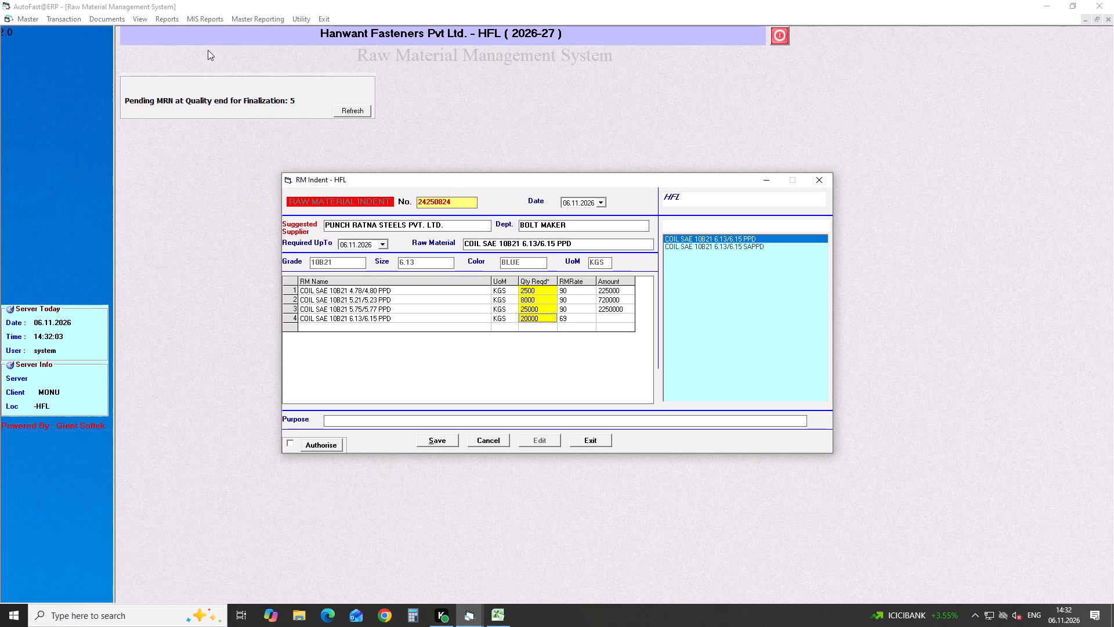
pyautogui.press('Right')
pyautogui.press('BackSpace')
pyautogui.press('BackSpace')
pyautogui.press('BackSpace')
pyautogui.press('BackSpace')
pyautogui.press('BackSpace')
pyautogui.press('BackSpace')
pyautogui.press('BackSpace')
pyautogui.press('BackSpace')
pyautogui.press('BackSpace')
pyautogui.press('BackSpace')
pyautogui.press('BackSpace')
pyautogui.press('BackSpace')
pyautogui.press('BackSpace')
pyautogui.press('BackSpace')
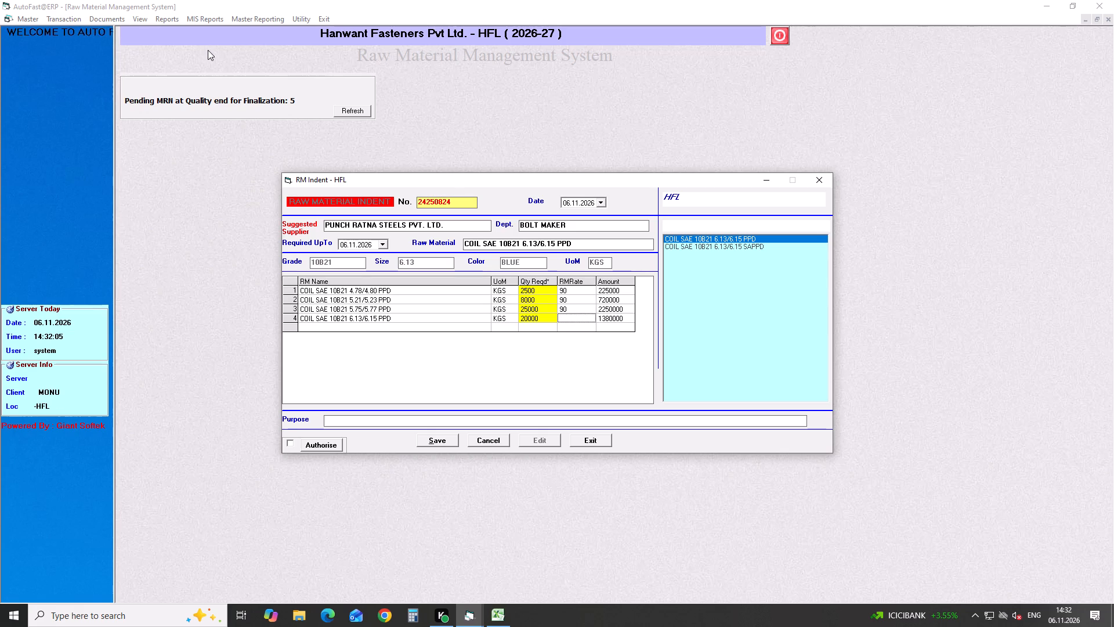
pyautogui.write('90')
pyautogui.press('Right')
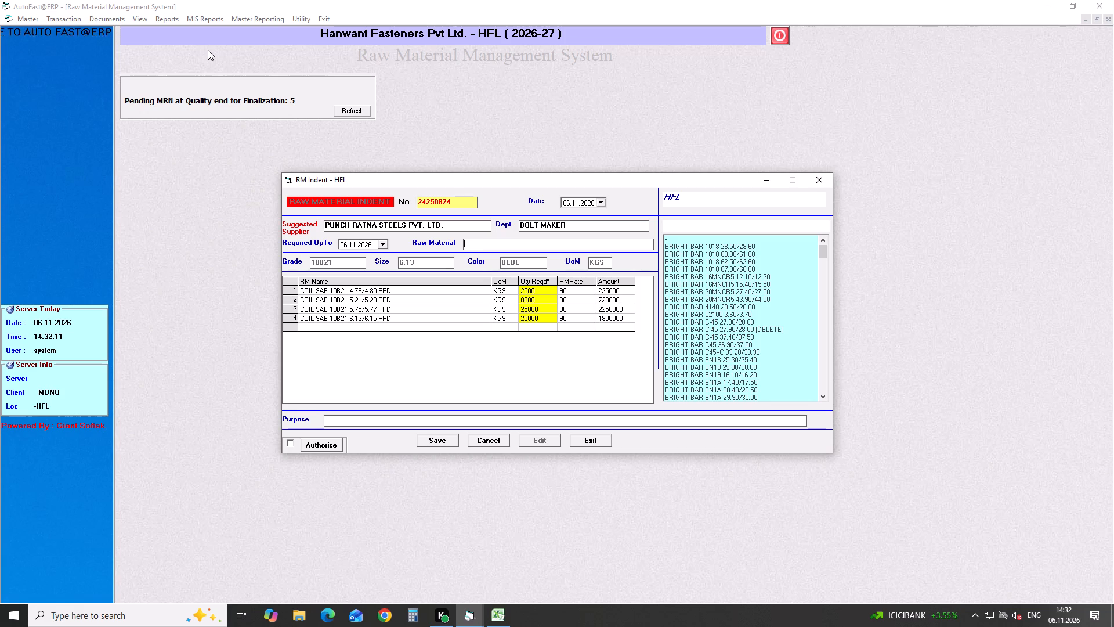
# Find the 15B25 coil of size 9.70 and add COIL SAE 15B25 9.70/9.72 PPD to the indent.
pyautogui.hotkey('shift', '%')
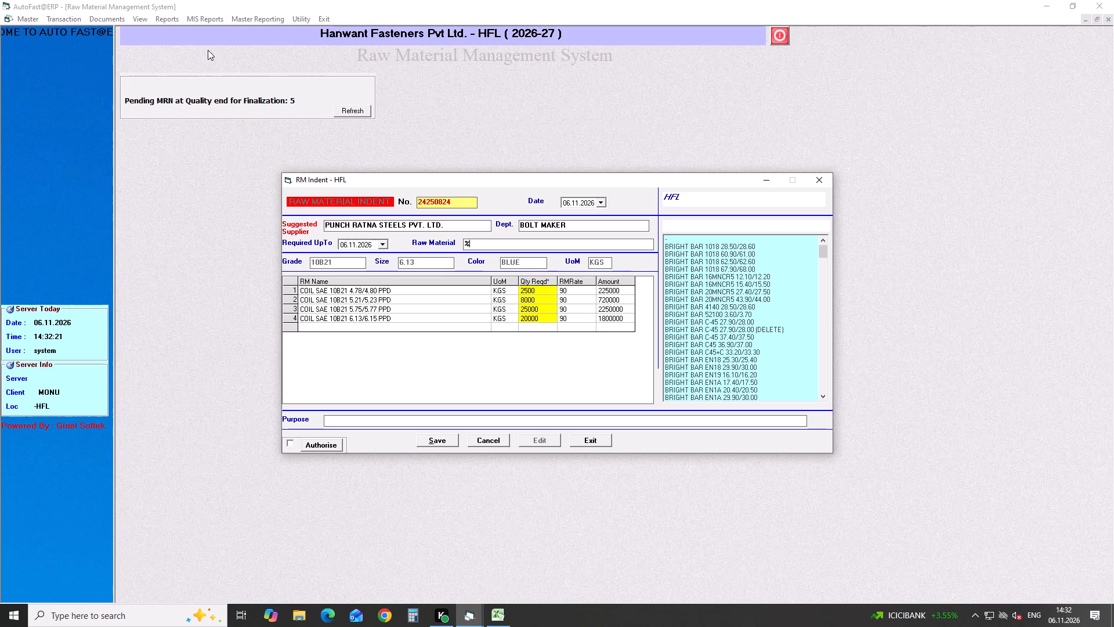
pyautogui.write('15b')
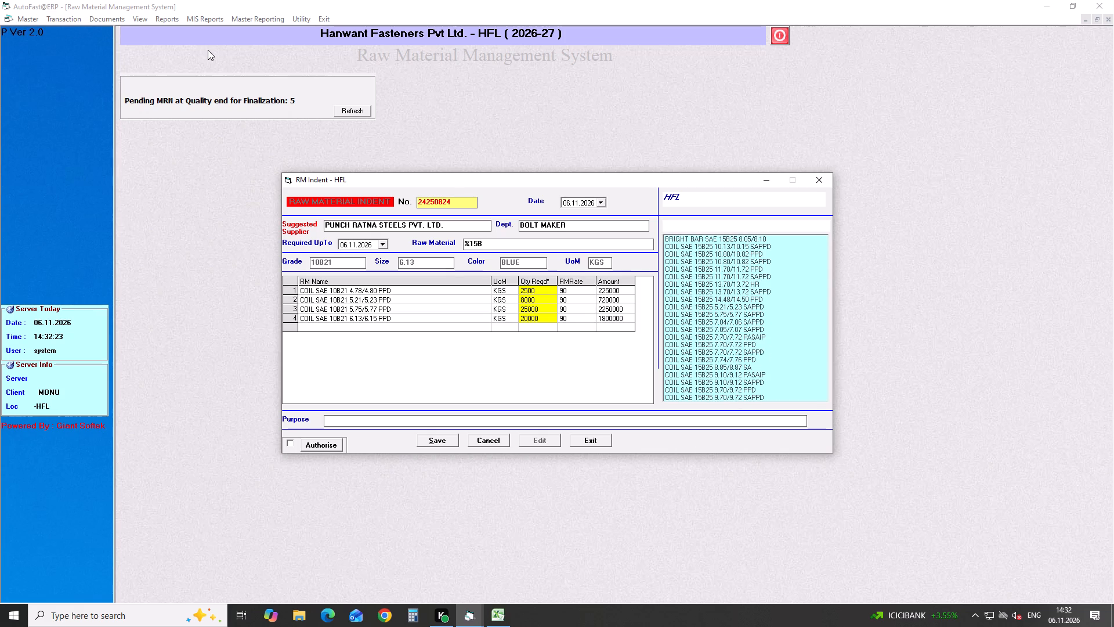
pyautogui.write('25')
pyautogui.press('space')
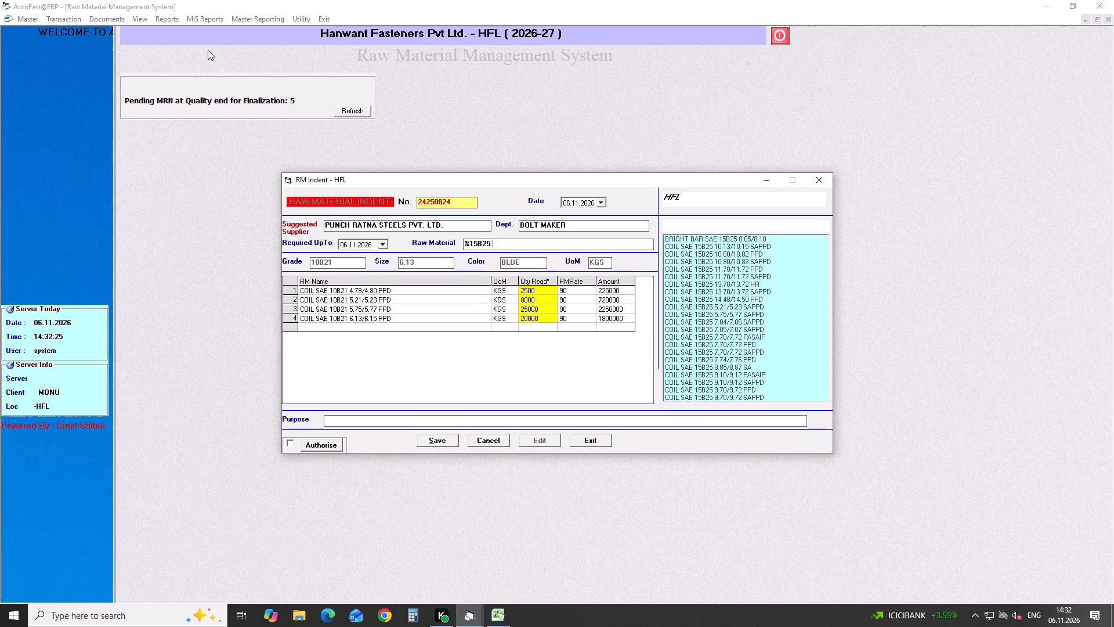
pyautogui.write('9.70')
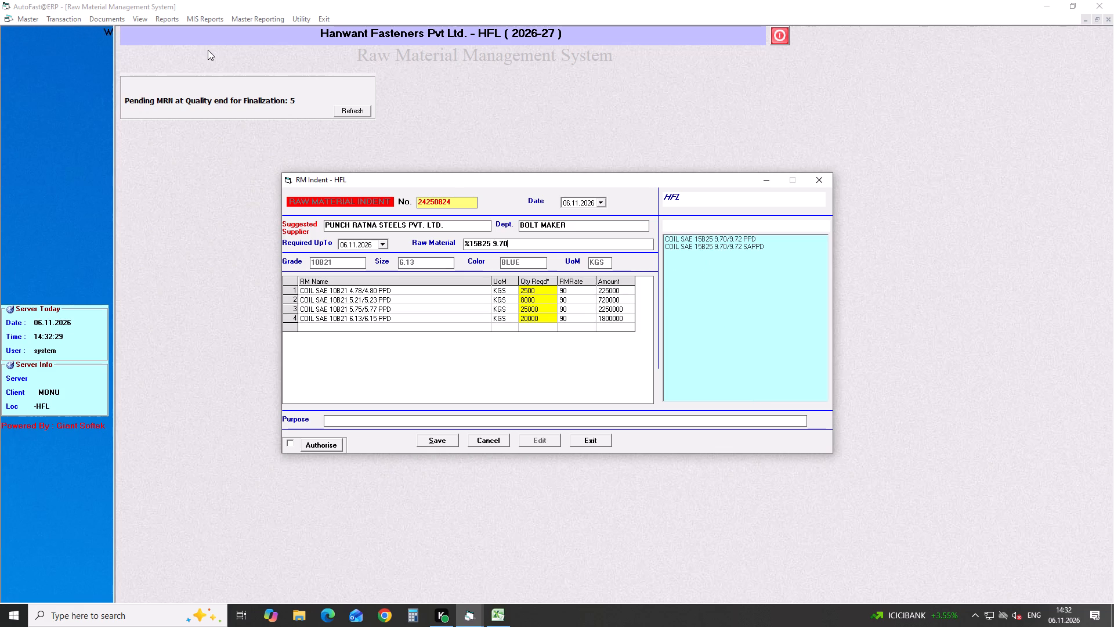
pyautogui.press('Down')
pyautogui.press('Down')
pyautogui.press('Return')
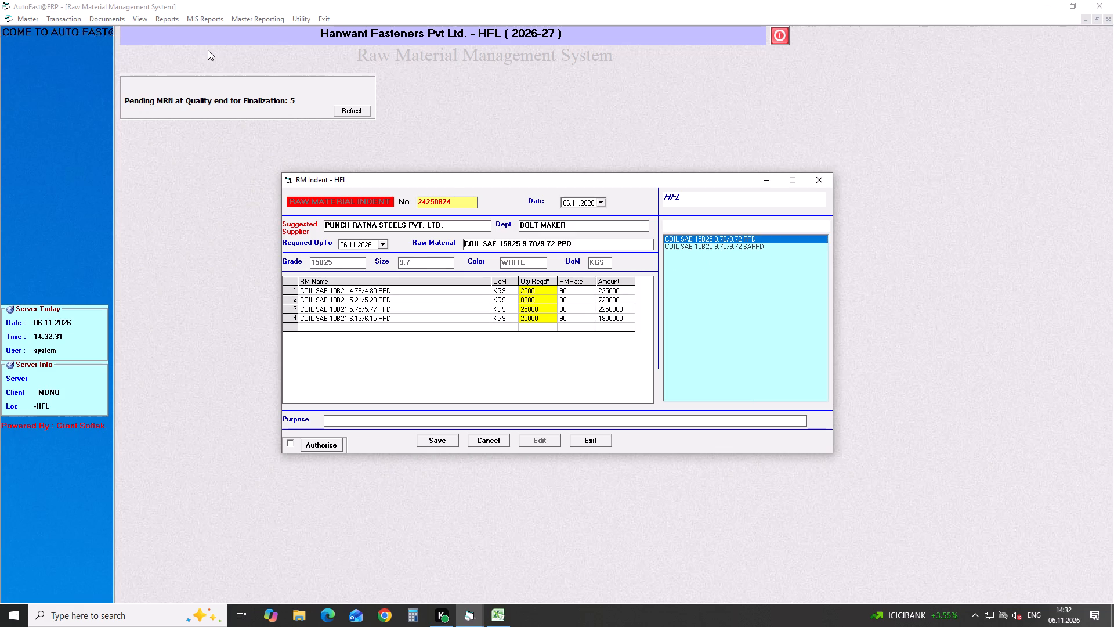
pyautogui.press('Return')
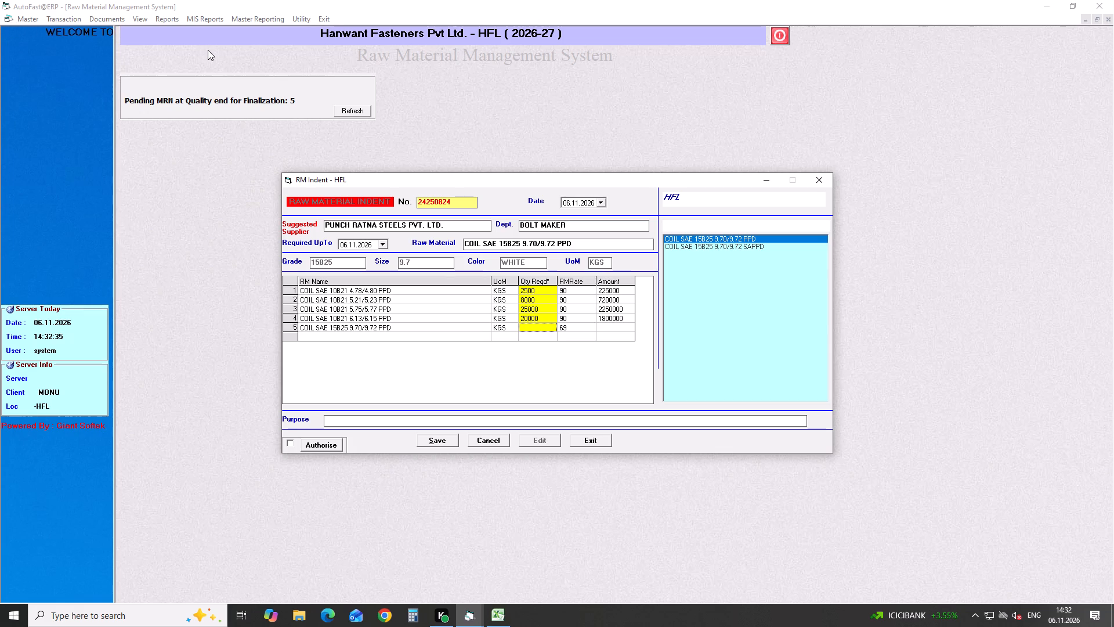
# Set the 9.70/9.72 coil line's required quantity to 10000 kg and its rate to 90.
pyautogui.write('10000')
pyautogui.press('Right')
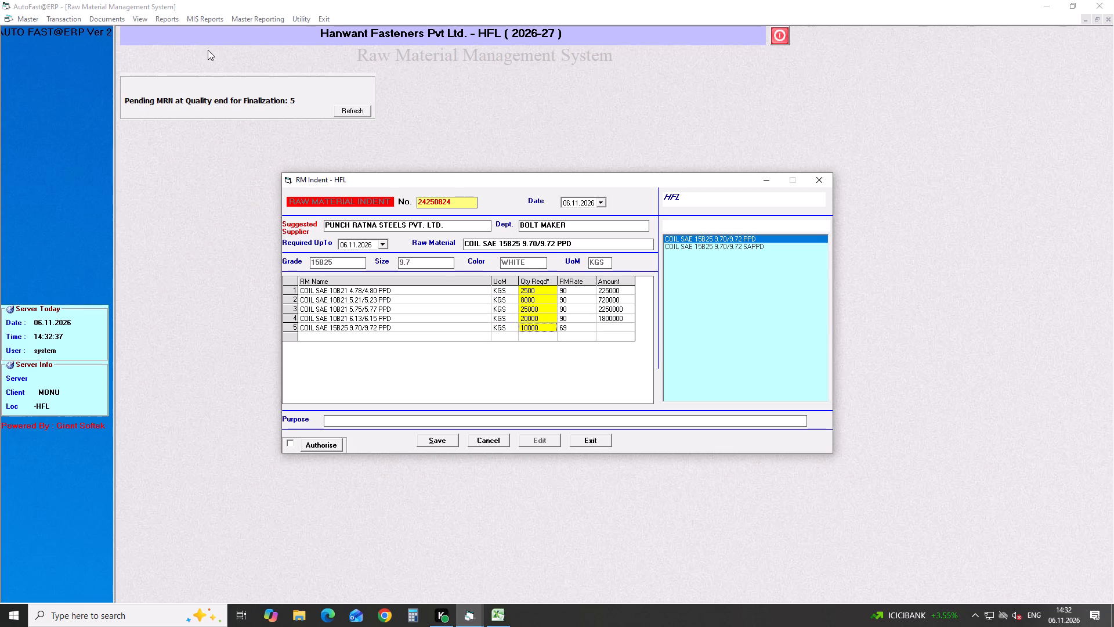
pyautogui.press('BackSpace')
pyautogui.press('BackSpace')
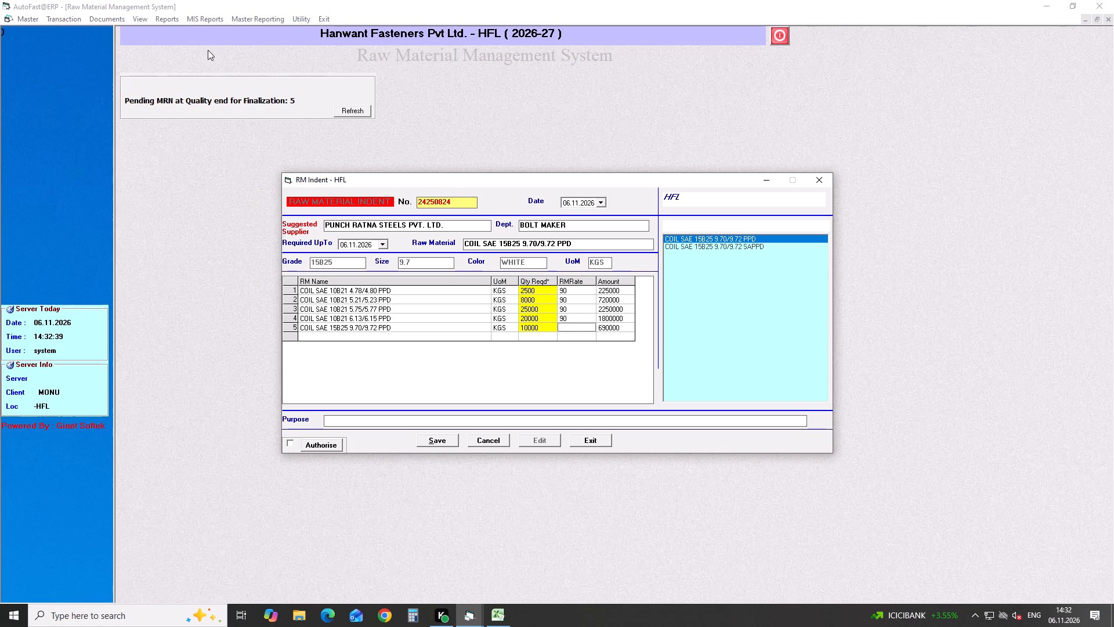
pyautogui.write('90')
pyautogui.press('Right')
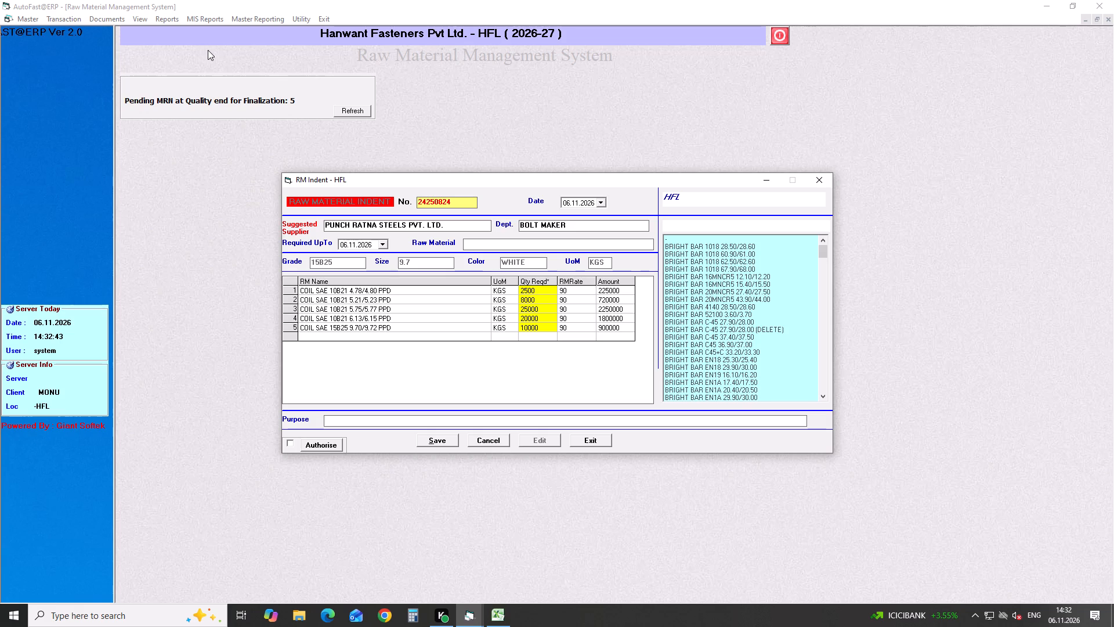
# Find the 15B25 coil of size 11.70 and add COIL SAE 15B25 11.70/11.72 PPD to the indent.
pyautogui.hotkey('shift', '%')
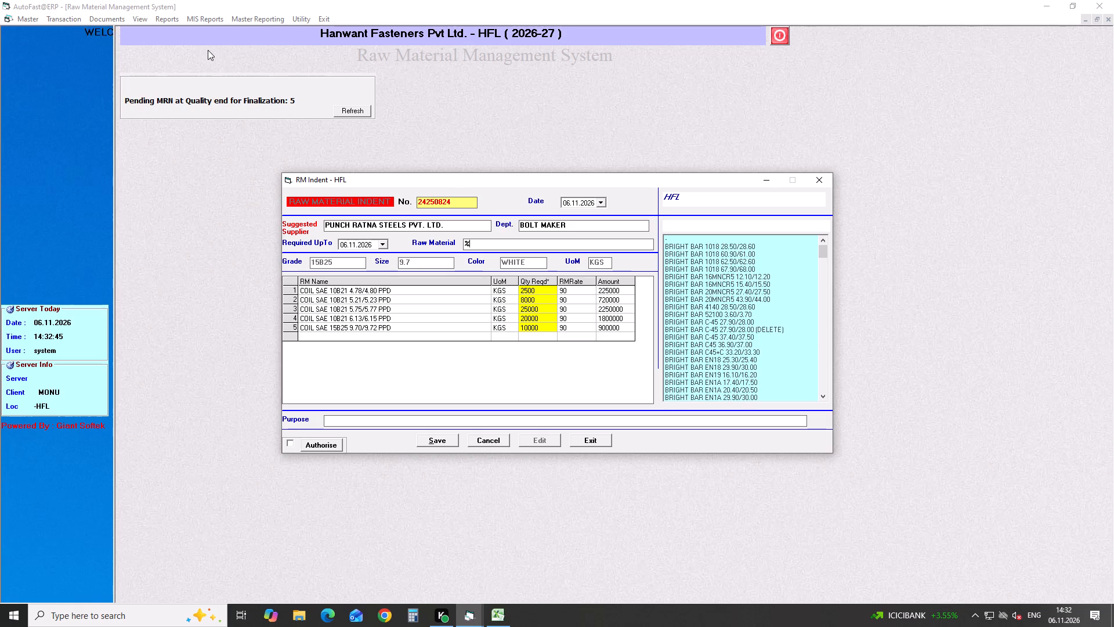
pyautogui.write('15b')
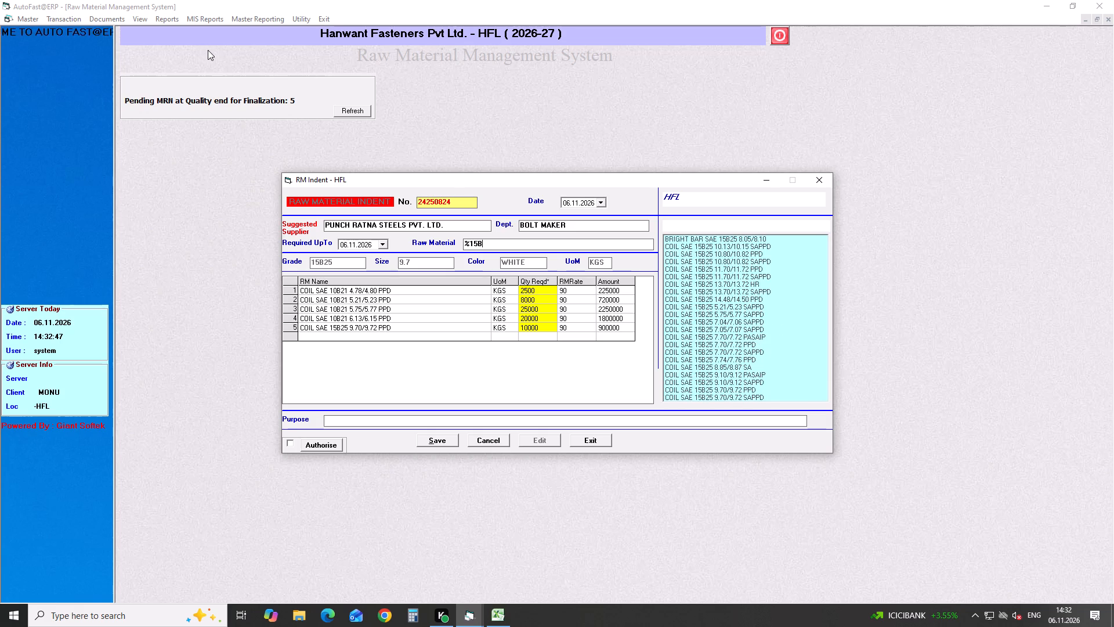
pyautogui.write('25')
pyautogui.press('space')
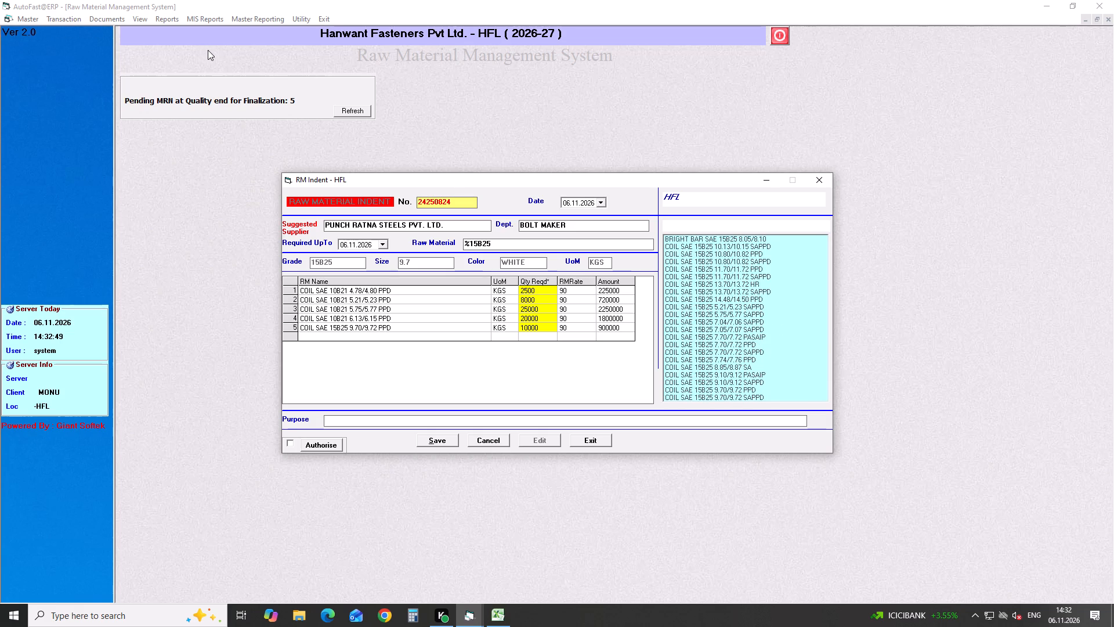
pyautogui.write('11.70')
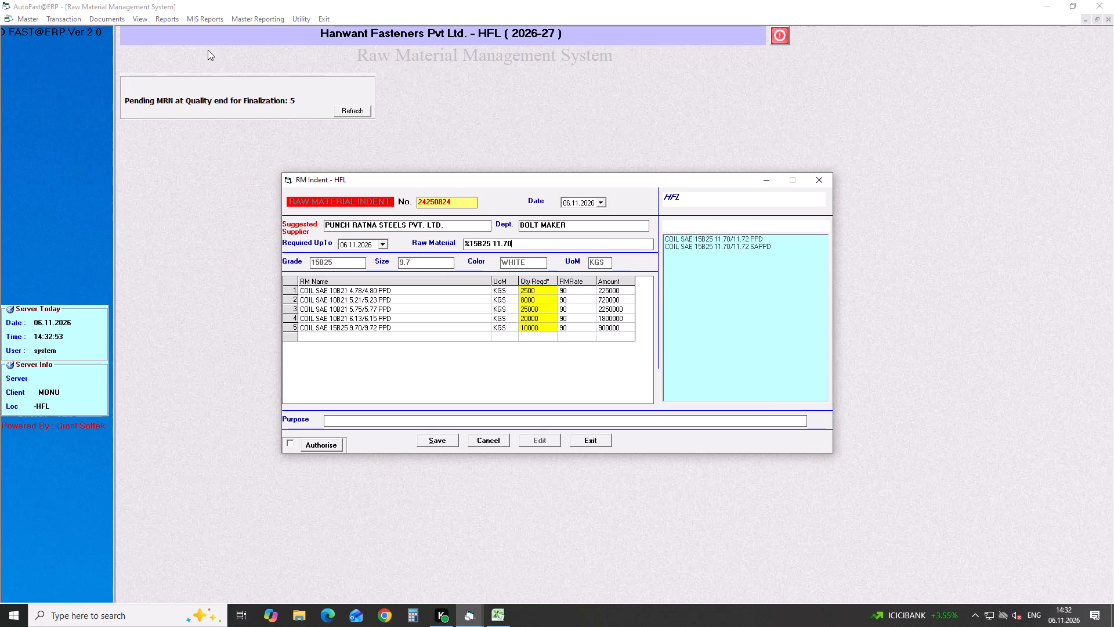
pyautogui.press('Down')
pyautogui.press('Down')
pyautogui.press('Return')
pyautogui.press('Return')
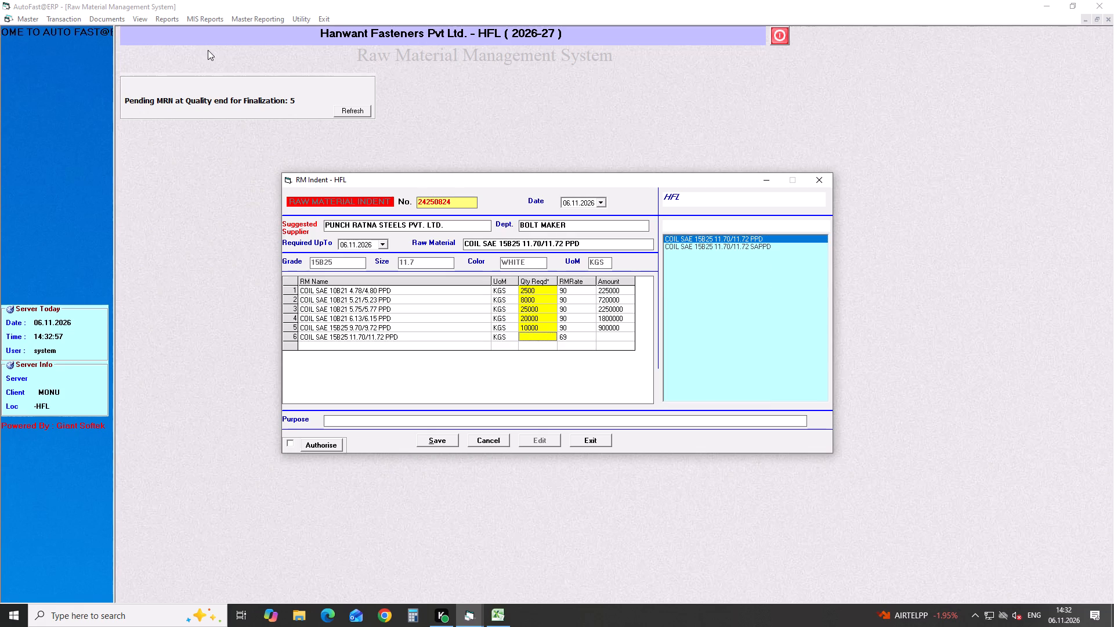
# Set the 11.70/11.72 coil line's required quantity to 15000 kg and its rate to 90.
pyautogui.write('15000')
pyautogui.press('Right')
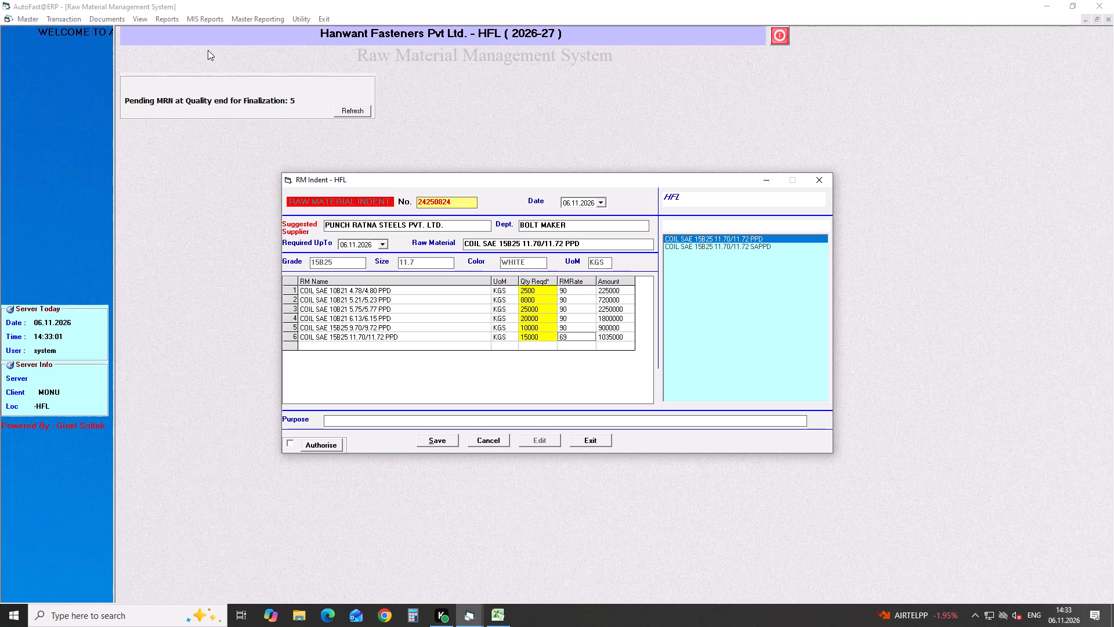
pyautogui.press('BackSpace')
pyautogui.press('BackSpace')
pyautogui.press('BackSpace')
pyautogui.write('90')
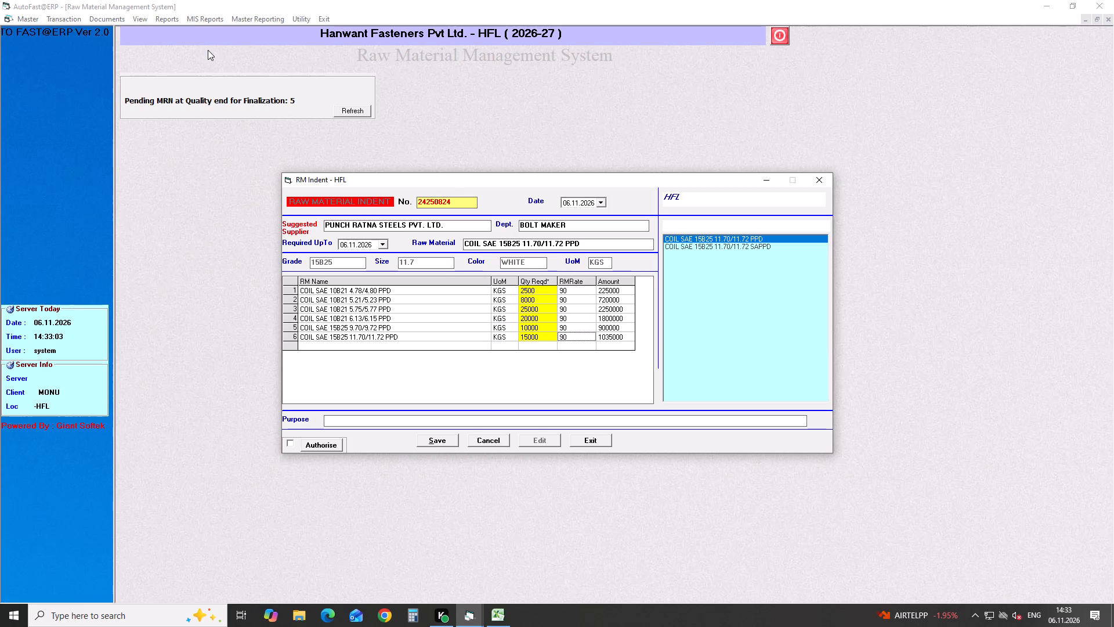
pyautogui.press('Right')
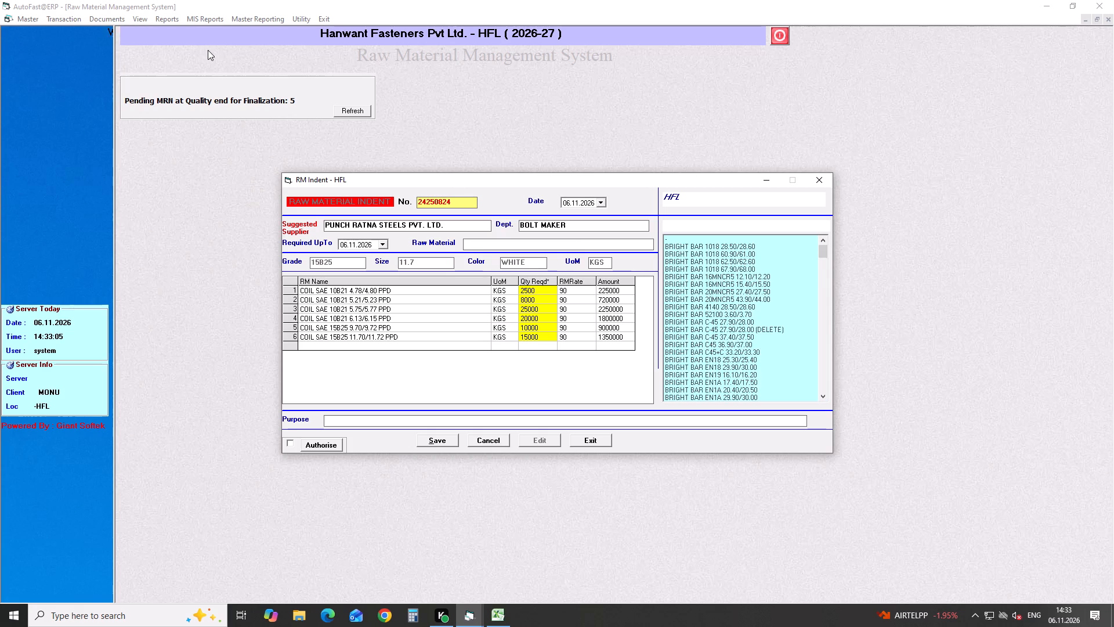
# Find the 1010 coil of size 6.70 and add COIL SAE 1010 6.70/6.72 PPD to the indent.
pyautogui.write('%1010')
pyautogui.press('space')
pyautogui.write('67')
pyautogui.press('BackSpace')
pyautogui.write('.70')
pyautogui.press('Down')
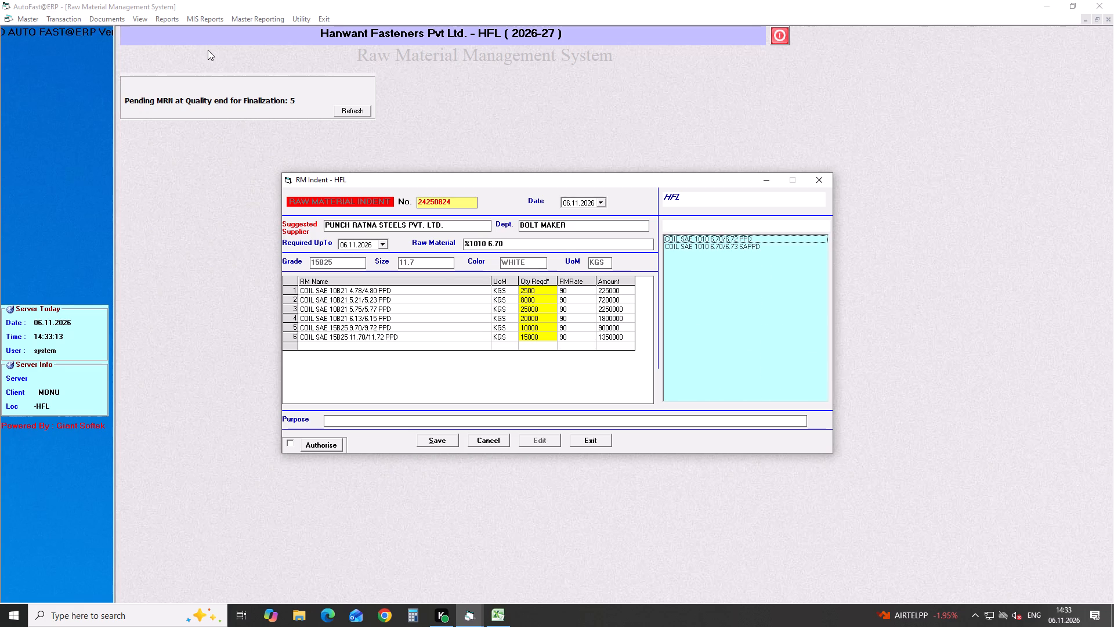
pyautogui.press('Down')
pyautogui.press('Return')
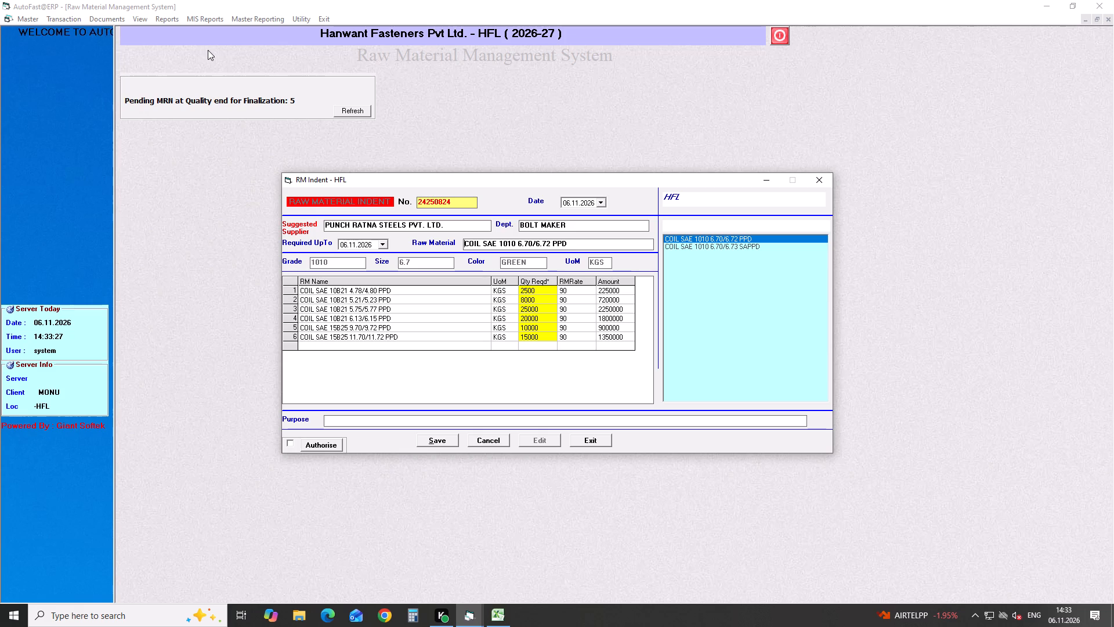
pyautogui.press('Return')
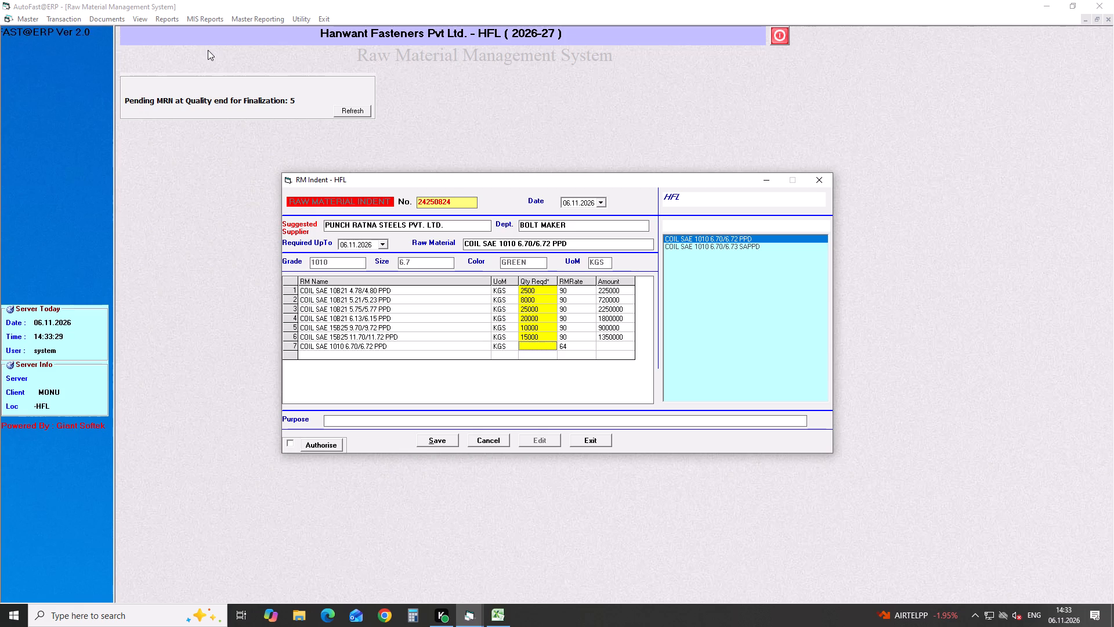
# Set the 6.70/6.72 coil line's required quantity to 6000 kg and its rate to 82.
pyautogui.write('6000')
pyautogui.press('Right')
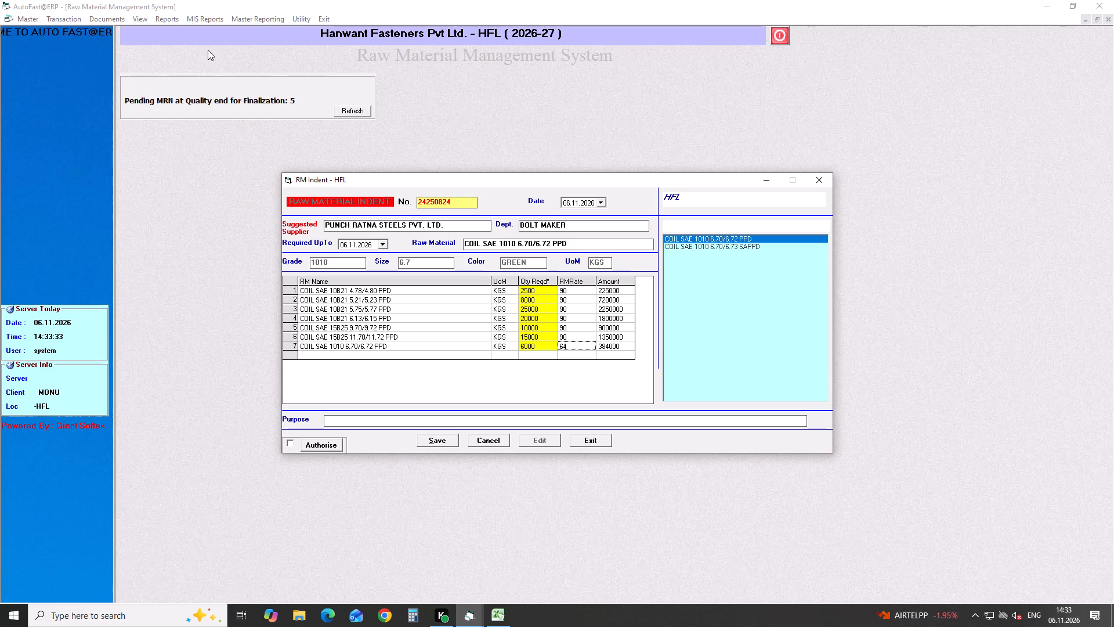
pyautogui.press('BackSpace')
pyautogui.press('BackSpace')
pyautogui.press('BackSpace')
pyautogui.press('BackSpace')
pyautogui.write('82')
pyautogui.press('Right')
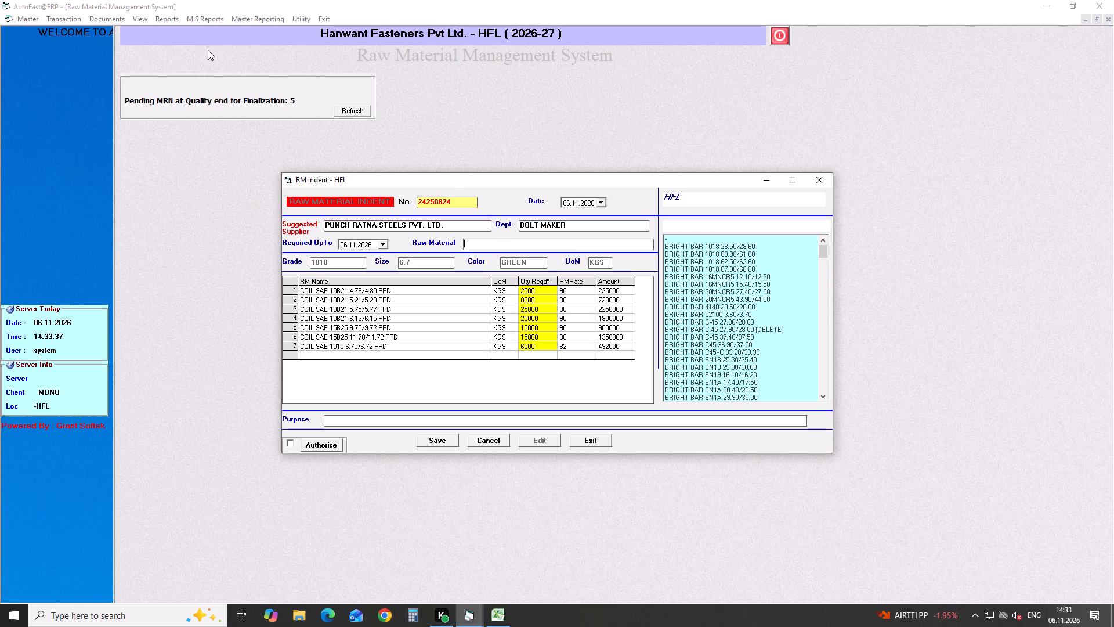
# Search the raw materials for a 10B21 coil of size 11.70, then clear the size from the search.
pyautogui.hotkey('shift', '%')
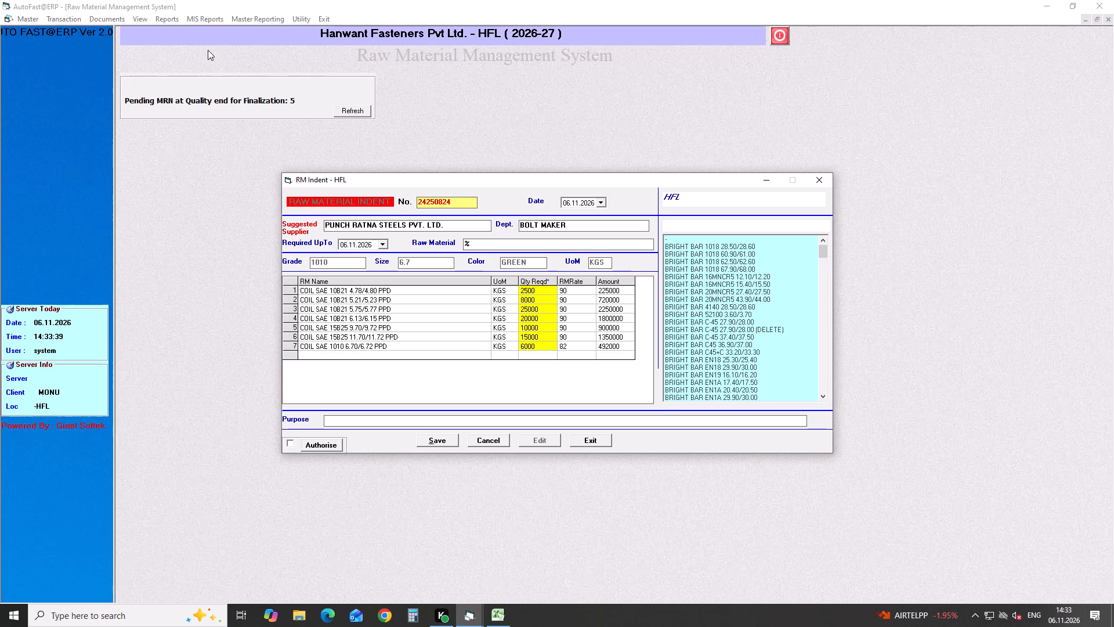
pyautogui.write('10b21')
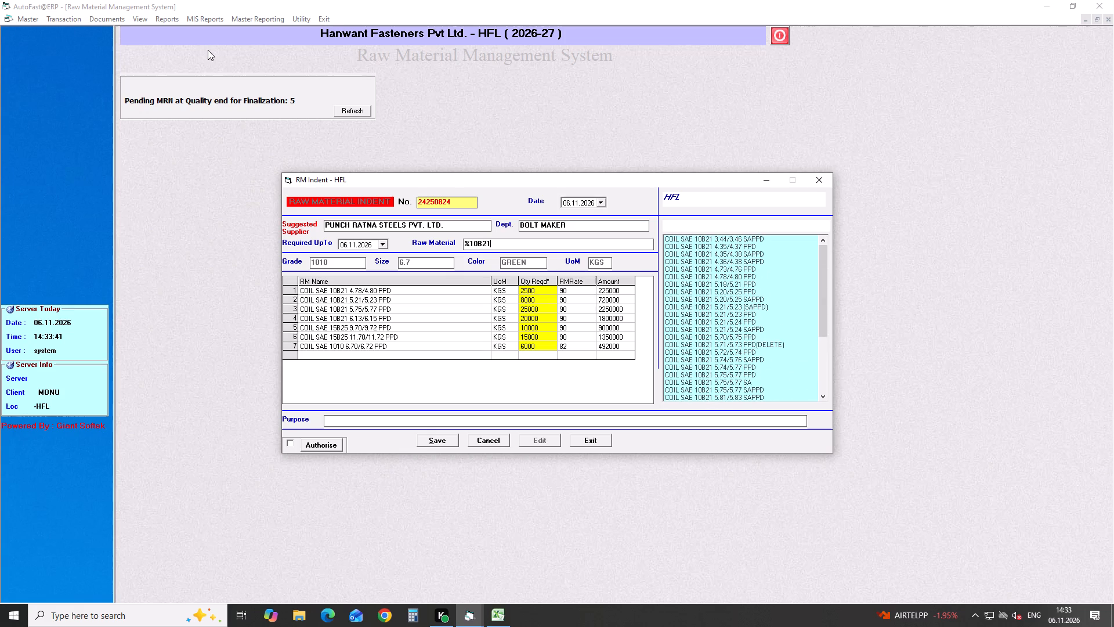
pyautogui.press('space')
pyautogui.write('11.70')
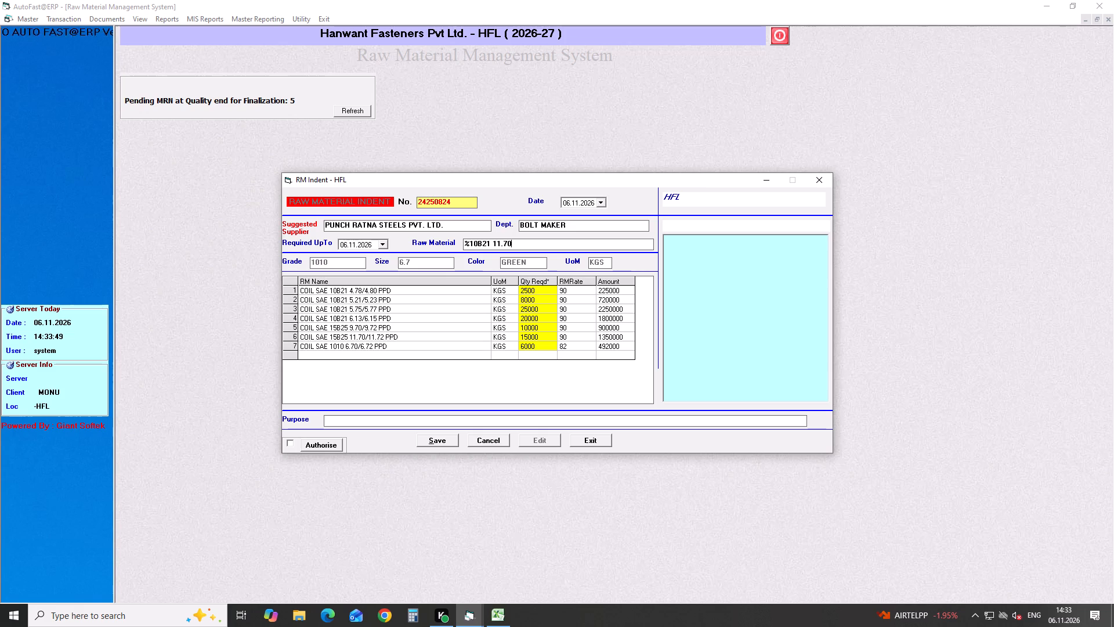
pyautogui.press('BackSpace')
pyautogui.press('BackSpace')
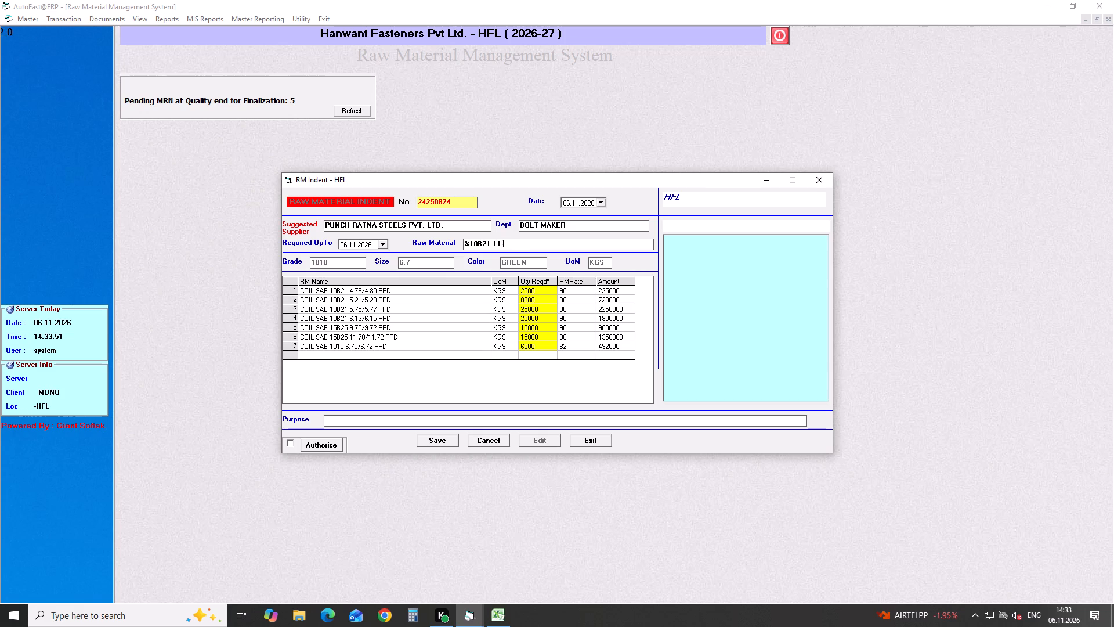
pyautogui.press('BackSpace')
pyautogui.press('BackSpace')
pyautogui.press('BackSpace')
pyautogui.press('BackSpace')
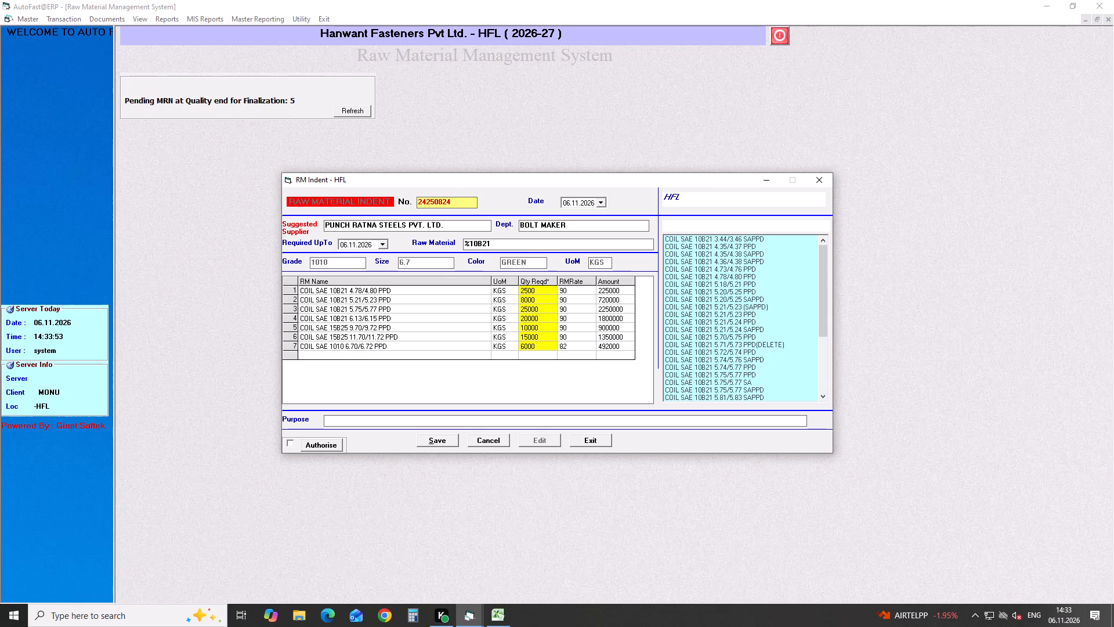
# Search the 10B21 raw materials for sizes starting with 10, 11 and 1.
pyautogui.press('space')
pyautogui.write('10')
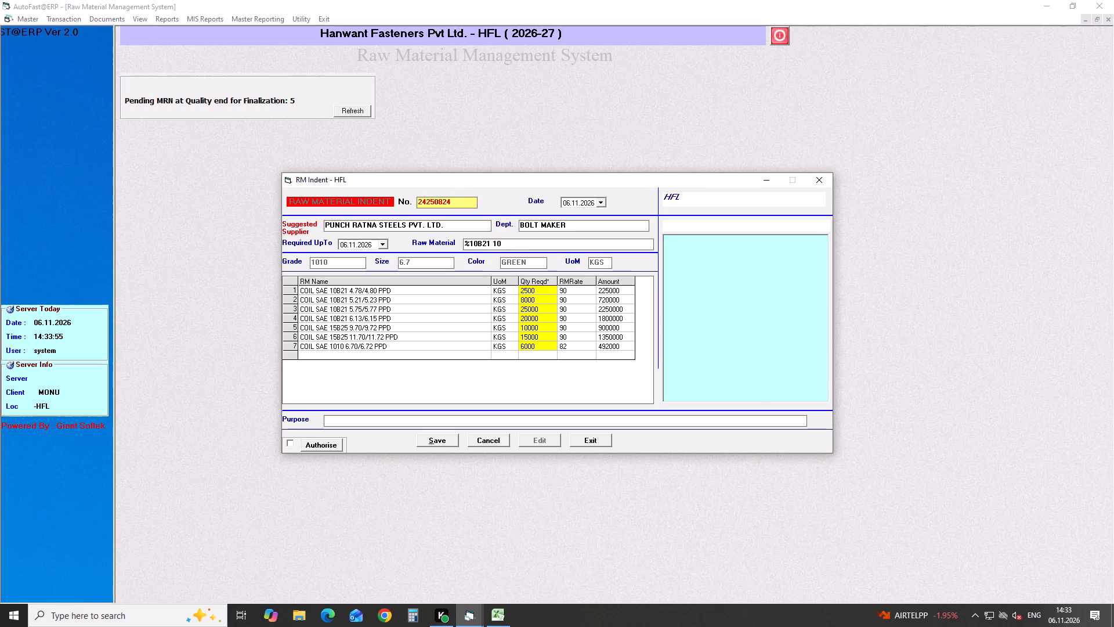
pyautogui.press('BackSpace')
pyautogui.press('1')
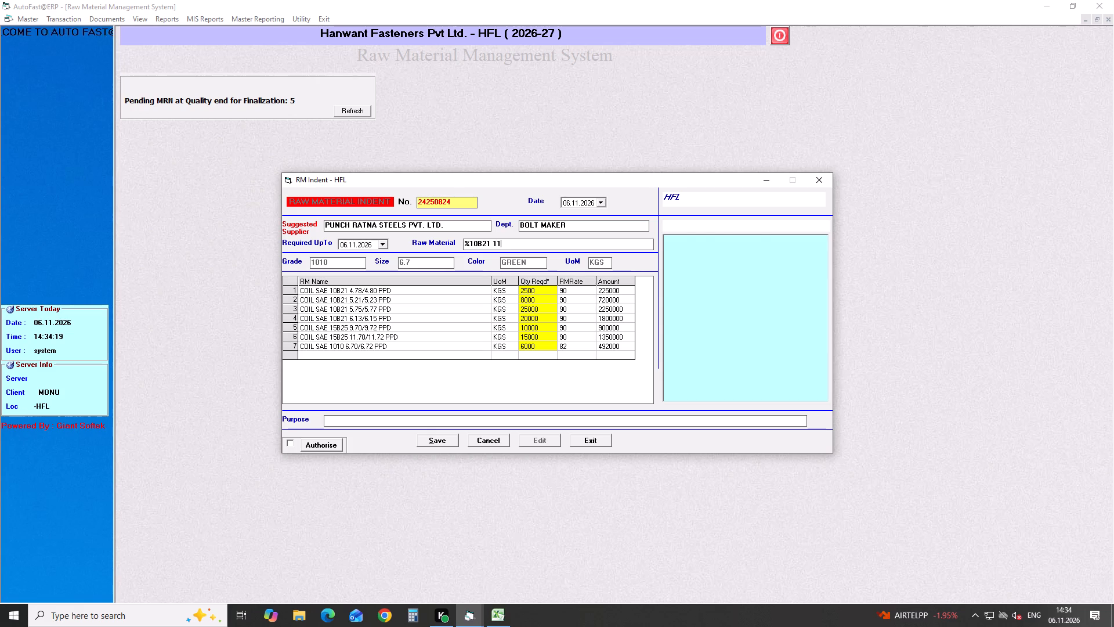
pyautogui.press('BackSpace')
pyautogui.press('BackSpace')
pyautogui.press('BackSpace')
pyautogui.press('space')
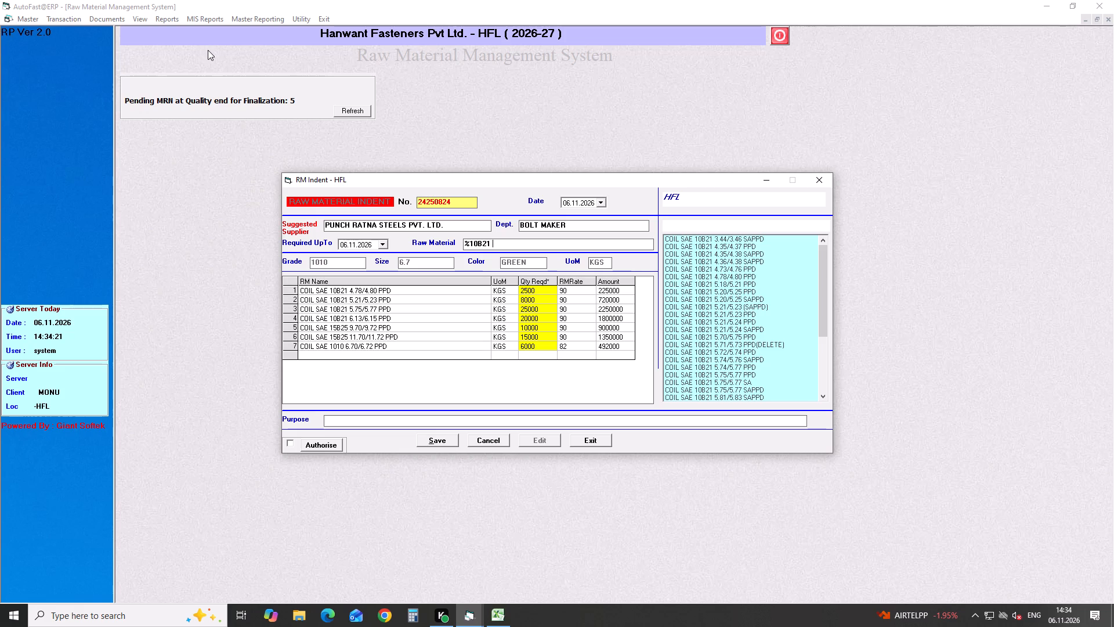
pyautogui.press('1')
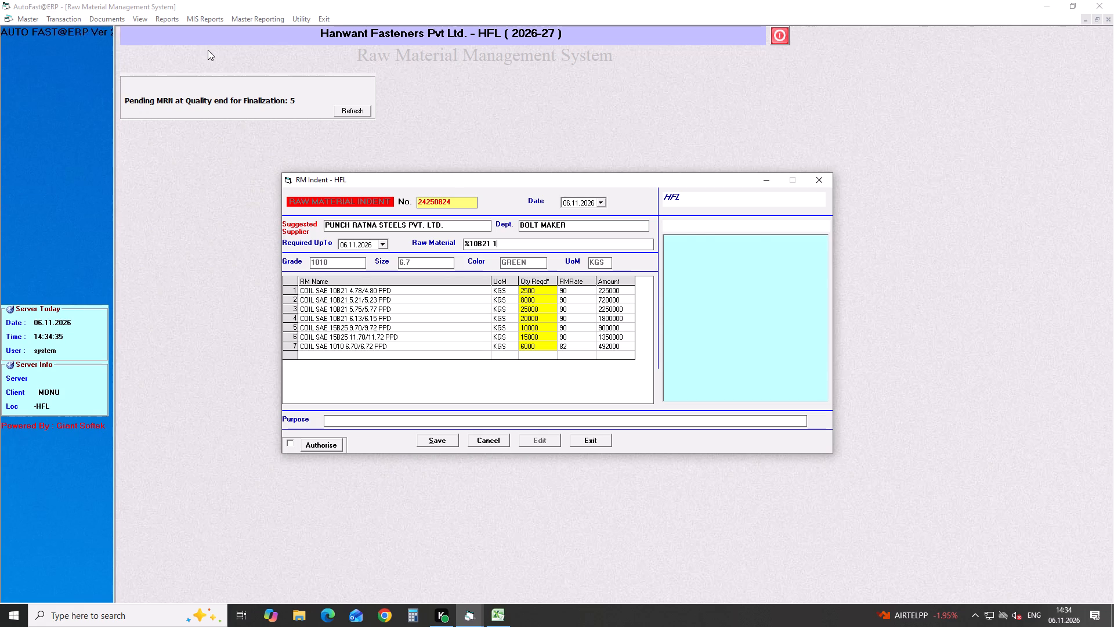
pyautogui.press('BackSpace')
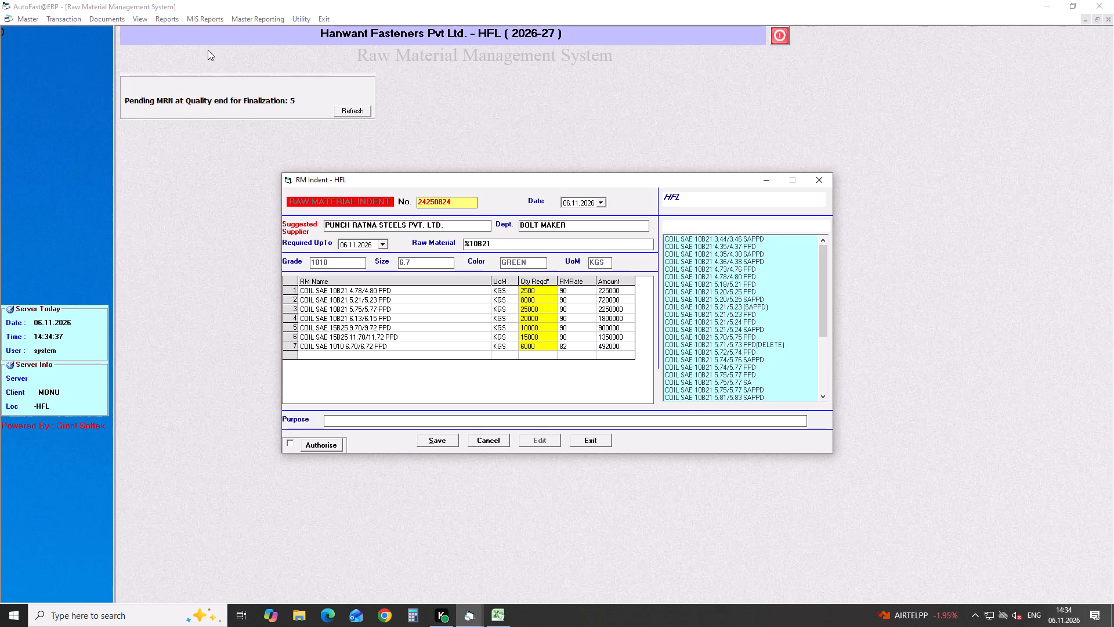
pyautogui.press('1')
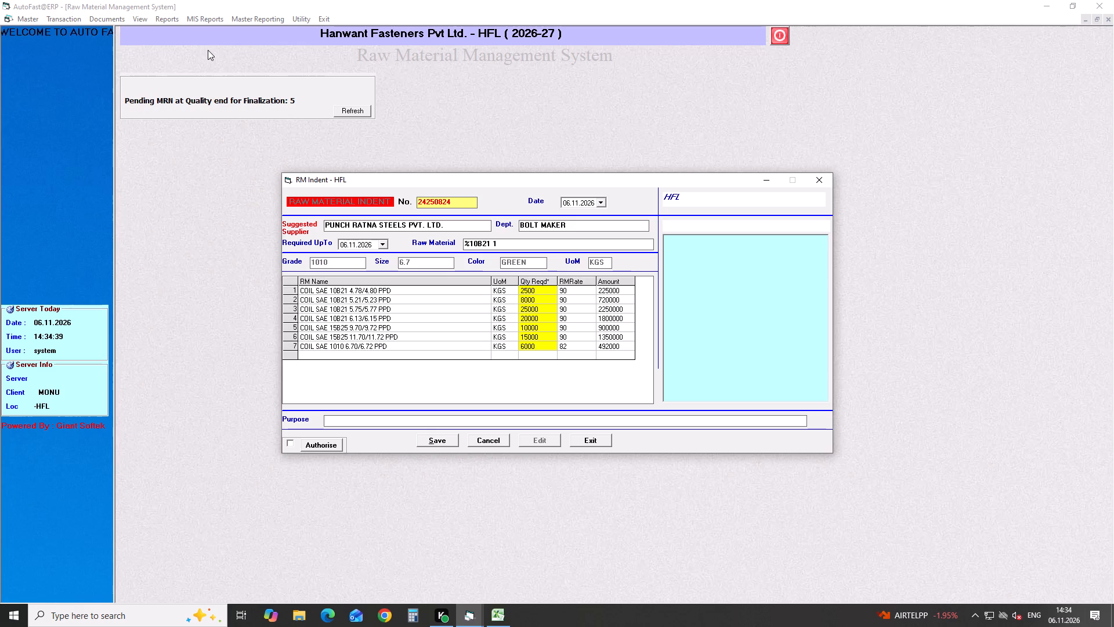
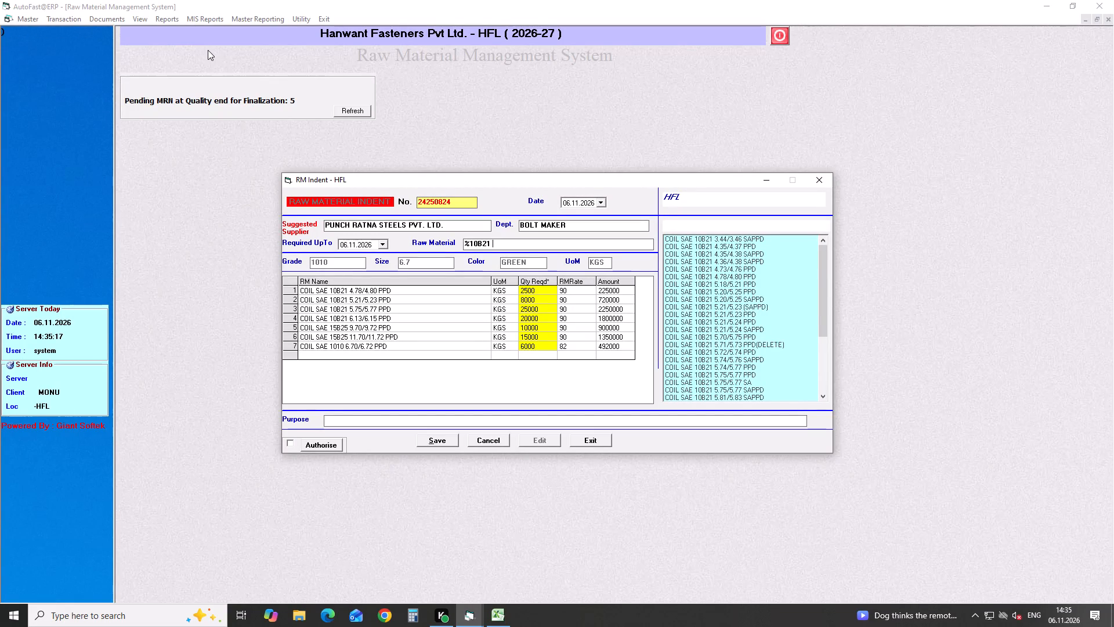
# Clear the raw material search, save the Punch Ratna Steels indent with its seven coil lines, and close the indent form.
pyautogui.press('BackSpace')
pyautogui.press('BackSpace')
pyautogui.press('BackSpace')
pyautogui.press('BackSpace')
pyautogui.press('BackSpace')
pyautogui.press('BackSpace')
pyautogui.press('BackSpace')
pyautogui.press('BackSpace')
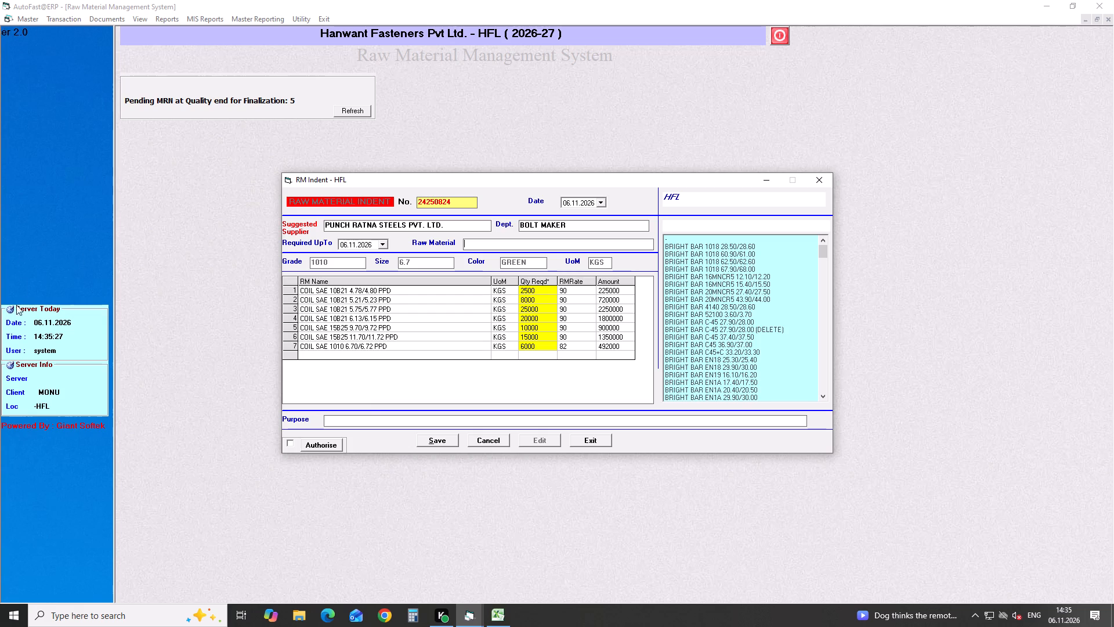
pyautogui.click(450, 441)
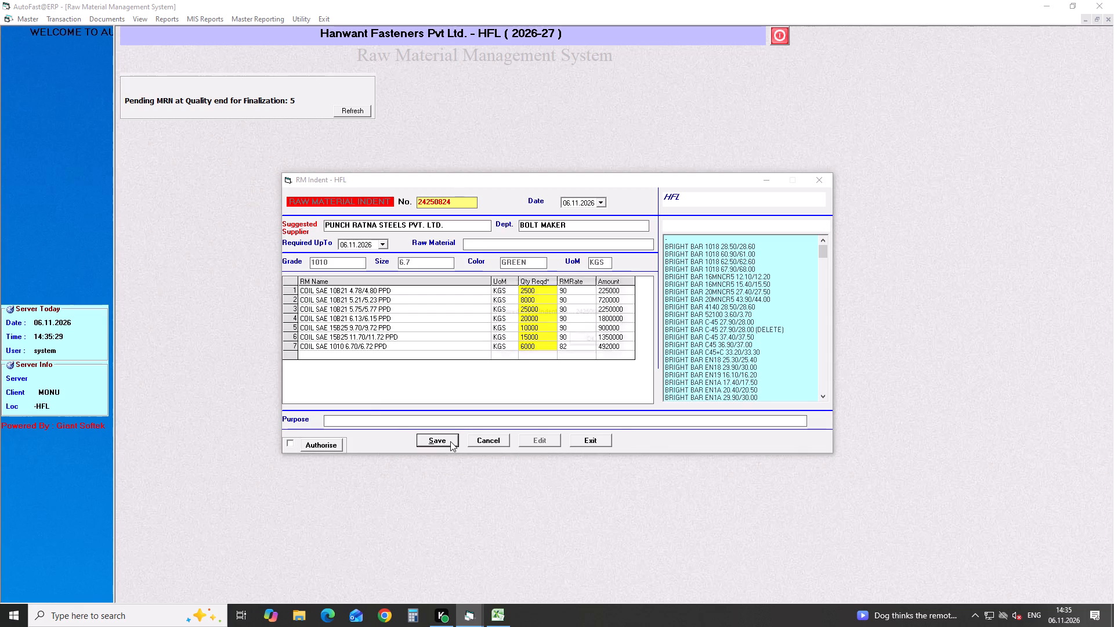
pyautogui.click(606, 338)
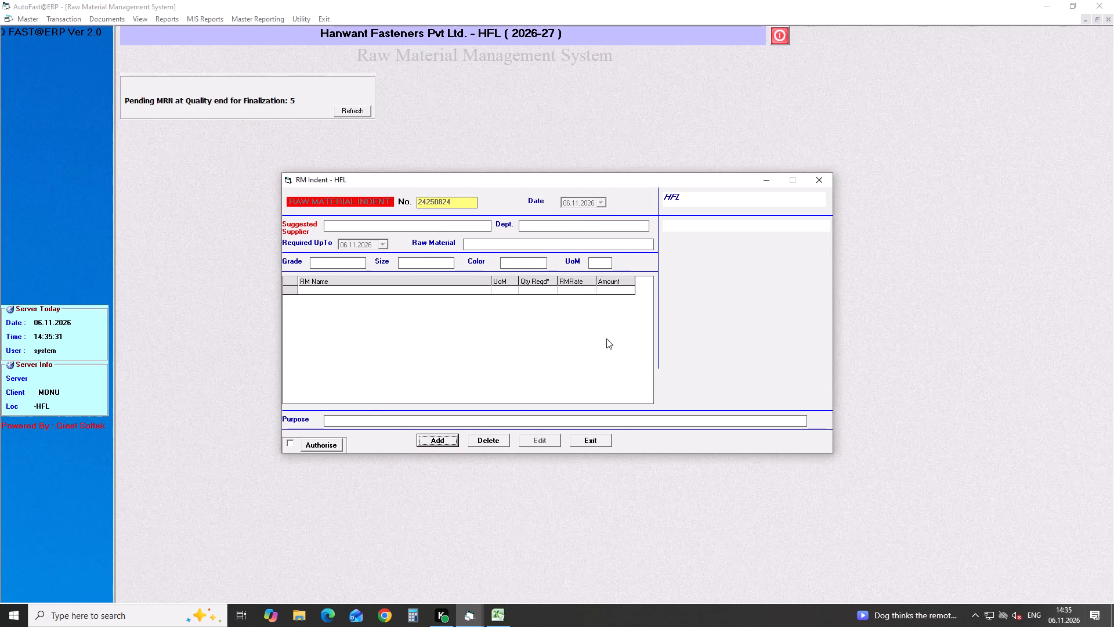
pyautogui.click(817, 175)
# Start a new record in the Raw Material Master and set its RM type to COIL.
pyautogui.click(35, 19)
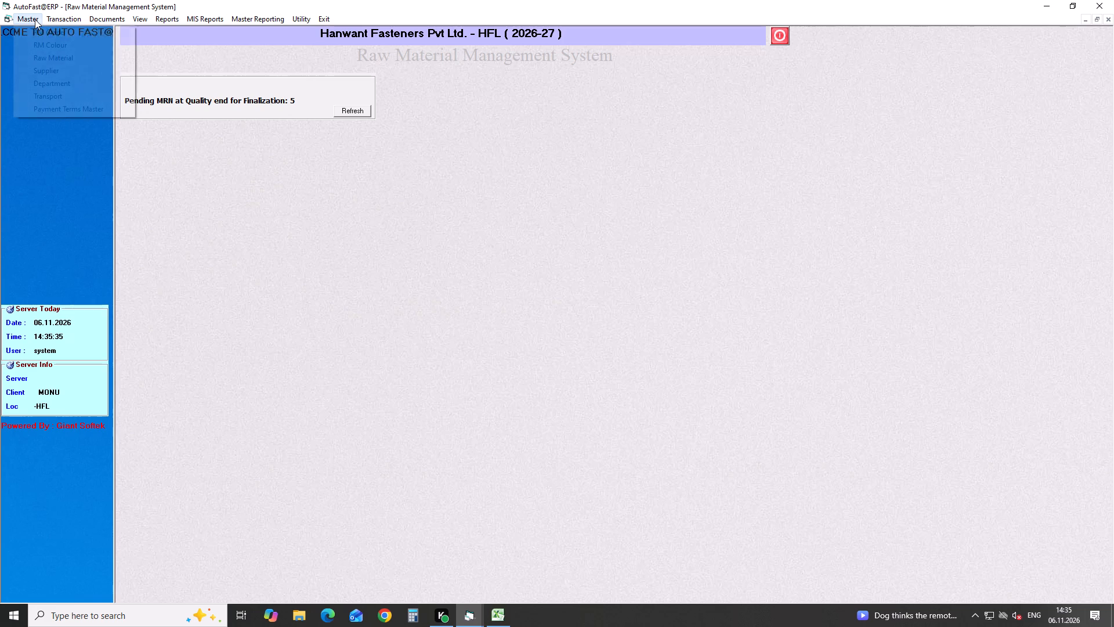
pyautogui.click(47, 57)
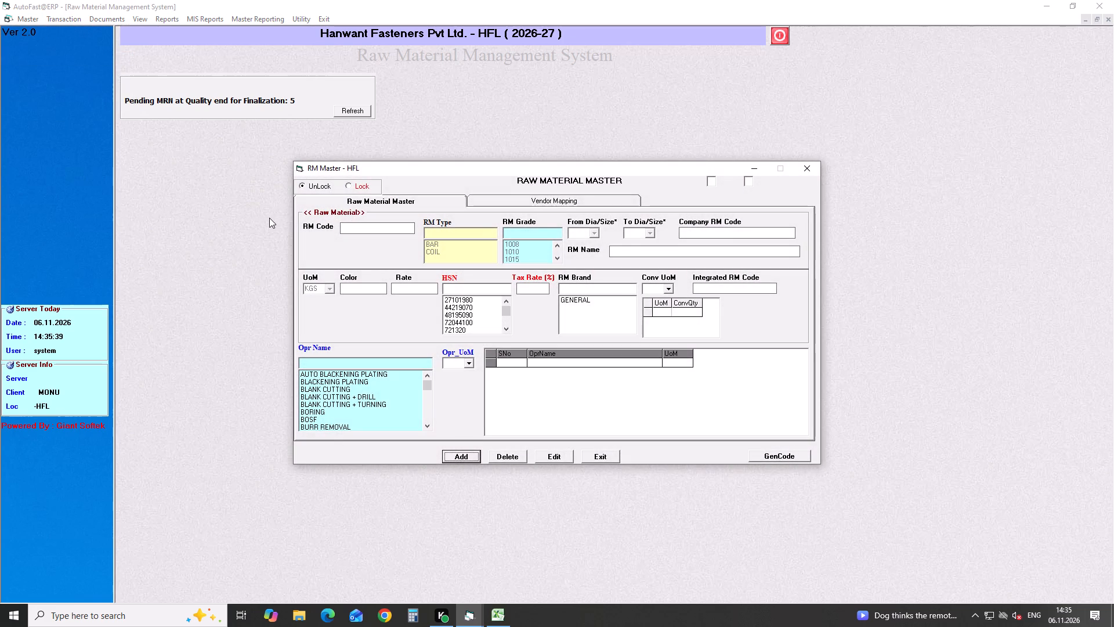
pyautogui.press('Return')
pyautogui.press('Return')
pyautogui.press('Down')
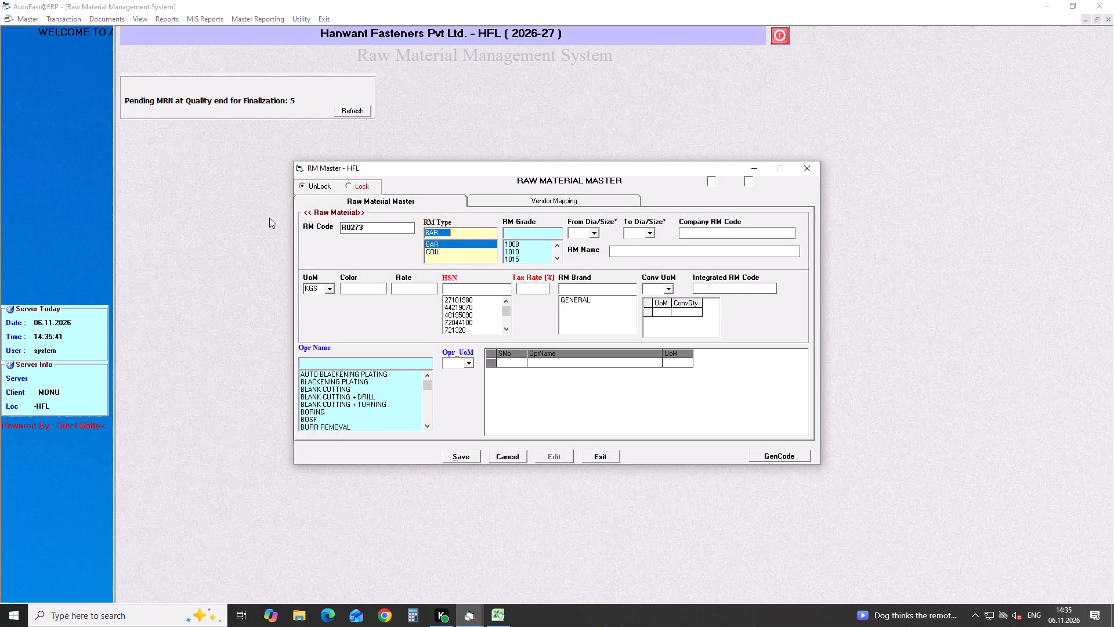
pyautogui.press('Down')
pyautogui.press('Return')
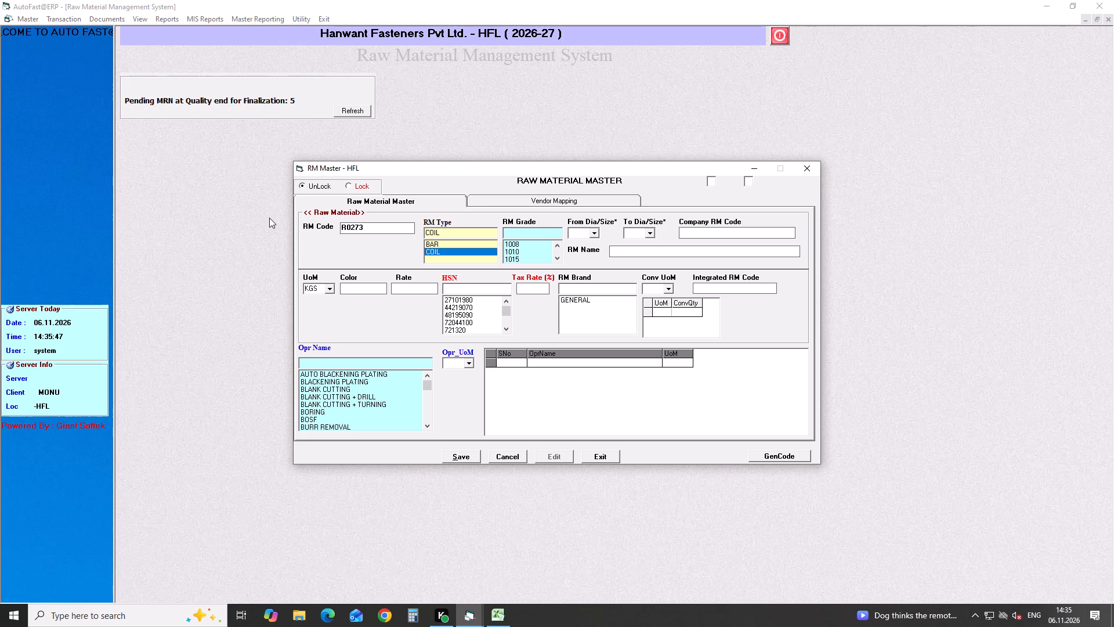
# Choose the RM grade for the new coil, going through the grades from 10 onward to 16MnCr5.
pyautogui.write('10')
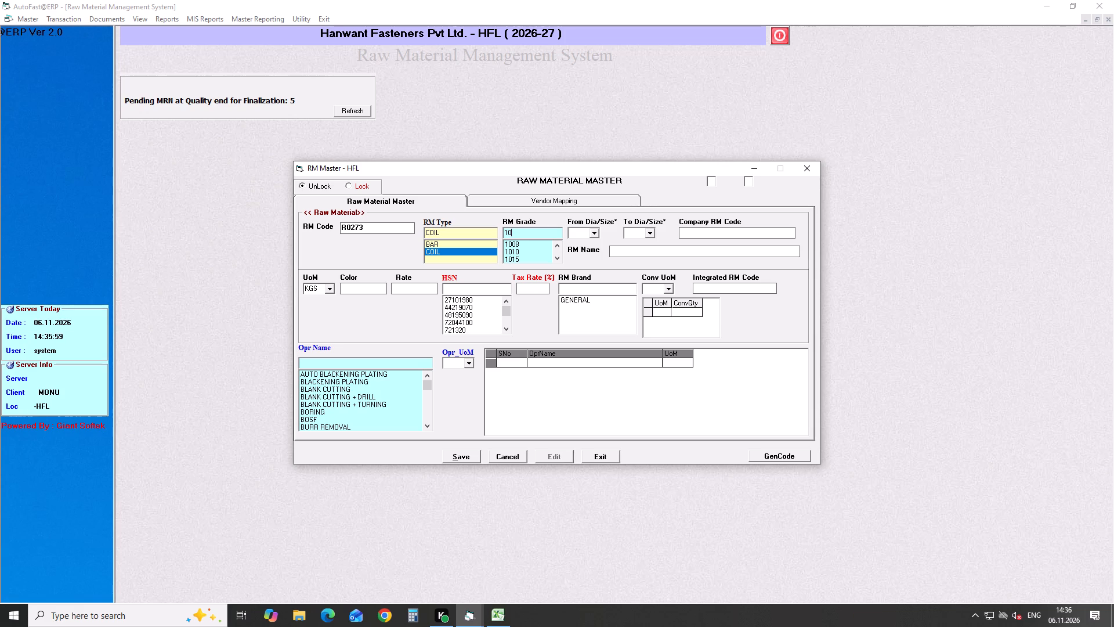
pyautogui.press('Down')
pyautogui.press('Down')
pyautogui.press('Down')
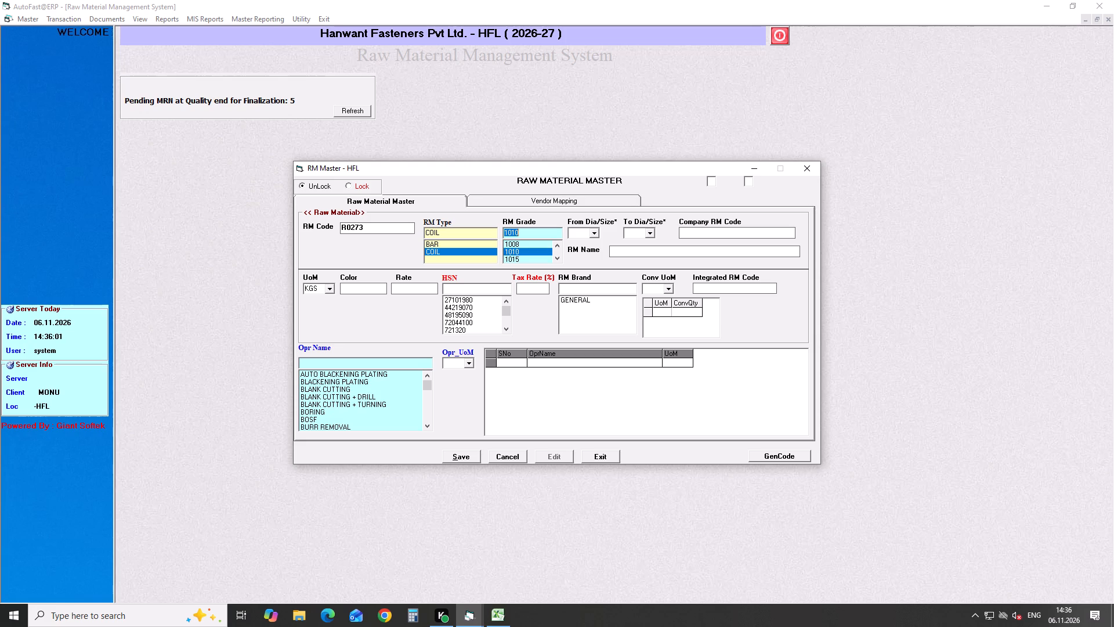
pyautogui.press('Down')
pyautogui.press('Down')
pyautogui.press('Down')
pyautogui.press('Down')
pyautogui.press('Down')
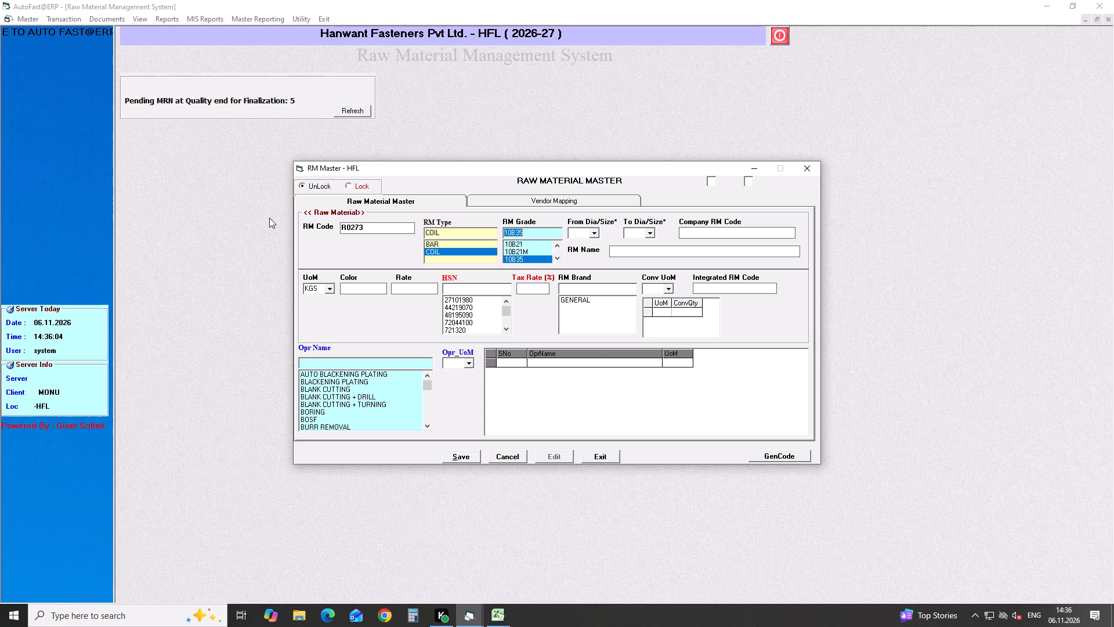
pyautogui.press('Down')
pyautogui.press('Down')
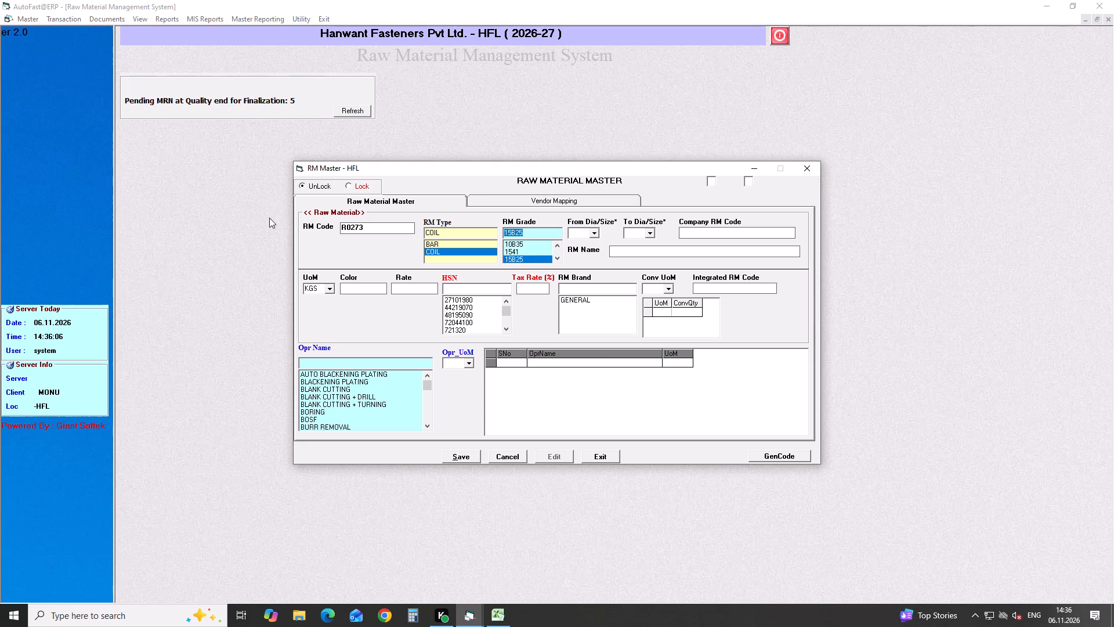
pyautogui.press('Down')
pyautogui.press('Down')
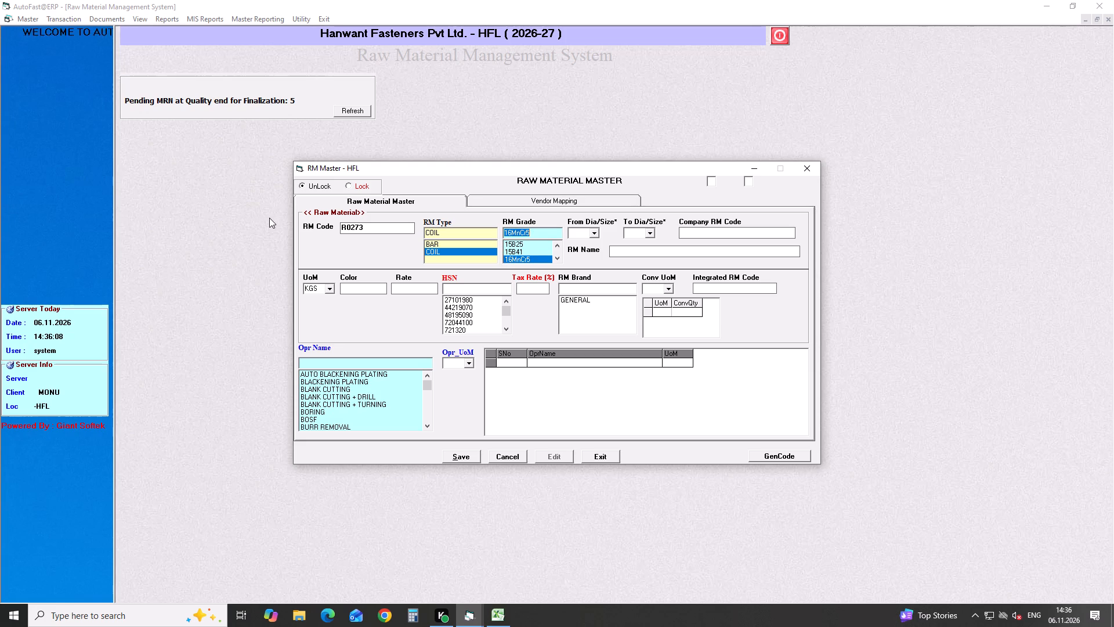
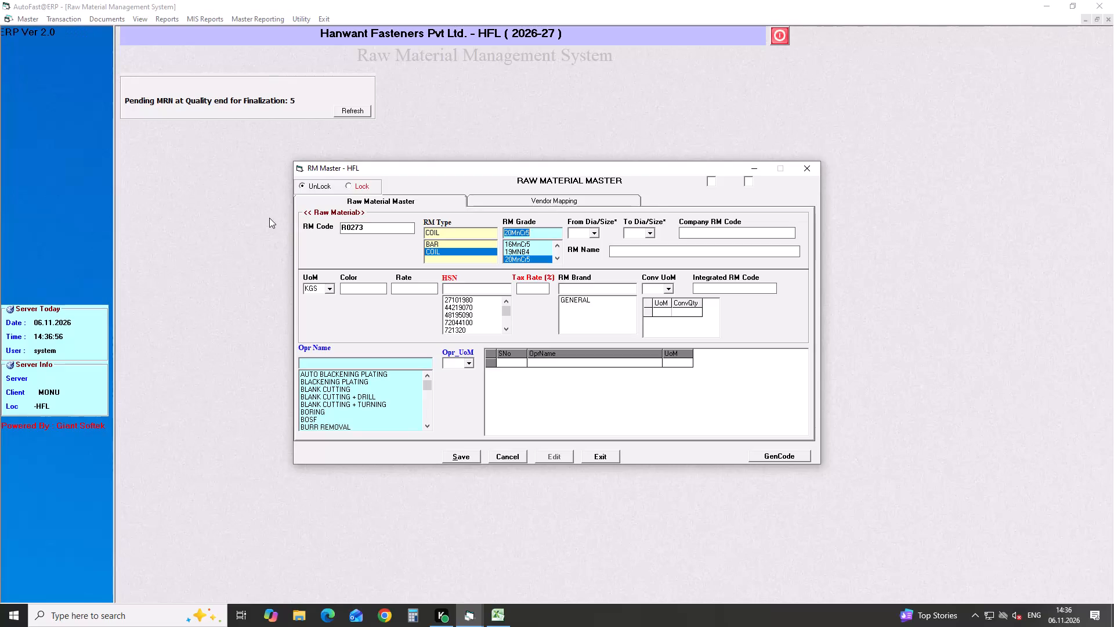
# Set the new coil's RM grade to 10B21.
pyautogui.press('Up')
pyautogui.press('Up')
pyautogui.press('Up')
pyautogui.press('Up')
pyautogui.press('Up')
pyautogui.press('Up')
pyautogui.press('Up')
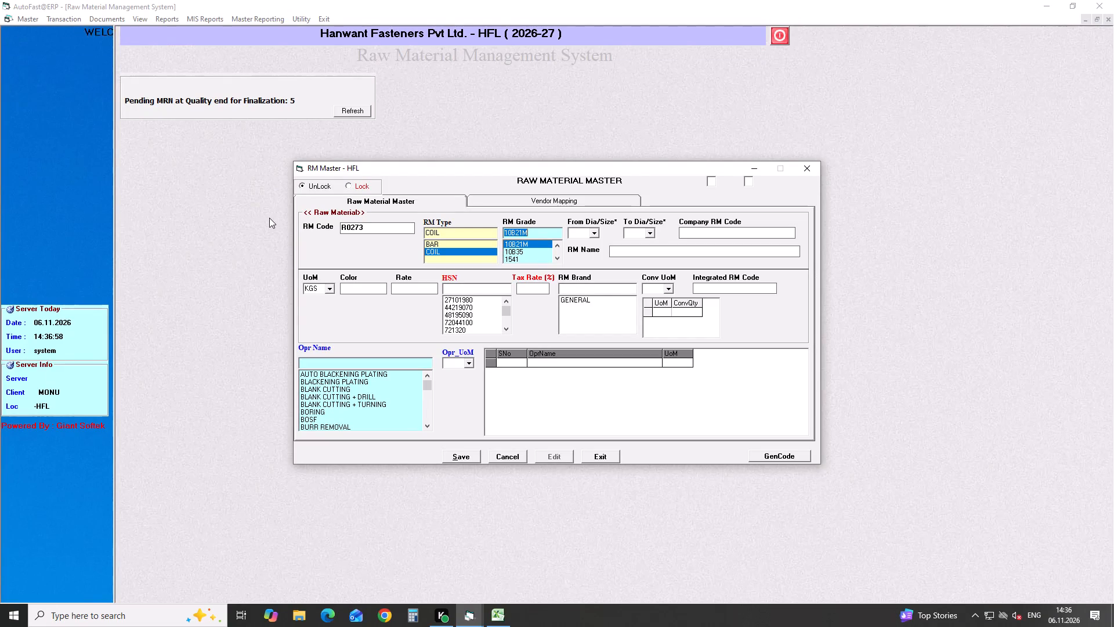
pyautogui.press('Up')
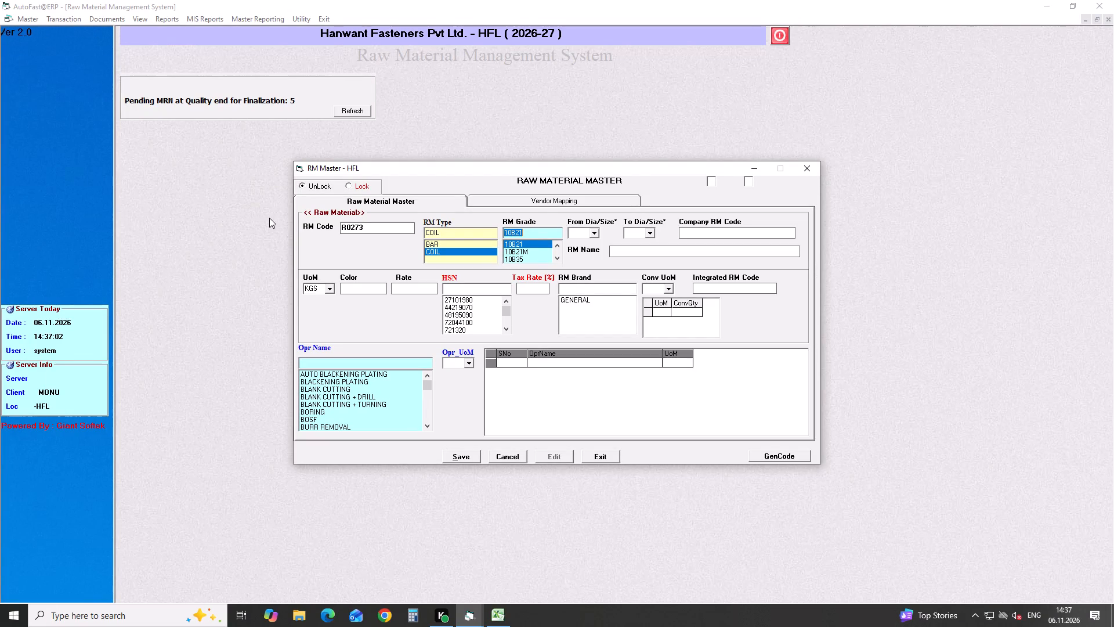
pyautogui.press('Return')
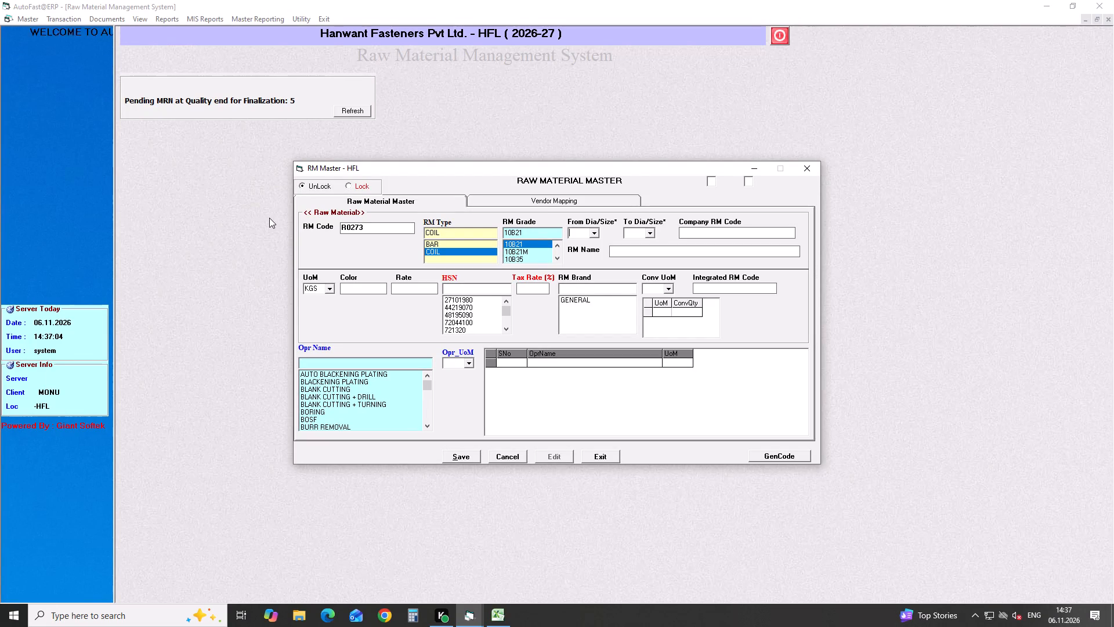
# Set the new coil's diameter range from 11.70 to 11.72.
pyautogui.write('11')
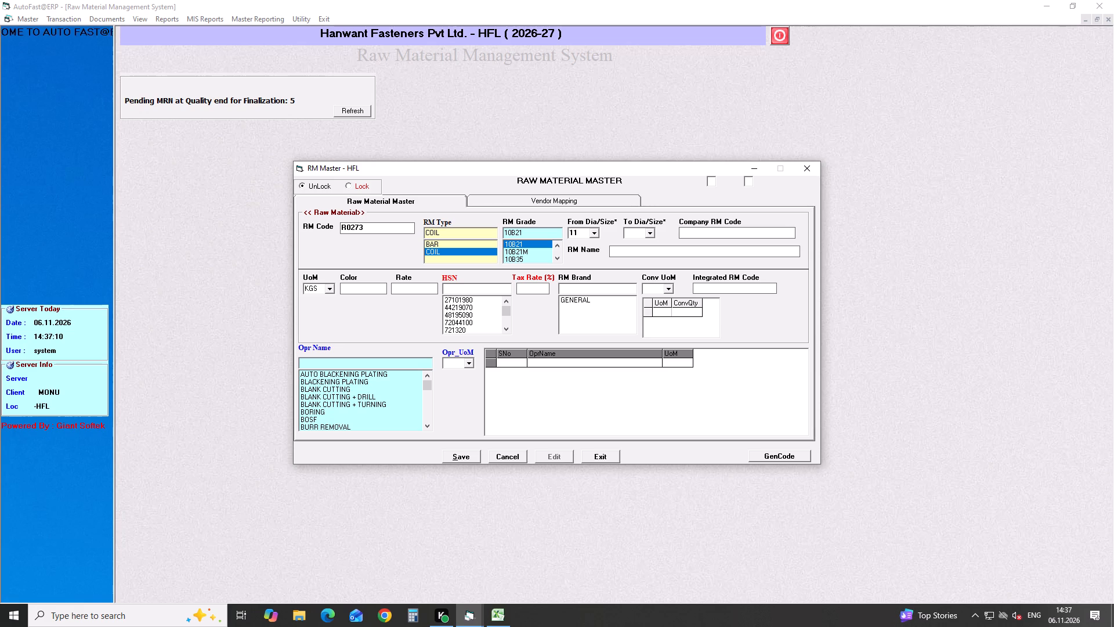
pyautogui.write('.70')
pyautogui.press('Return')
pyautogui.write('11')
pyautogui.press('Return')
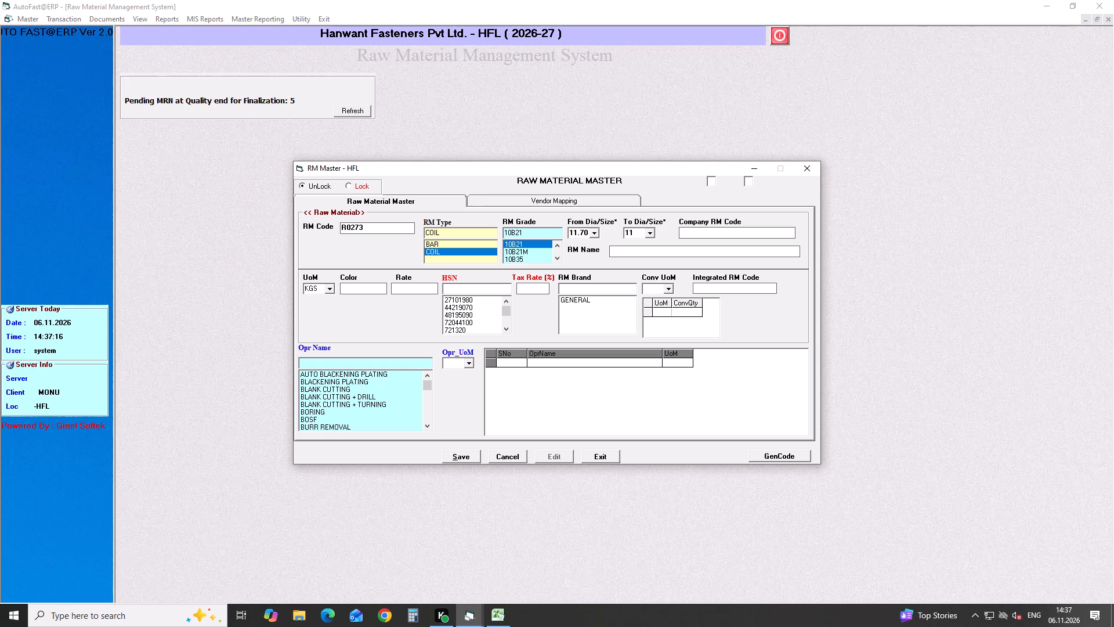
pyautogui.click(637, 232)
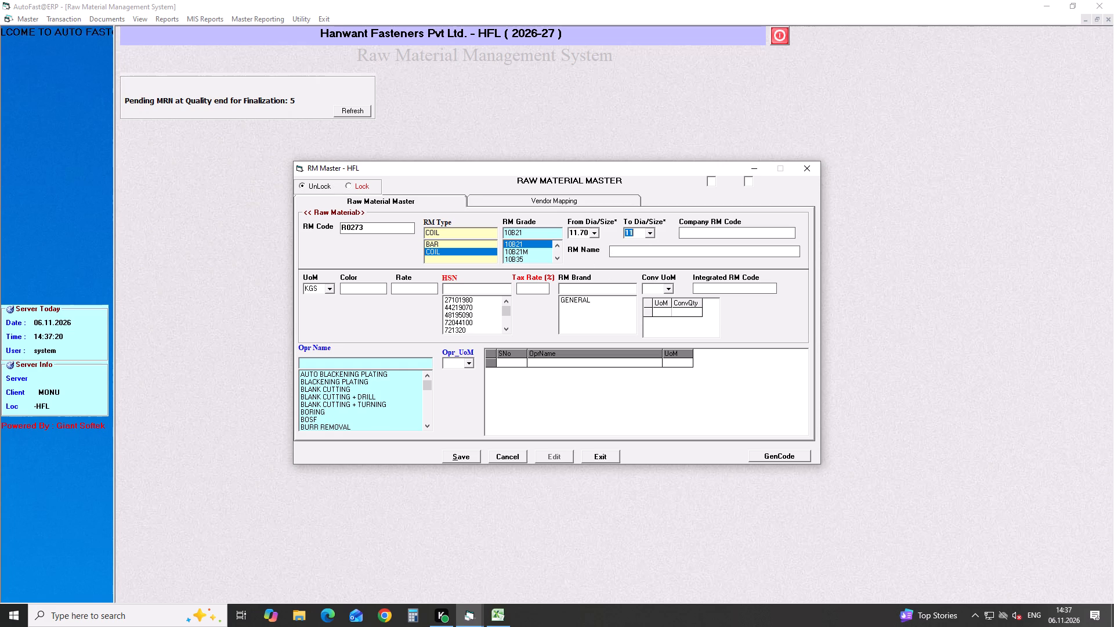
pyautogui.press('.')
pyautogui.press('BackSpace')
pyautogui.press('BackSpace')
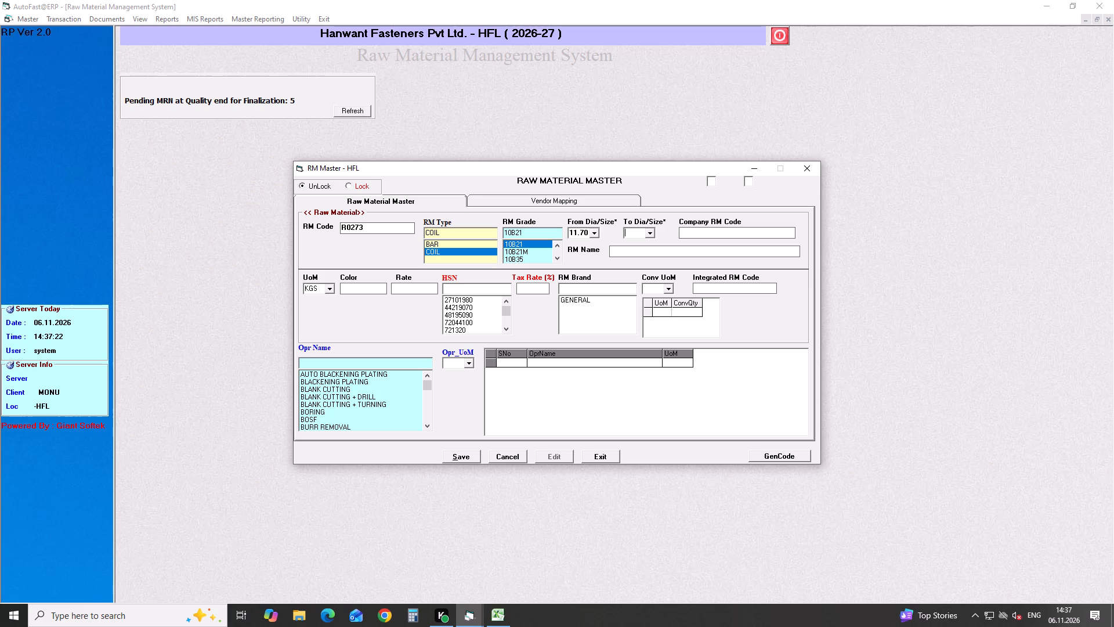
pyautogui.write('11')
pyautogui.write('.72')
pyautogui.press('Return')
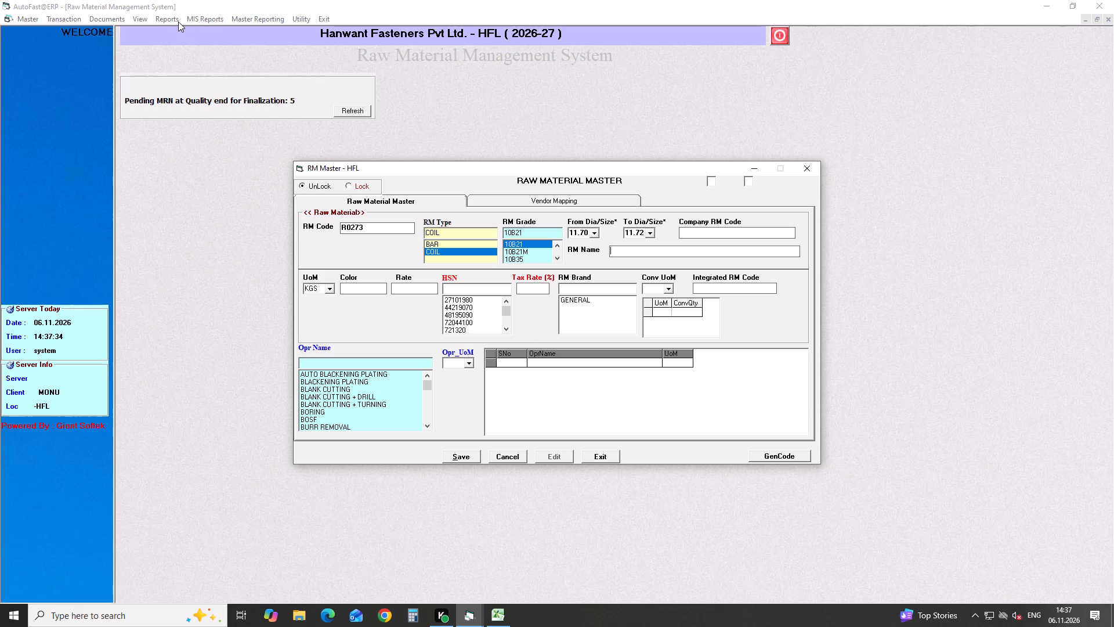
# Start a new raw material indent, leaving supplier and department blank, and search its raw materials for %10B21.
pyautogui.click(69, 20)
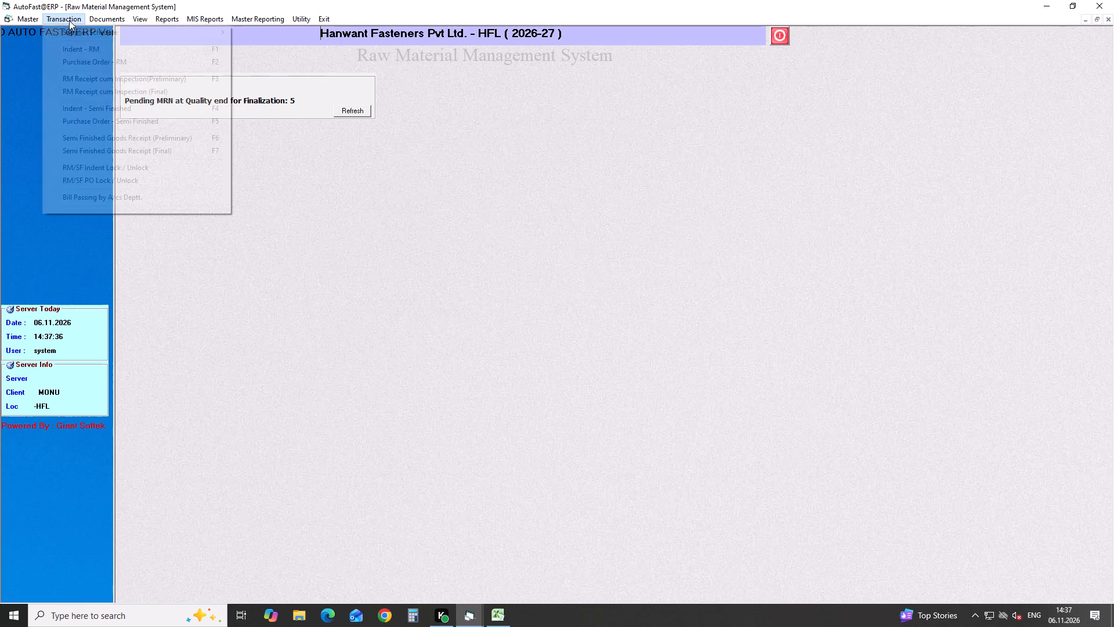
pyautogui.click(86, 52)
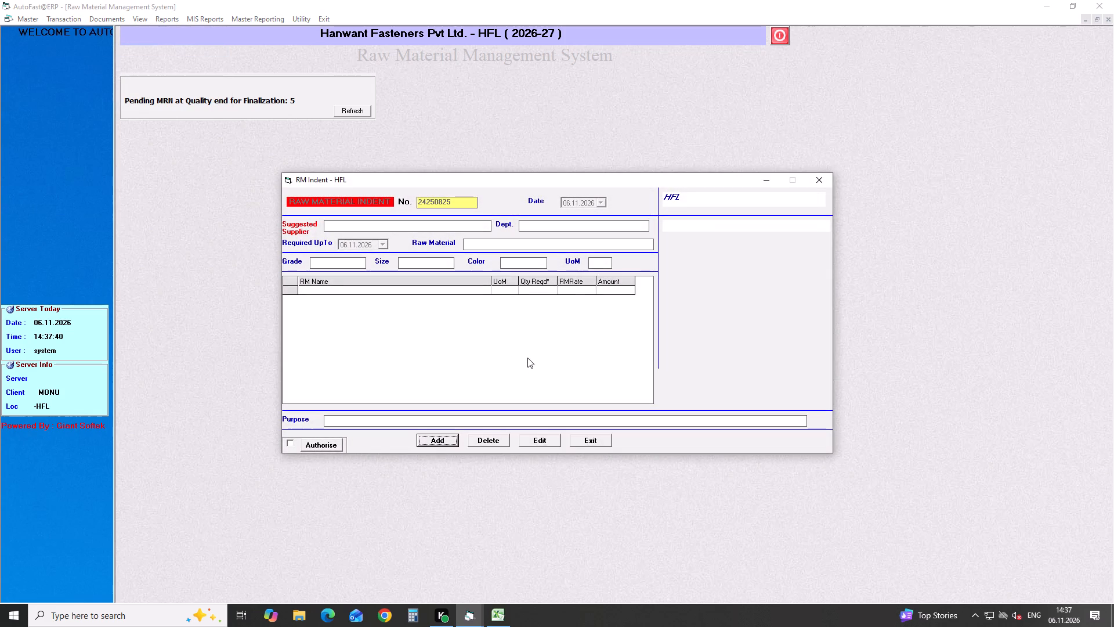
pyautogui.press('Return')
pyautogui.press('Return')
pyautogui.press('Return')
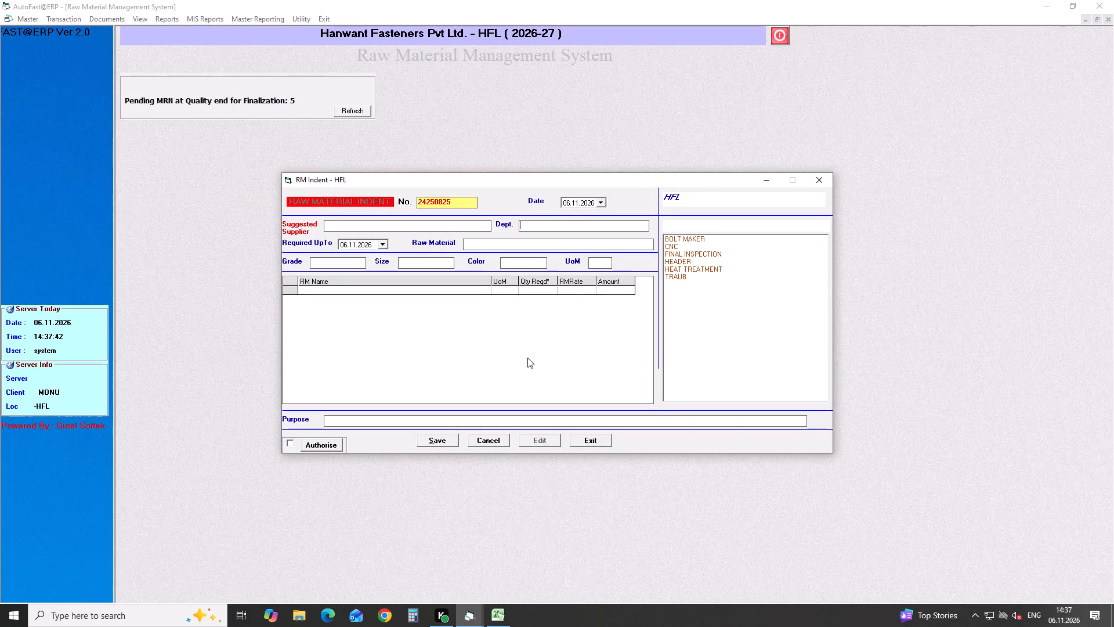
pyautogui.press('Return')
pyautogui.press('Return')
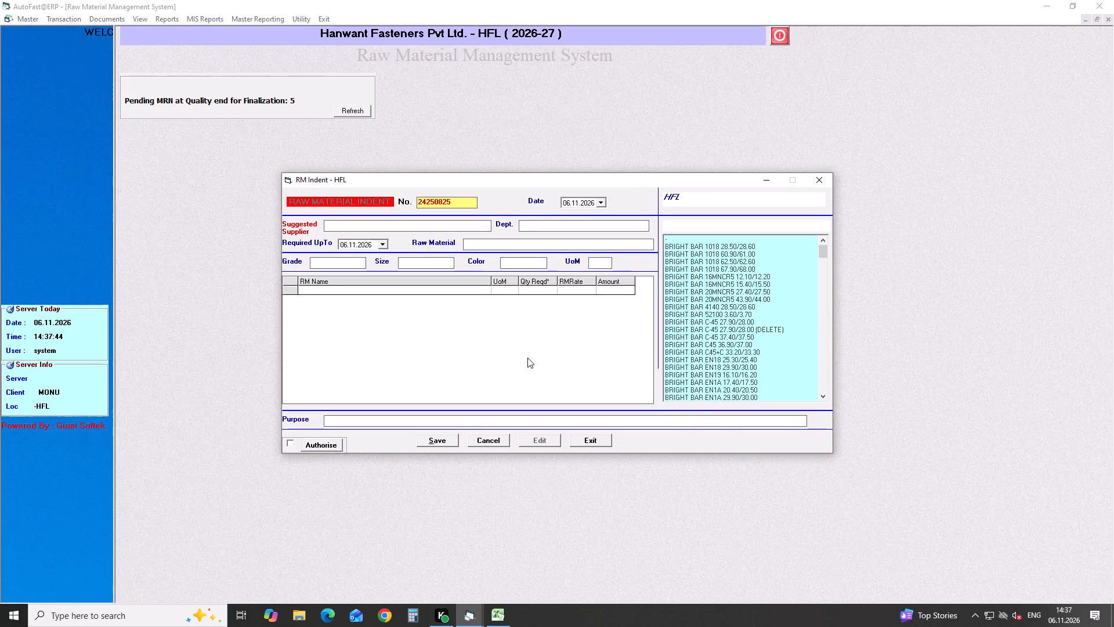
pyautogui.hotkey('shift', '%')
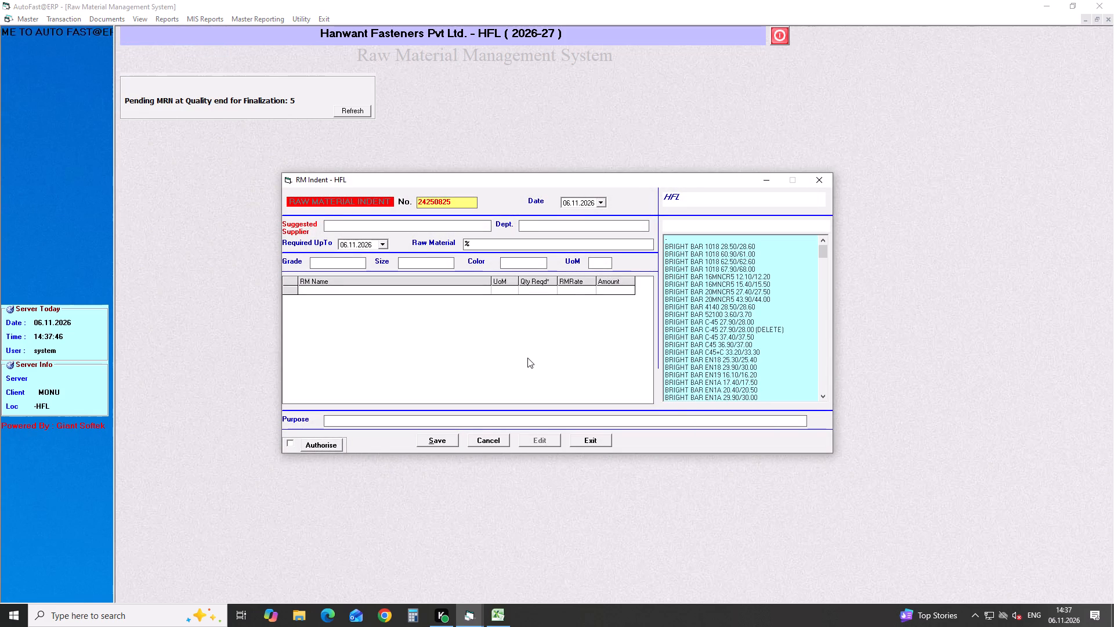
pyautogui.write('10')
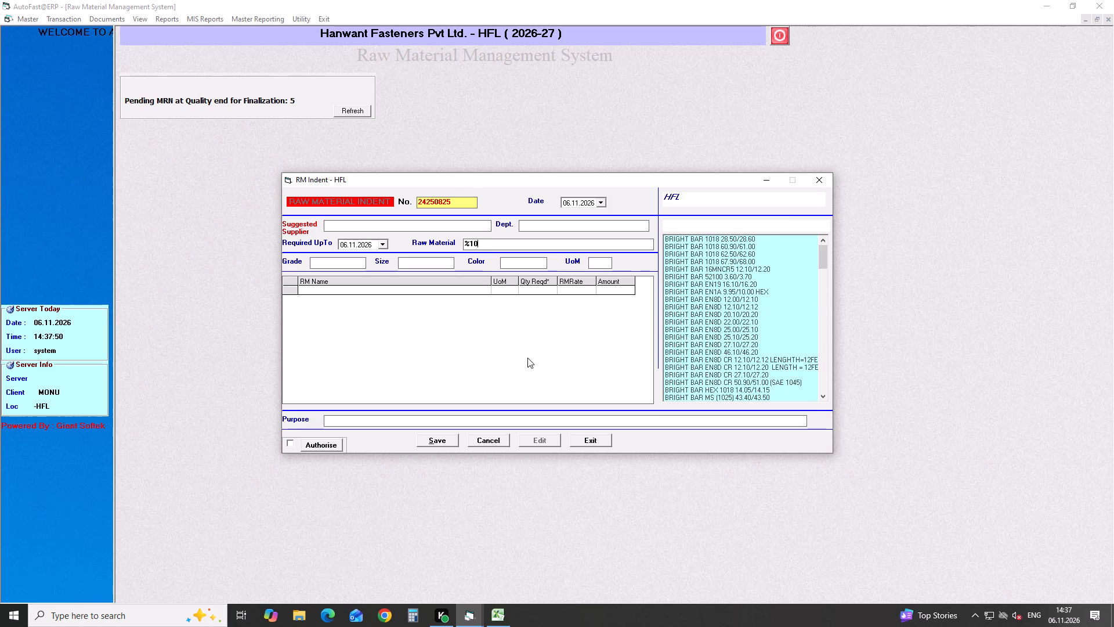
pyautogui.write('b21')
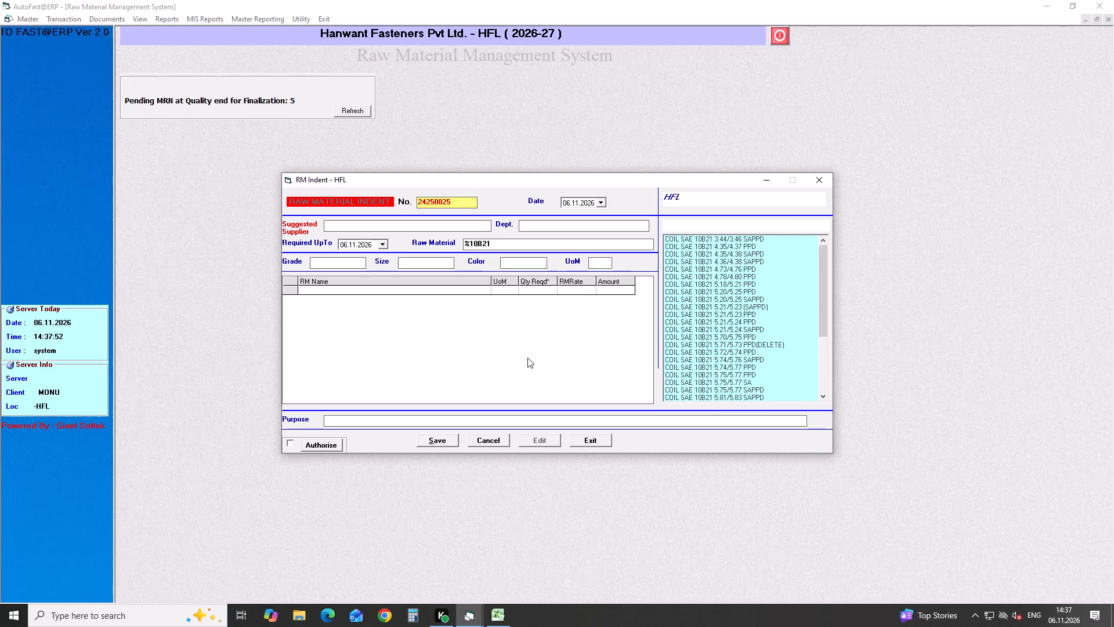
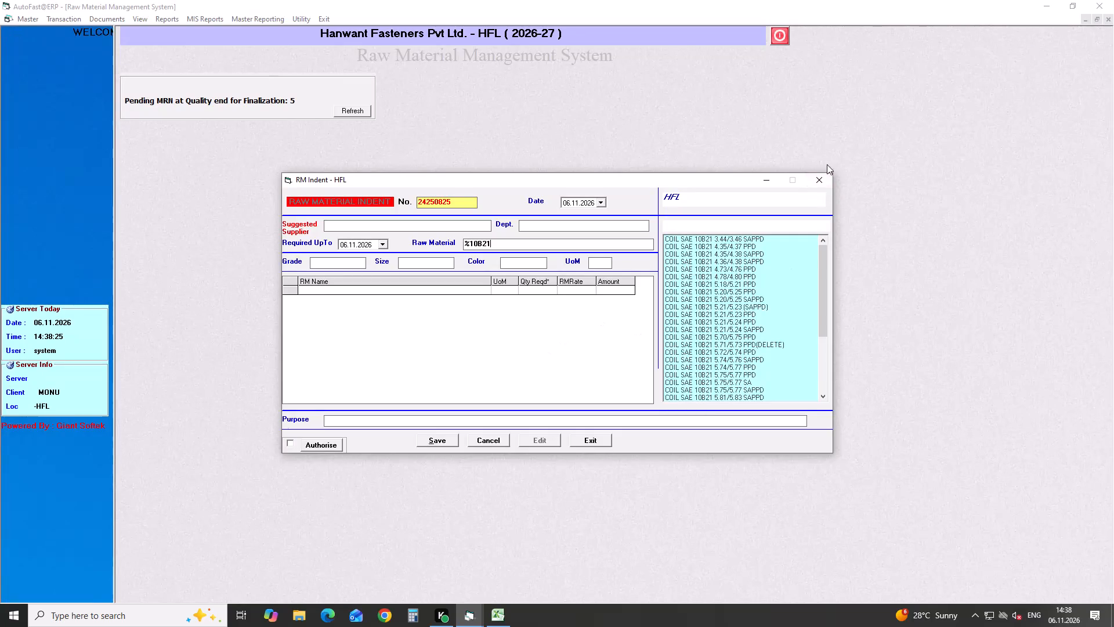
# Close the indent form and name the new coil COIL SAE 10B21 11.70/11.72 PPD in the Raw Material Master.
pyautogui.click(818, 177)
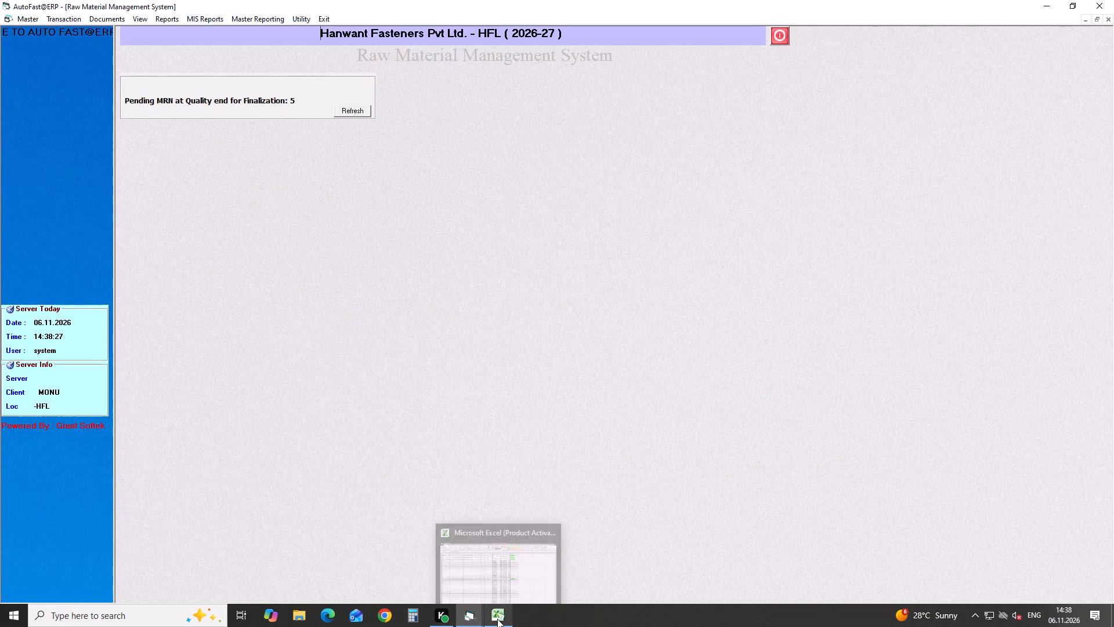
pyautogui.click(473, 619)
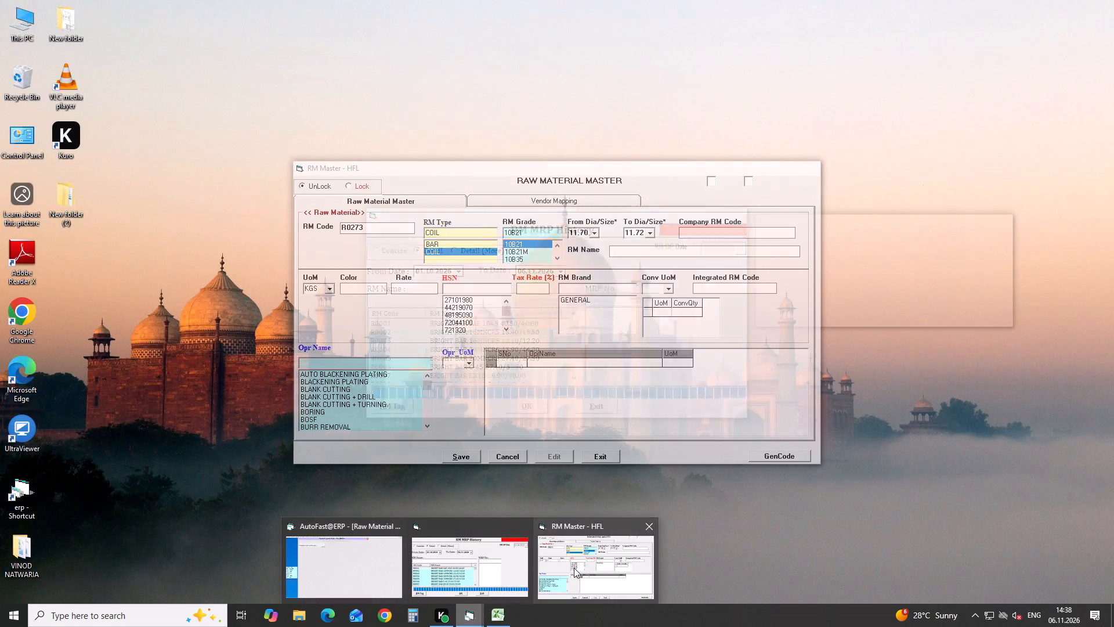
pyautogui.click(583, 568)
pyautogui.press('Return')
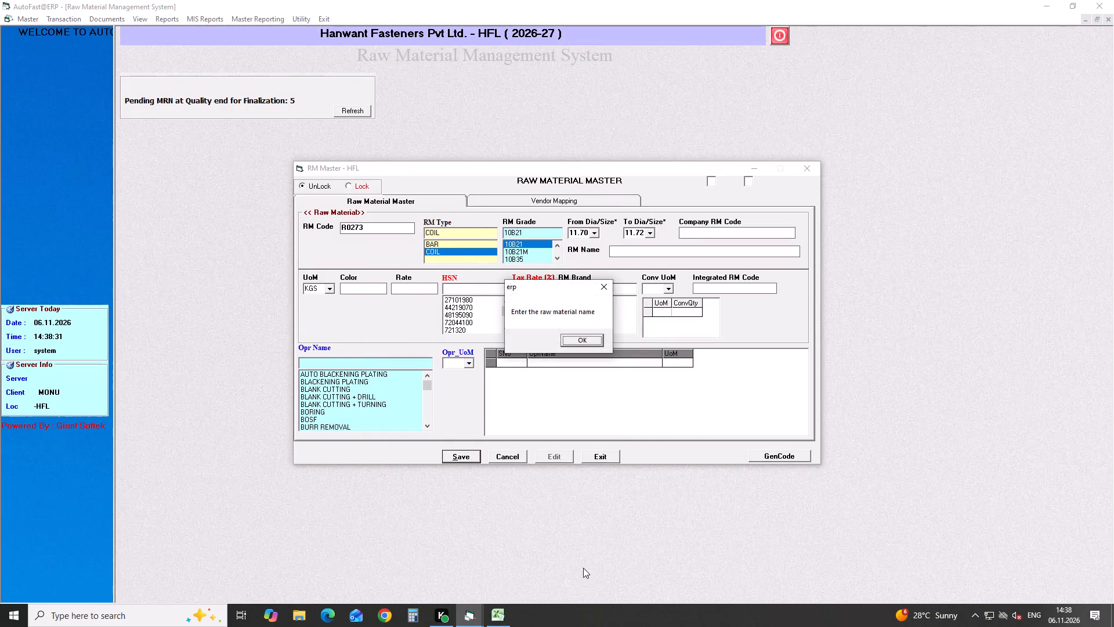
pyautogui.press('Return')
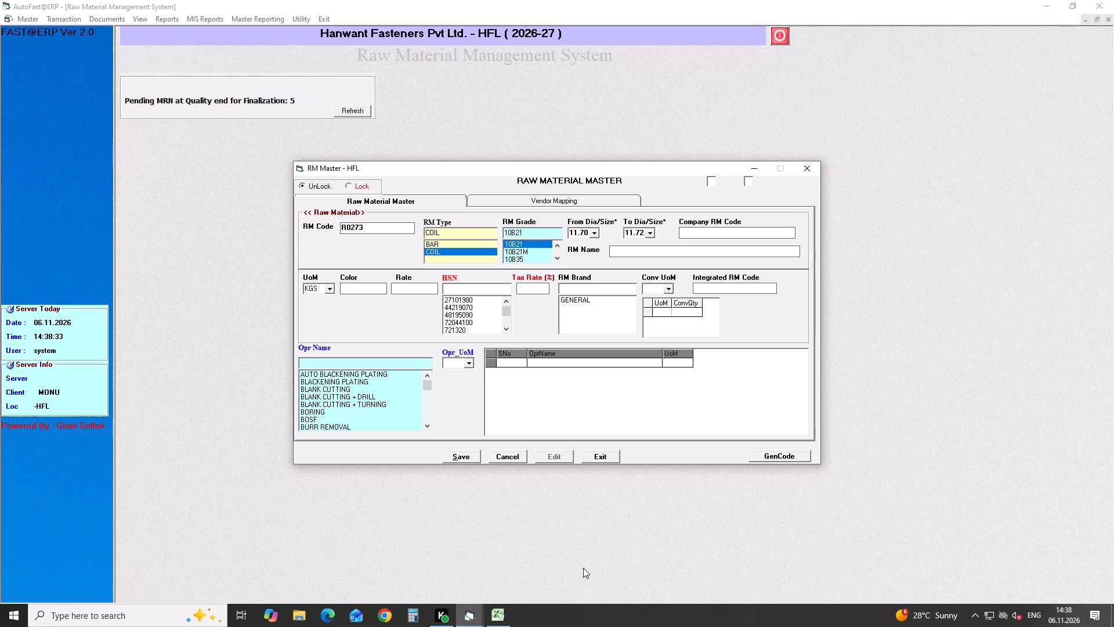
pyautogui.write('COIL')
pyautogui.press('space')
pyautogui.write('SAE')
pyautogui.press('space')
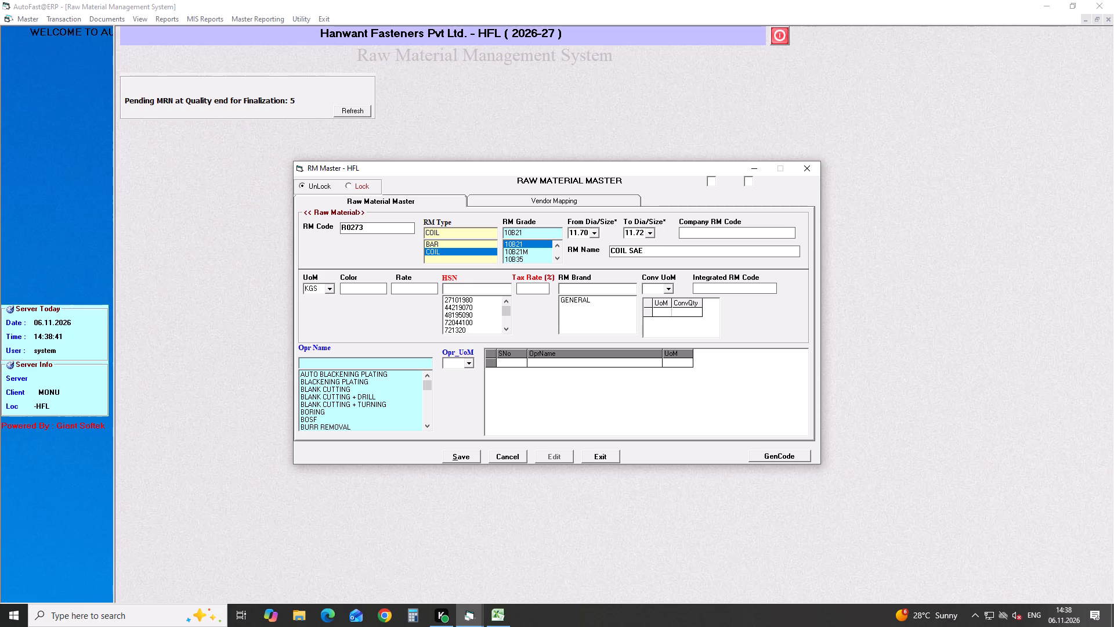
pyautogui.write('10B21')
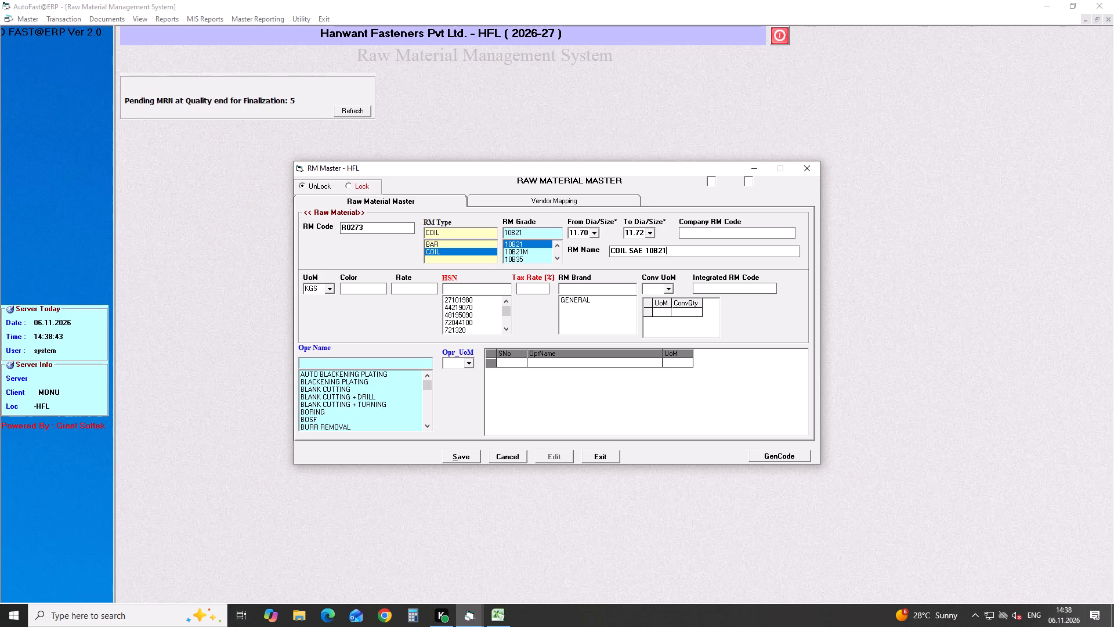
pyautogui.press('space')
pyautogui.write('11')
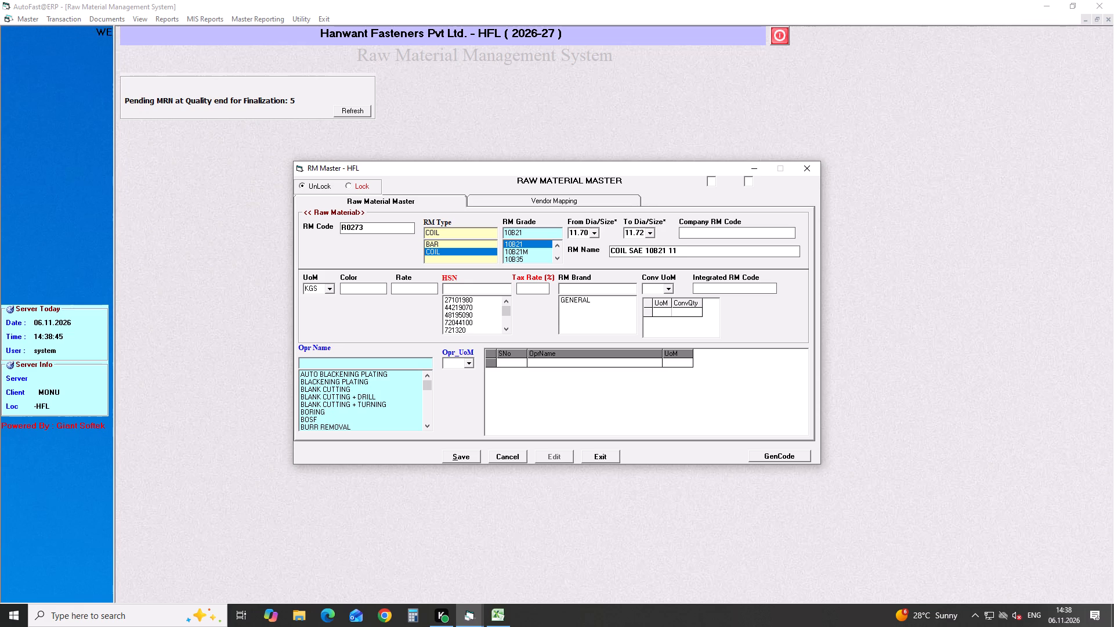
pyautogui.write('.70')
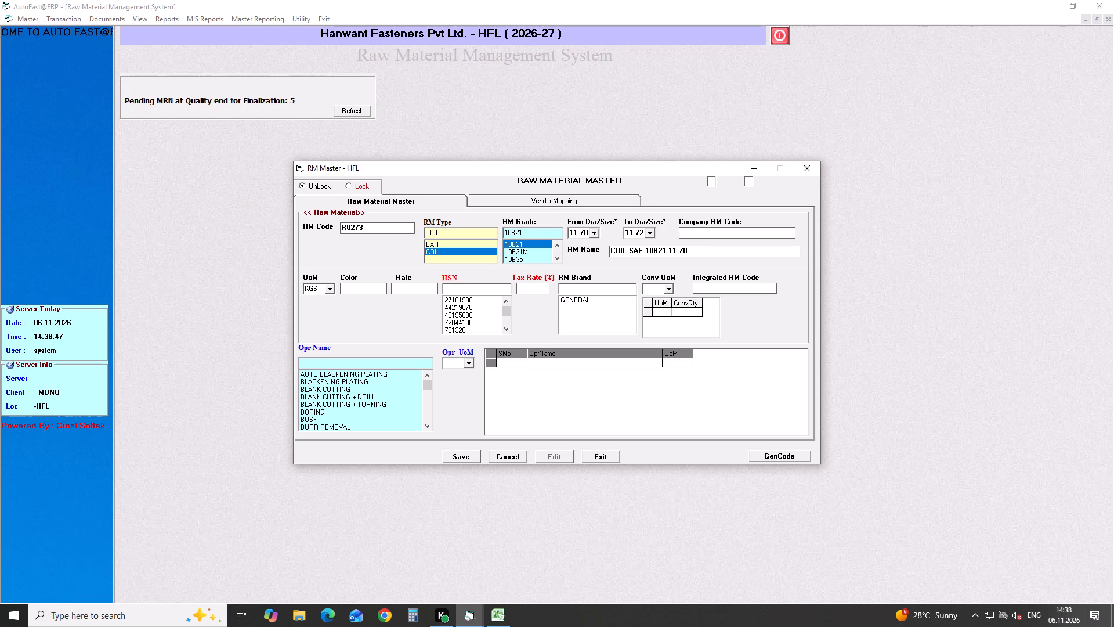
pyautogui.write('/11.72')
pyautogui.press('space')
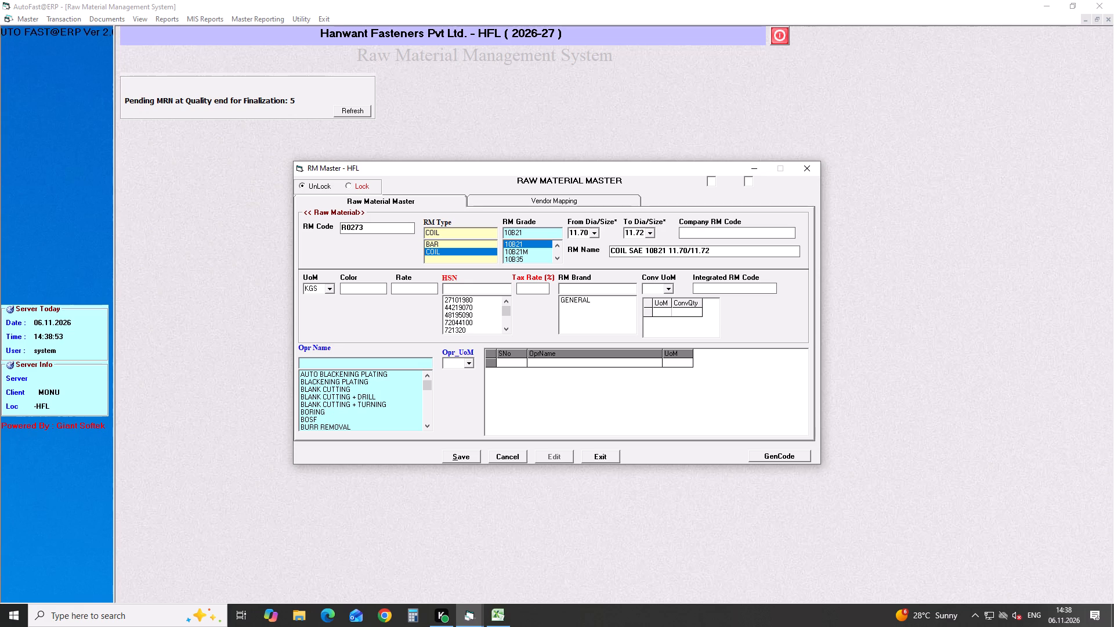
pyautogui.write('PPD')
pyautogui.press('Return')
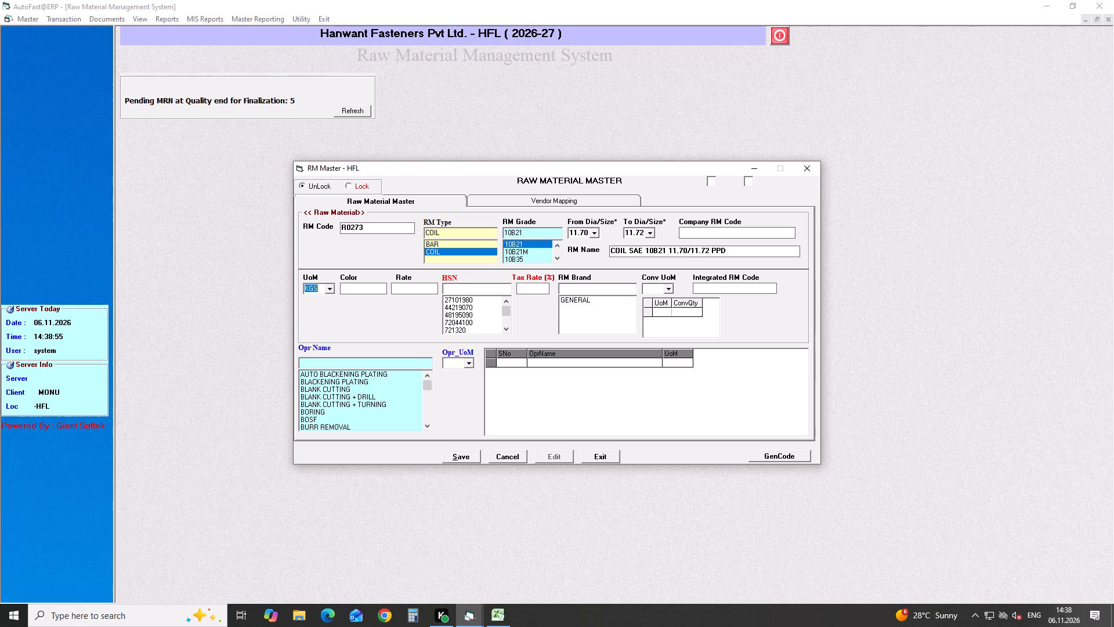
# Keep KGS as the coil's unit of measure, and enter - as its color and 90 as its rate.
pyautogui.press('Return')
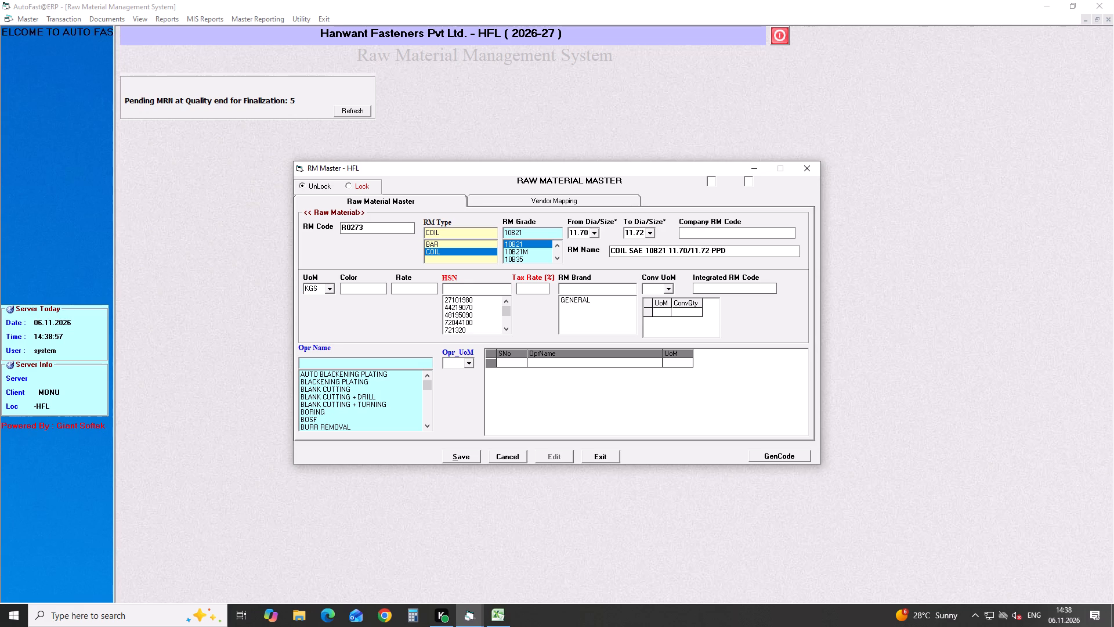
pyautogui.press('-')
pyautogui.press('Return')
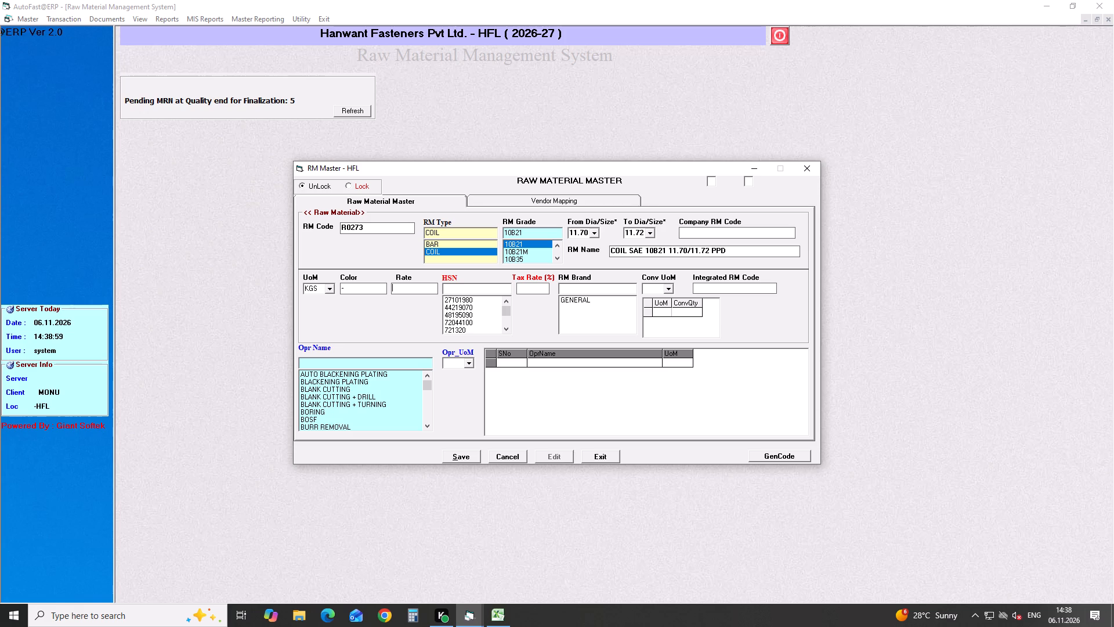
pyautogui.write('90')
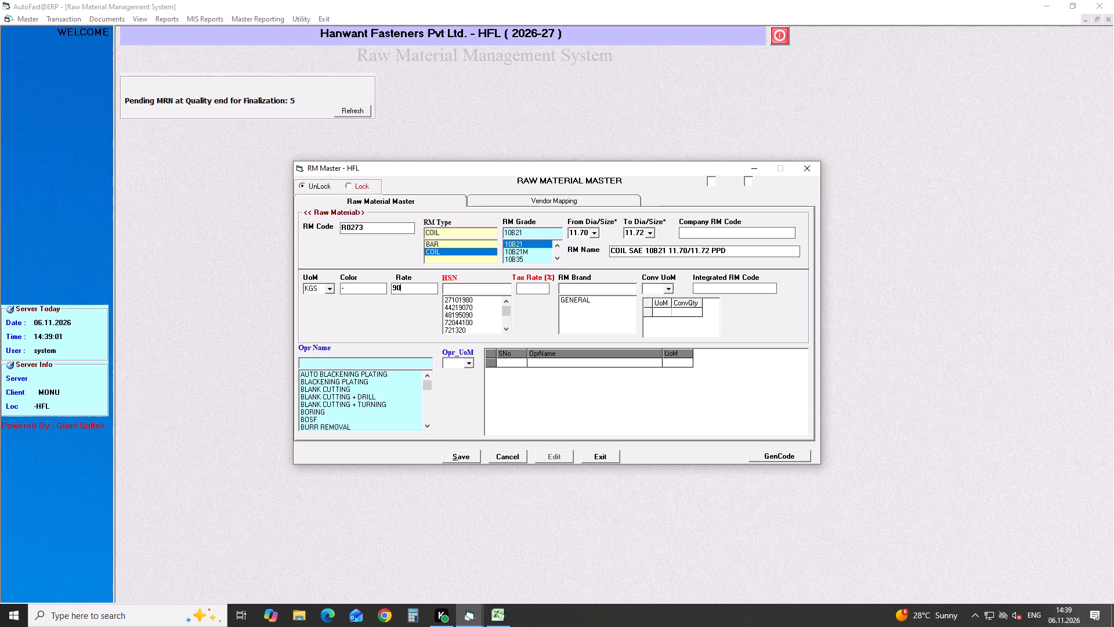
pyautogui.press('Return')
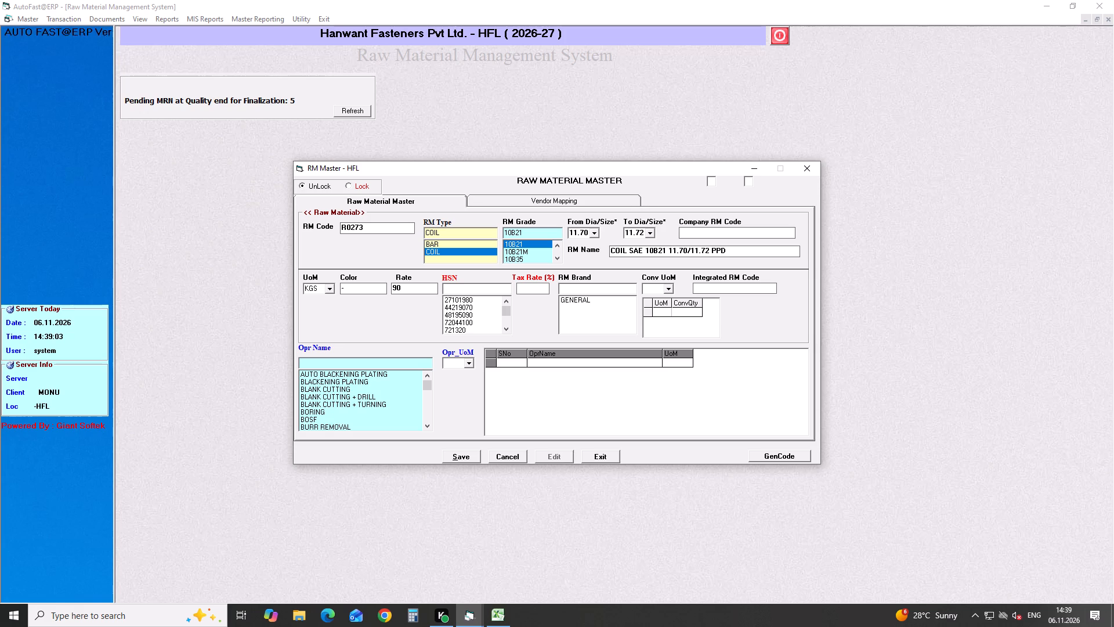
# Assign HSN code 73181500 to the new coil.
pyautogui.press('Down')
pyautogui.press('Down')
pyautogui.press('Down')
pyautogui.press('Down')
pyautogui.press('Down')
pyautogui.press('Down')
pyautogui.press('Down')
pyautogui.press('Down')
pyautogui.press('Down')
pyautogui.press('Down')
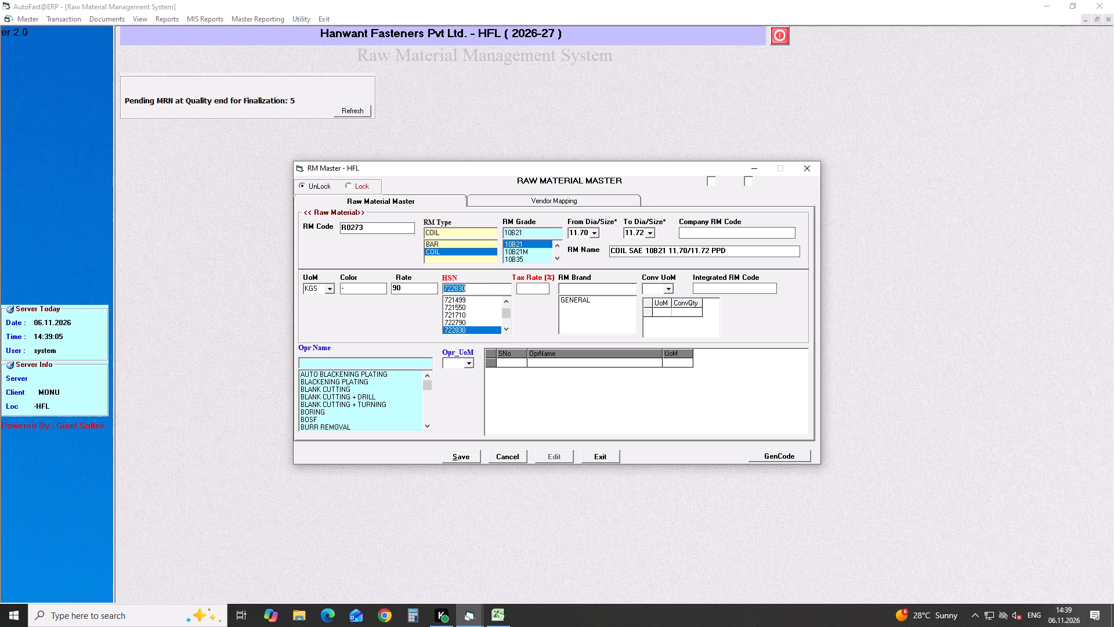
pyautogui.press('Down')
pyautogui.press('Down')
pyautogui.press('Down')
pyautogui.press('Down')
pyautogui.press('Up')
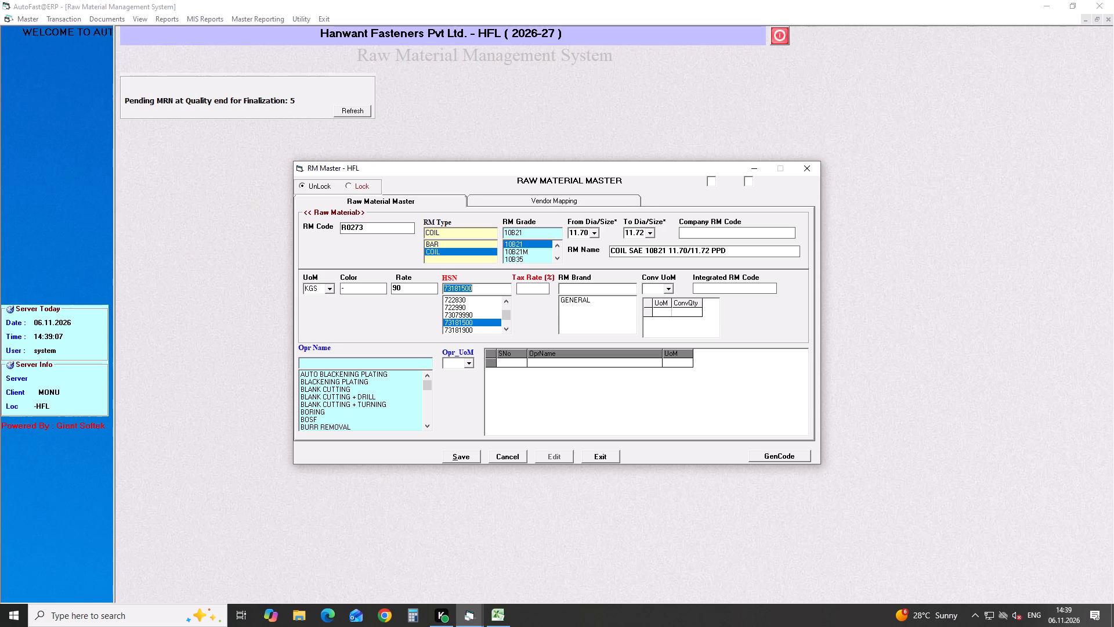
pyautogui.press('Return')
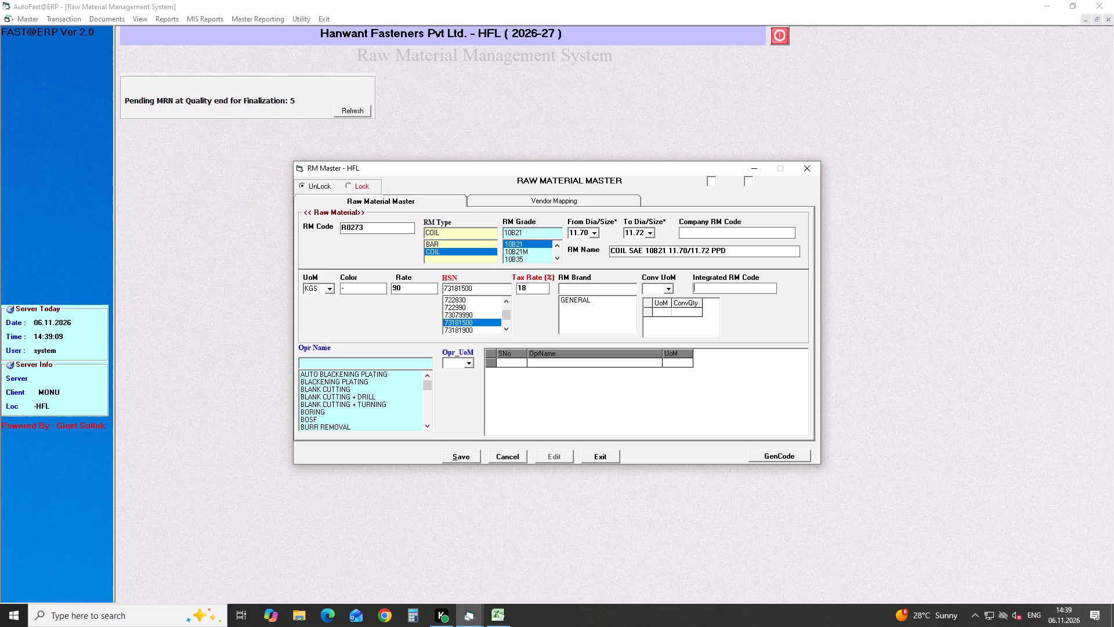
# Leave the remaining optional fields blank, save the new raw material record and close the Raw Material Master.
pyautogui.press('Return')
pyautogui.press('Return')
pyautogui.press('Return')
pyautogui.press('Return')
pyautogui.press('Return')
pyautogui.press('Return')
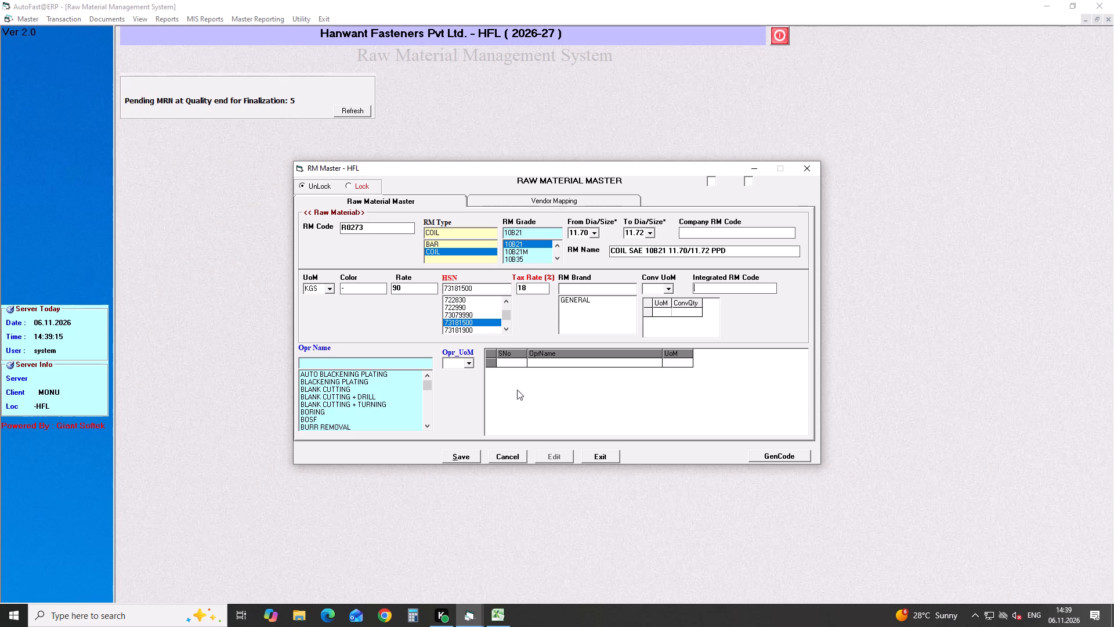
pyautogui.click(468, 454)
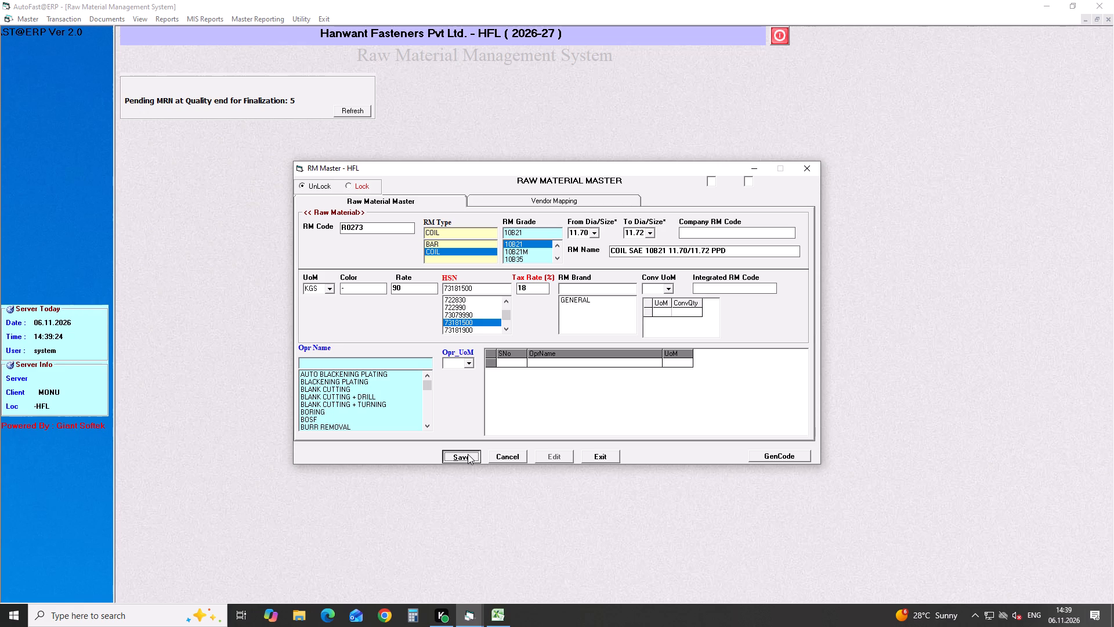
pyautogui.click(812, 171)
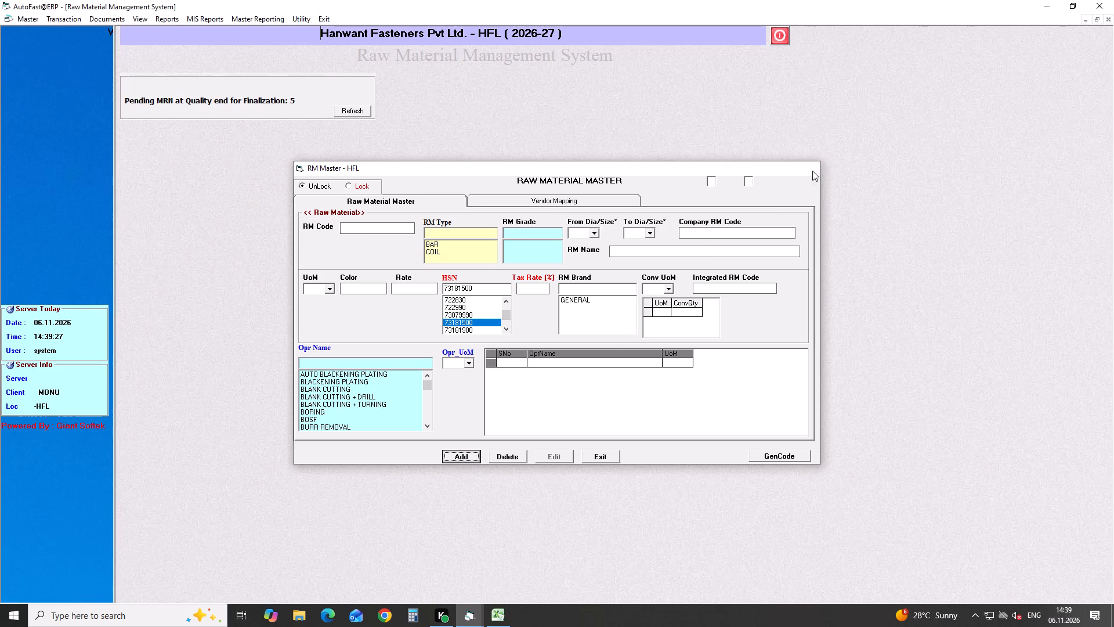
# Open existing raw material indent 24250824 for editing.
pyautogui.click(57, 23)
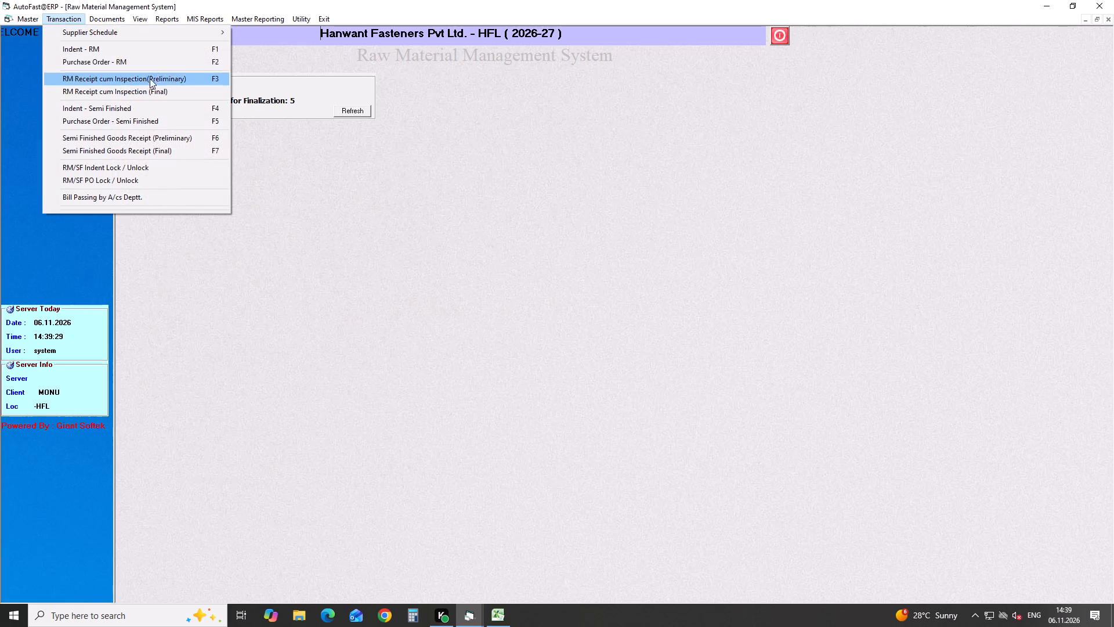
pyautogui.moveTo(167, 64); pyautogui.dragTo(176, 55)
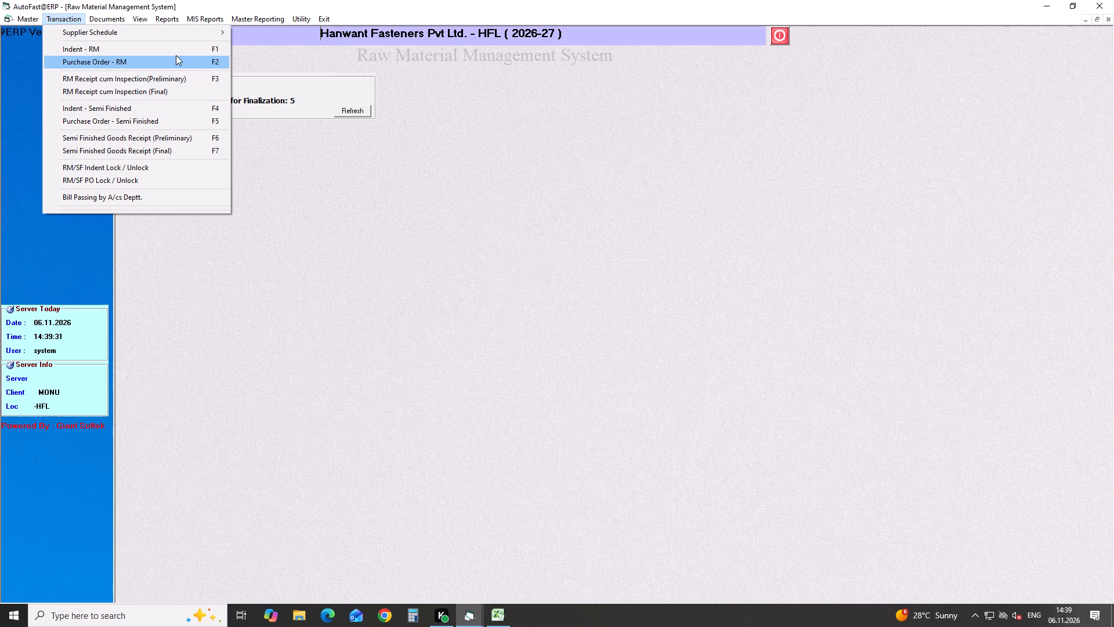
pyautogui.moveTo(176, 55); pyautogui.dragTo(182, 50)
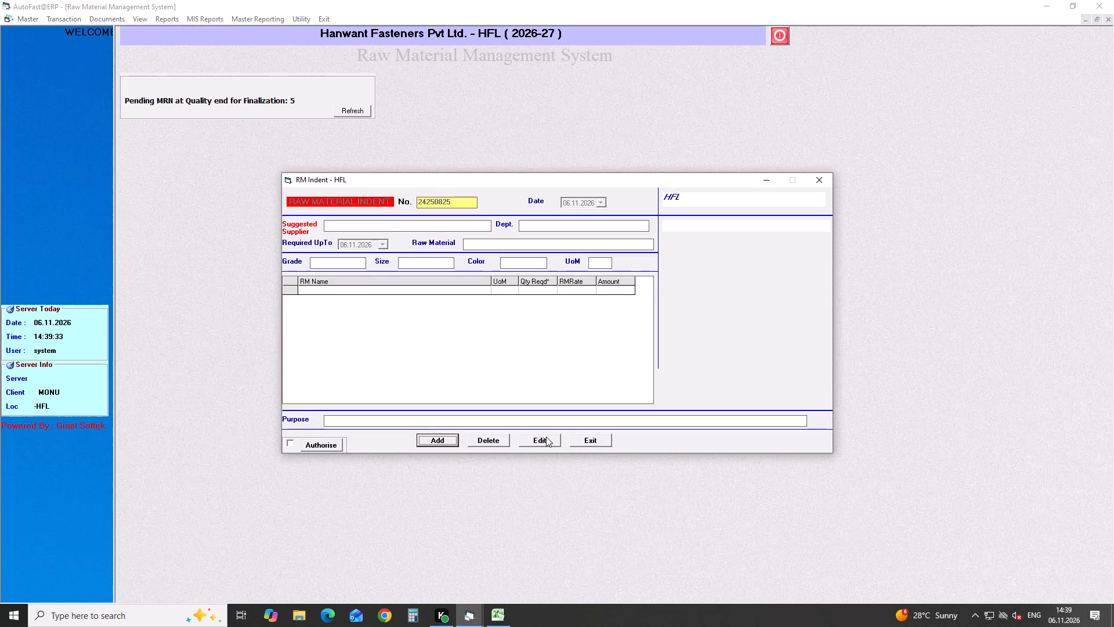
pyautogui.click(546, 437)
pyautogui.click(461, 204)
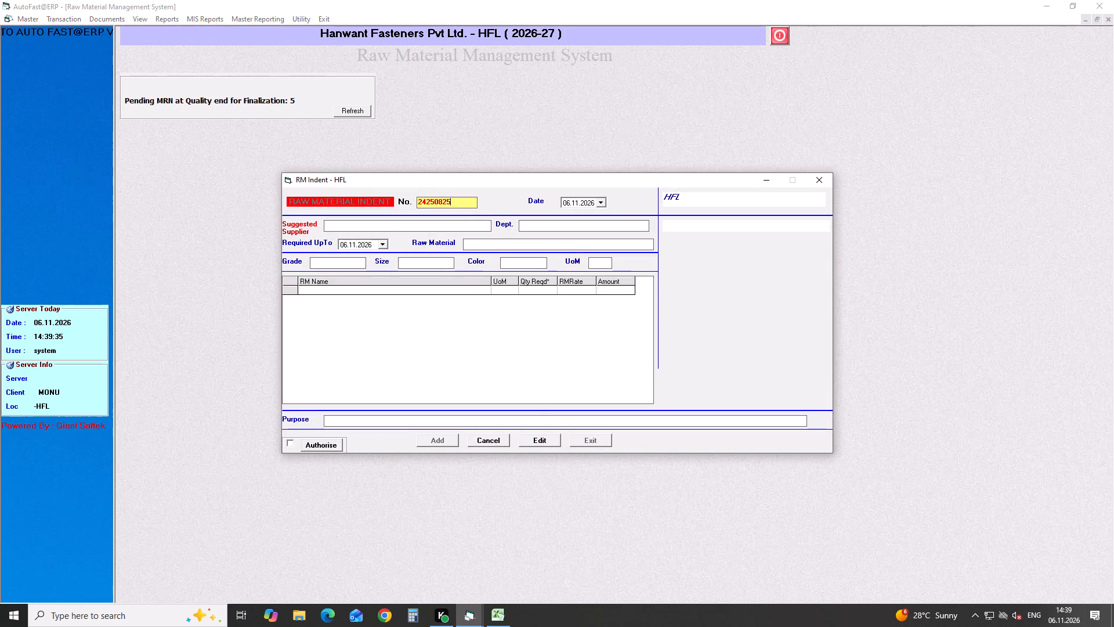
pyautogui.press('BackSpace')
pyautogui.press('4')
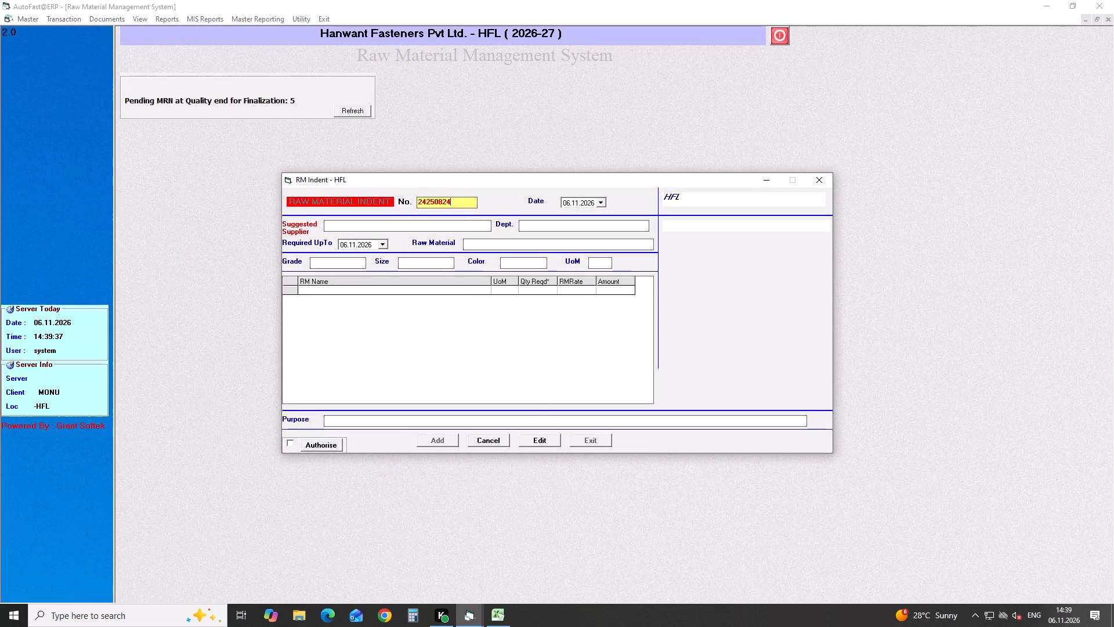
pyautogui.press('Return')
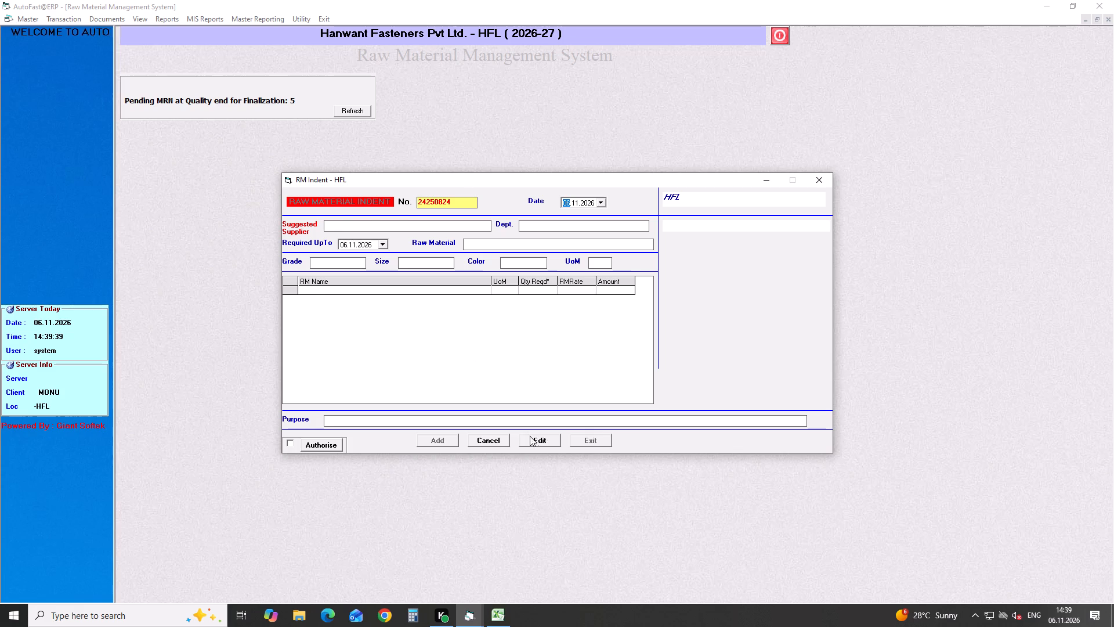
pyautogui.click(533, 440)
# Find COIL SAE 10B21 11.70/11.72 PPD by searching for %10B21 11 and add it as a new item row in the indent.
pyautogui.click(505, 244)
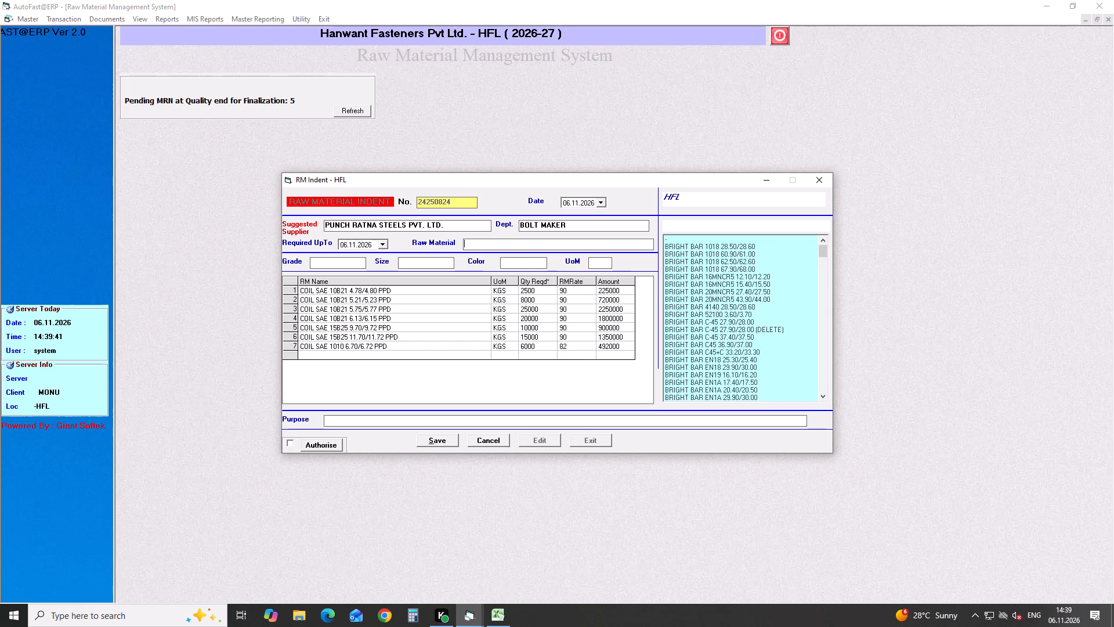
pyautogui.hotkey('ctrl', 'v')
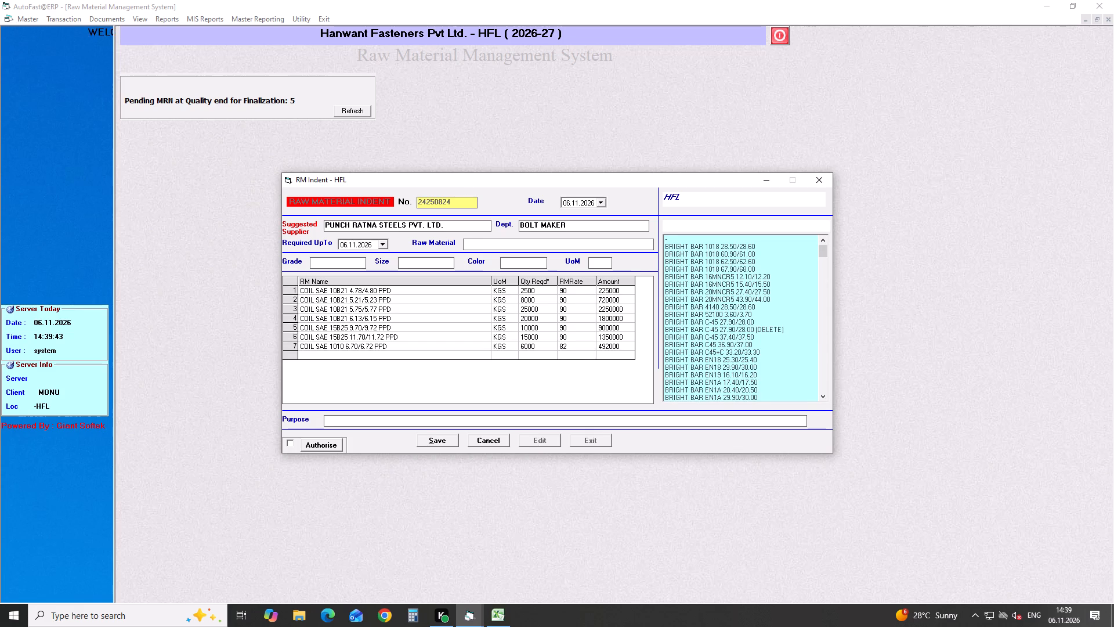
pyautogui.hotkey('ctrl', 'c')
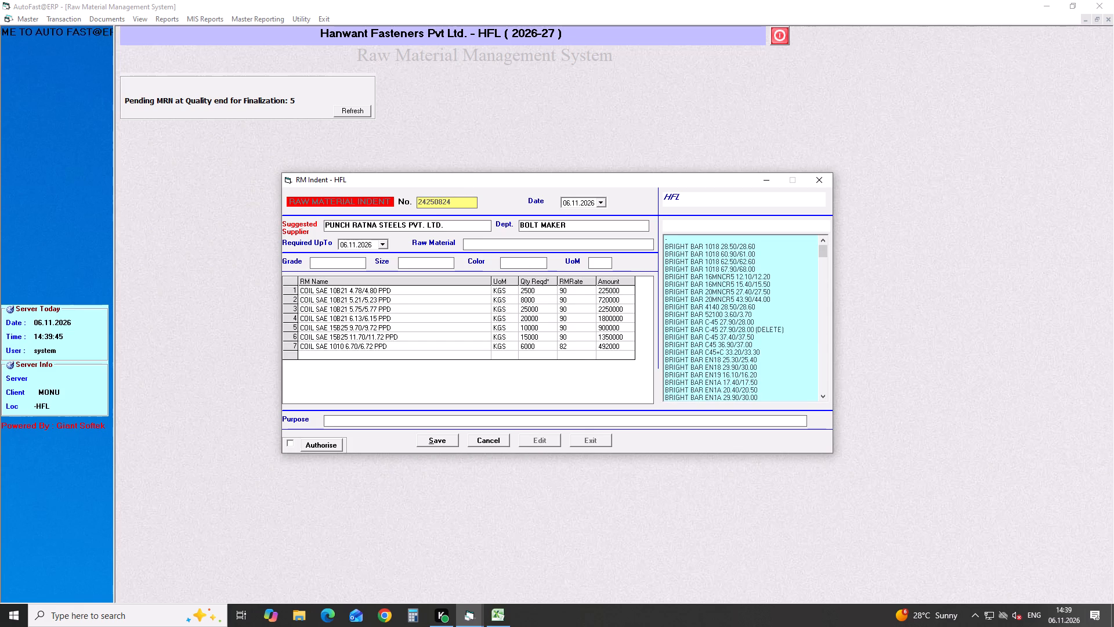
pyautogui.hotkey('shift', '%')
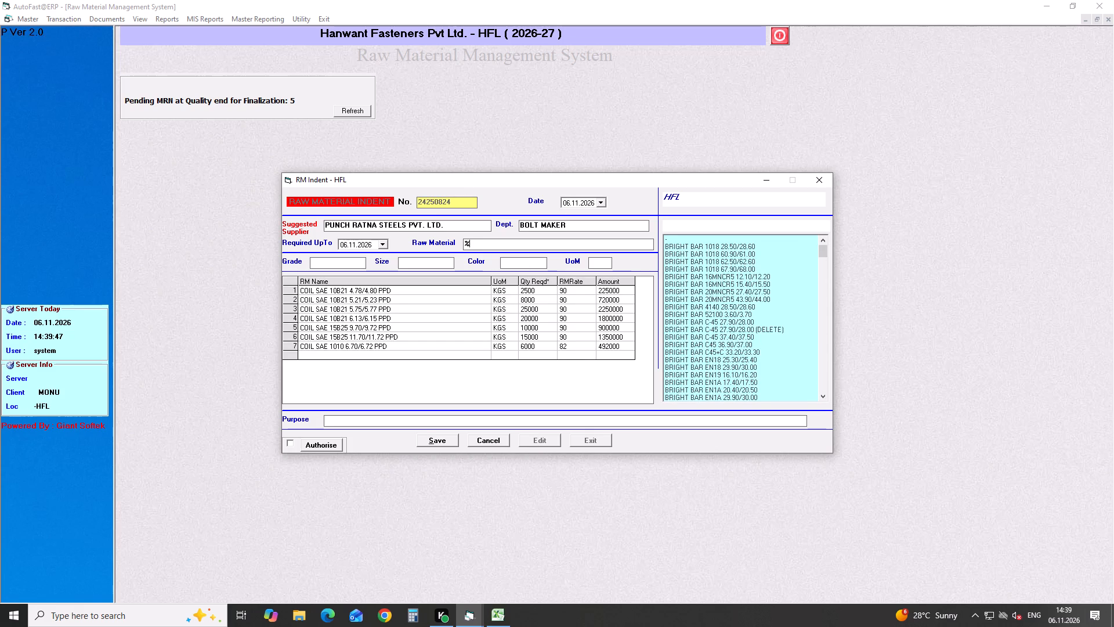
pyautogui.write('10')
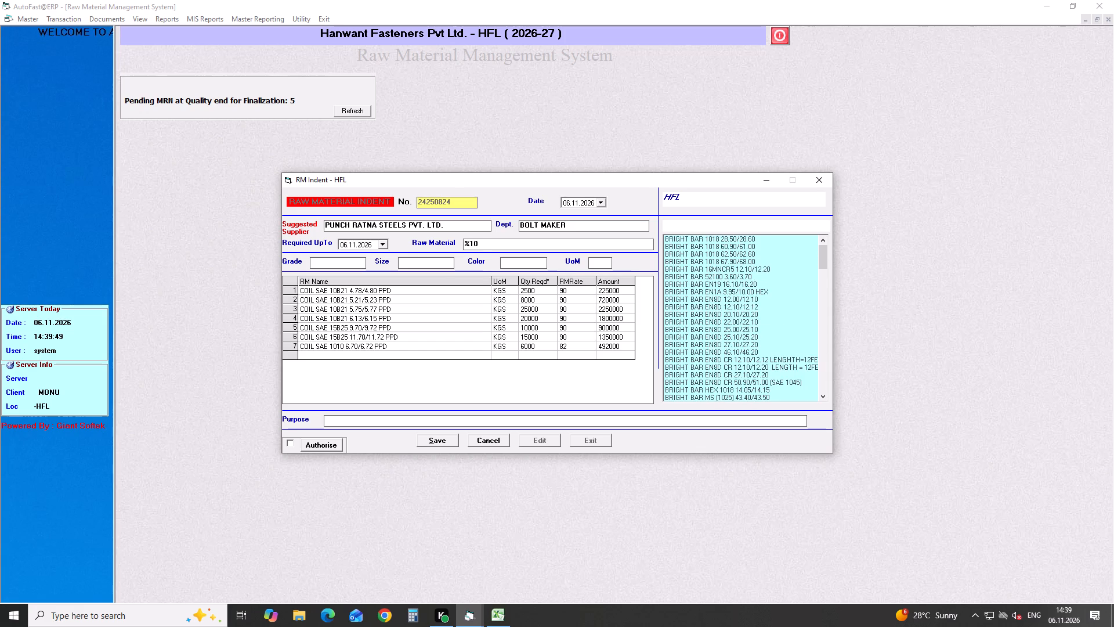
pyautogui.write('B21')
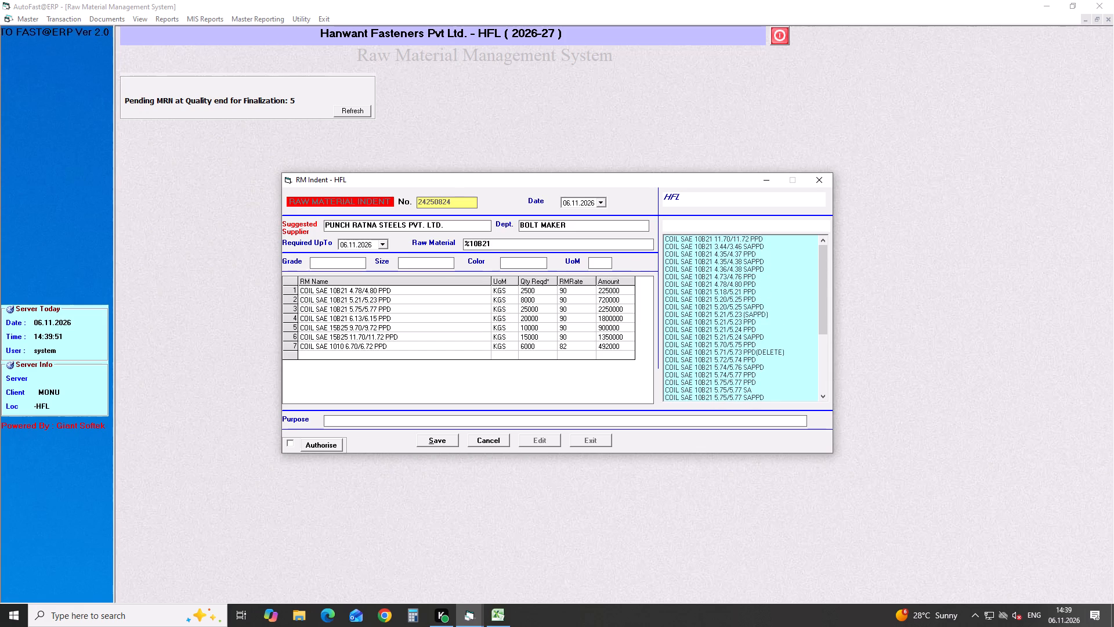
pyautogui.press('space')
pyautogui.write('11')
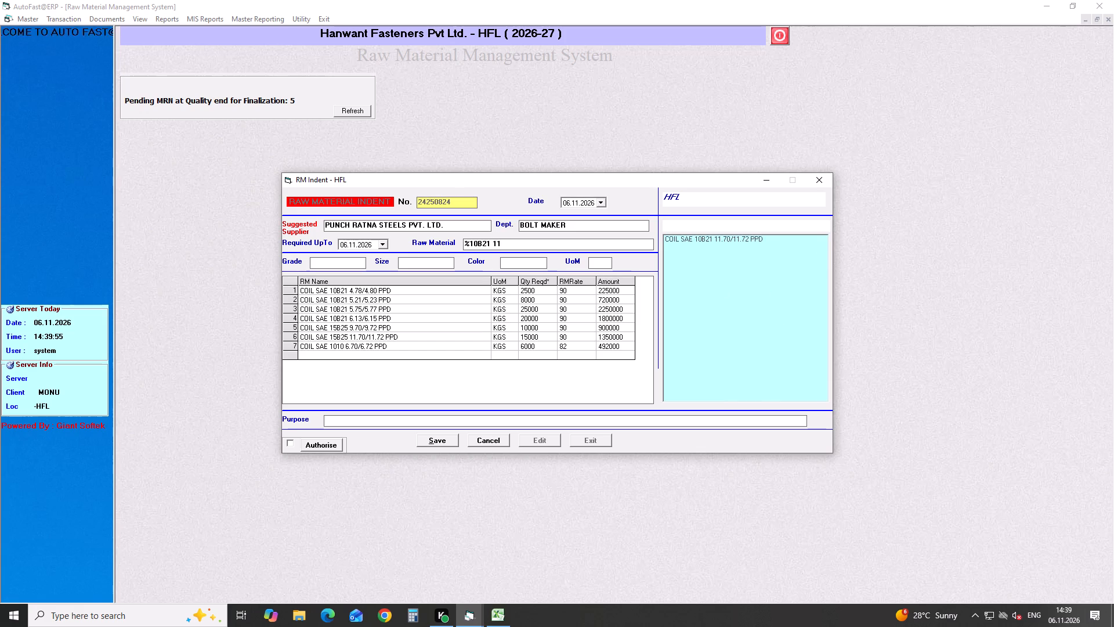
pyautogui.press('Down')
pyautogui.press('Down')
pyautogui.press('Return')
pyautogui.press('Return')
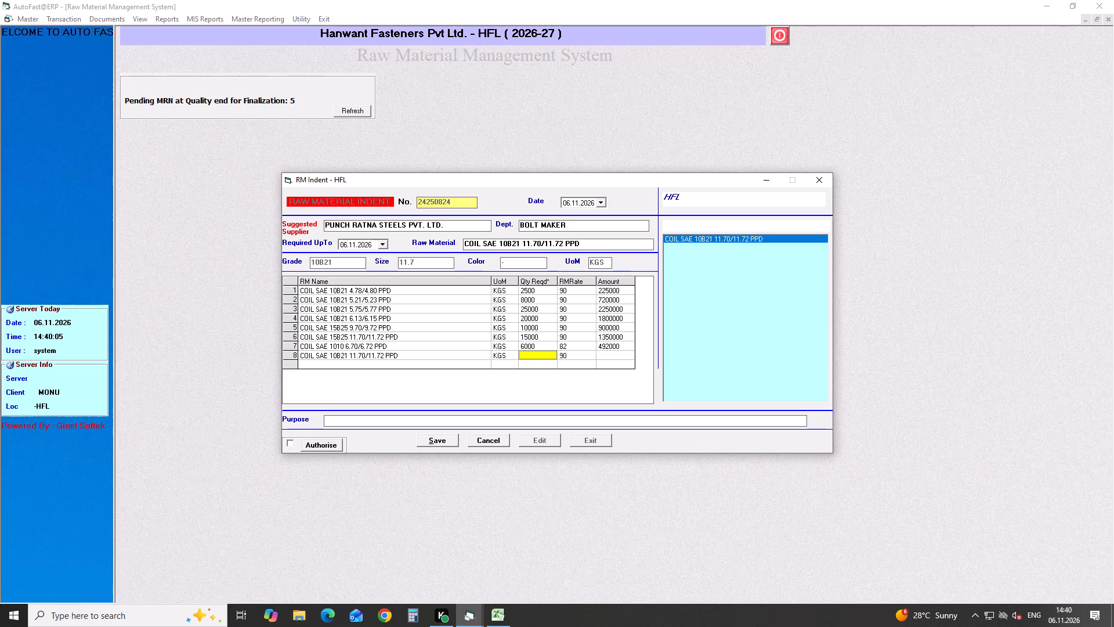
# Set the required quantity of the 10B21 11.70/11.72 coil to 2500 and keep its rate at 90.
pyautogui.write('2500')
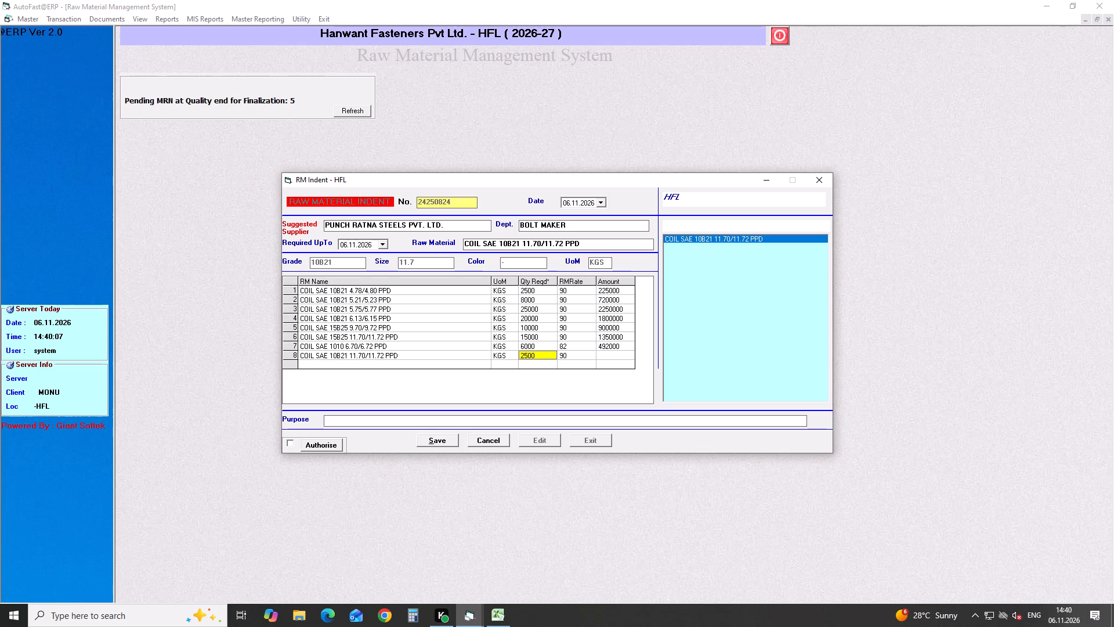
pyautogui.press('Right')
pyautogui.press('9')
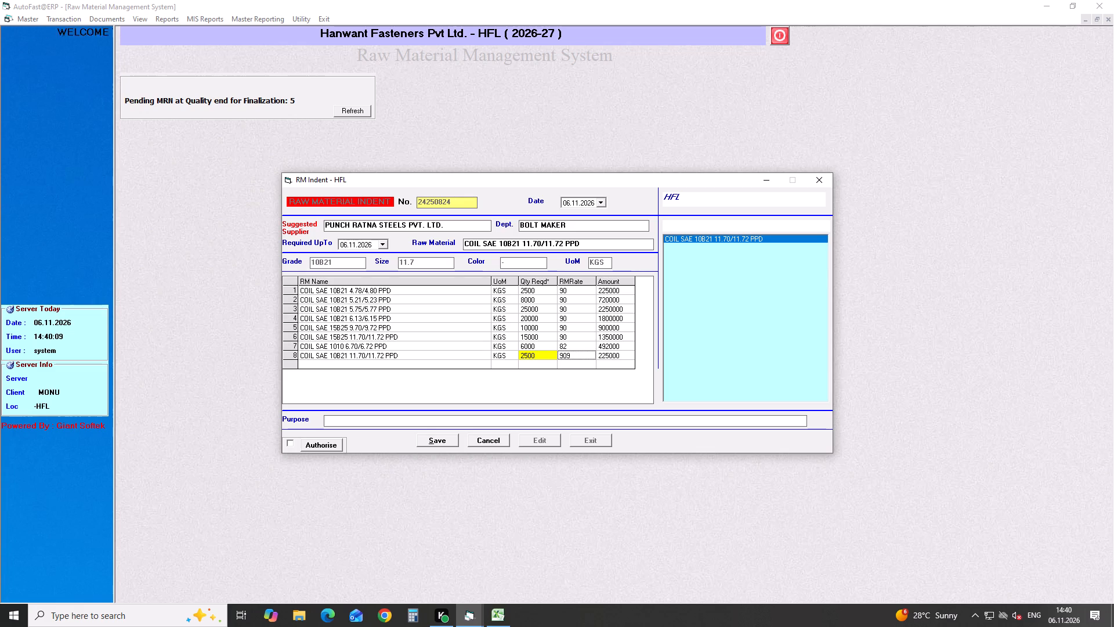
pyautogui.press('BackSpace')
pyautogui.press('Right')
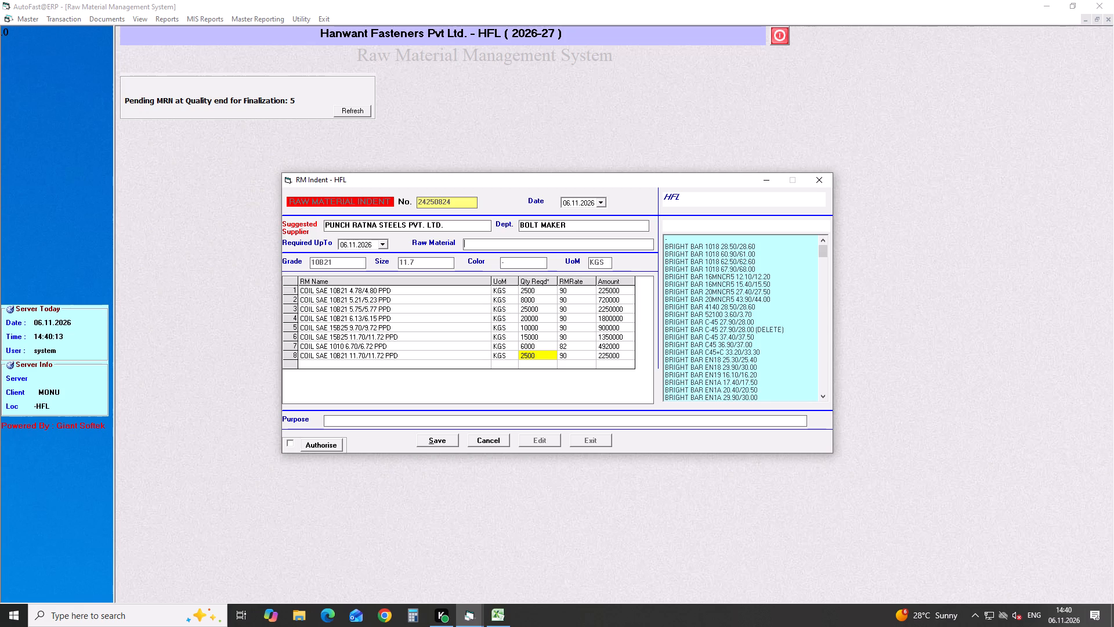
# Find COIL SAE 1541 11.70/11.72 SAPPD by searching for %1541 11.70 and add it as the next item row in the indent.
pyautogui.hotkey('shift', '%')
pyautogui.write('1541')
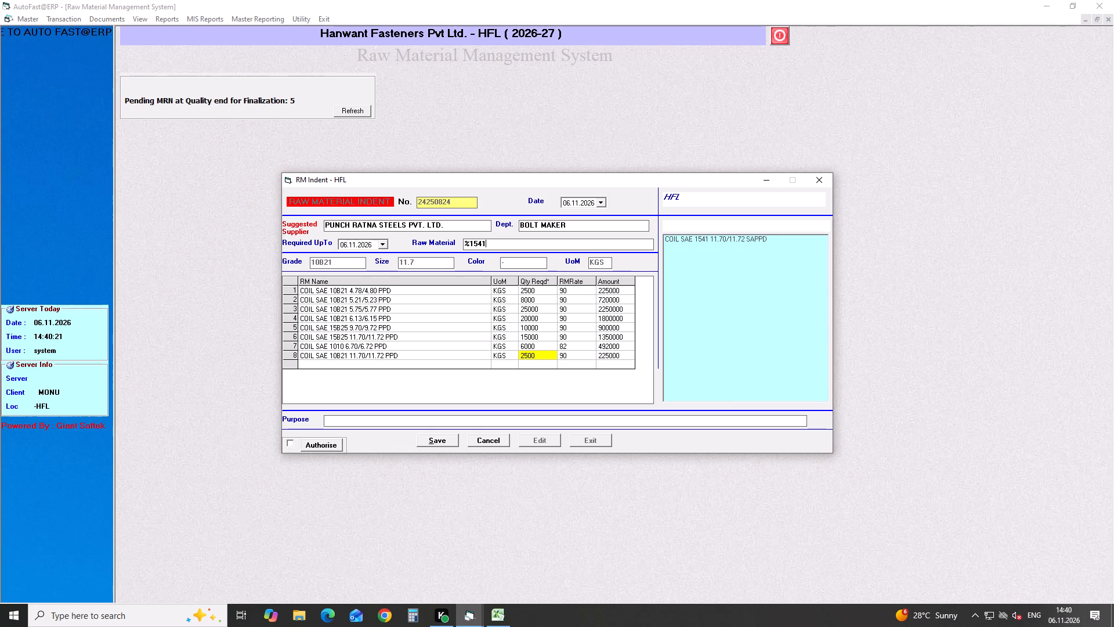
pyautogui.press('space')
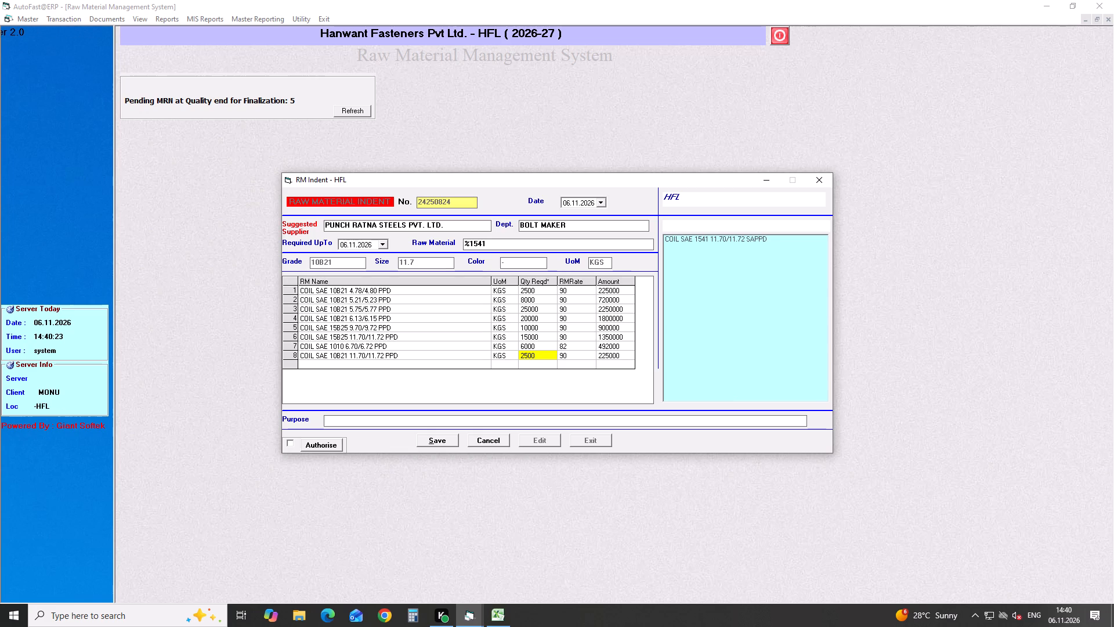
pyautogui.write('11')
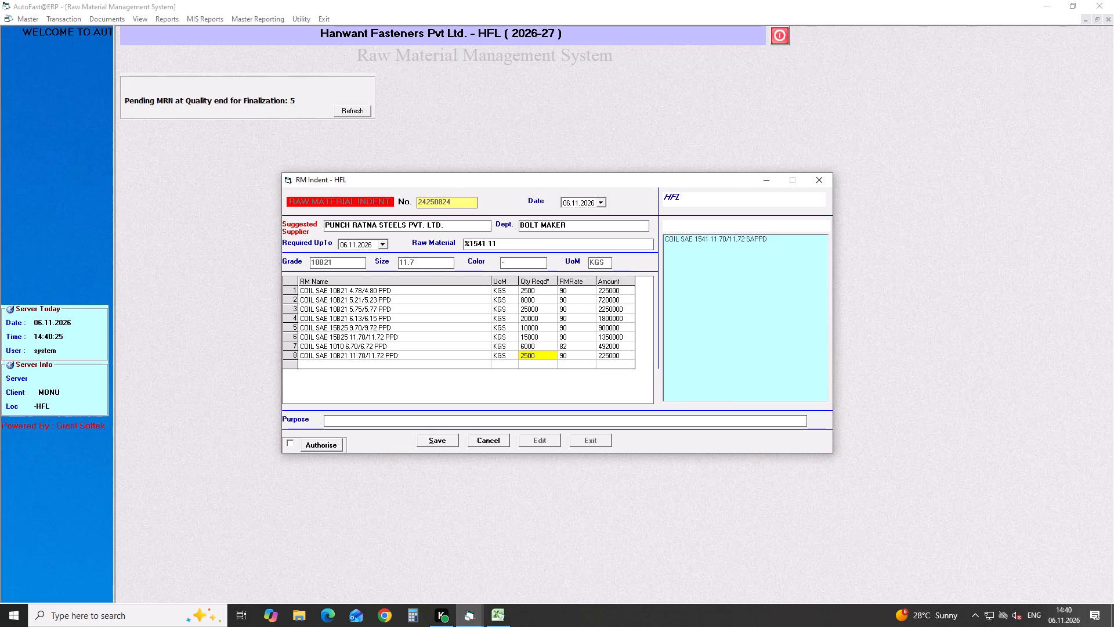
pyautogui.press('7')
pyautogui.press('BackSpace')
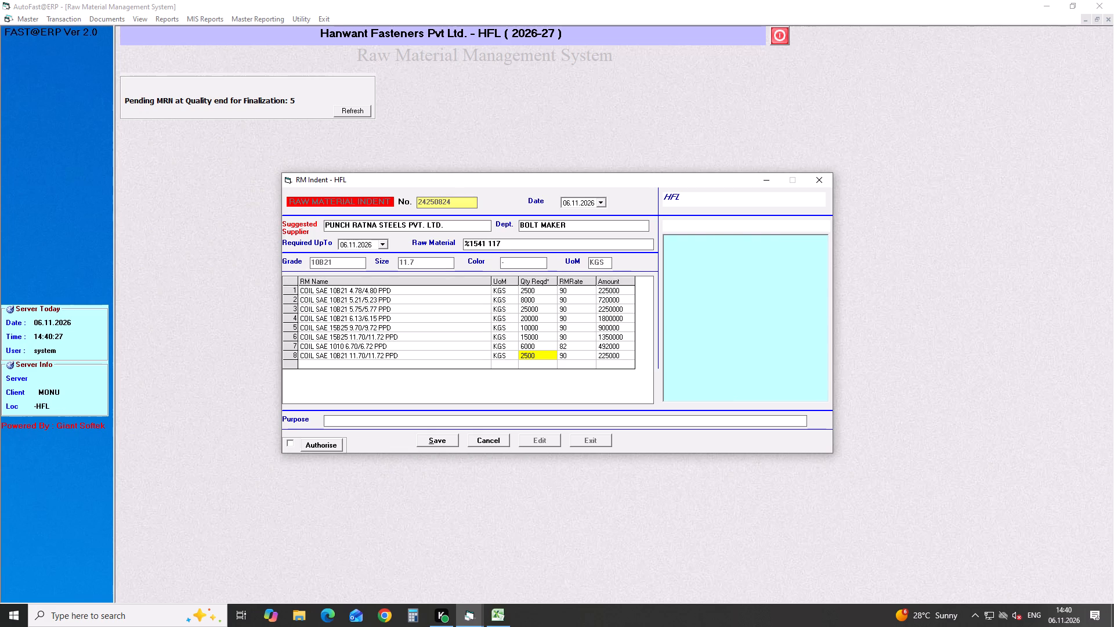
pyautogui.write('.70')
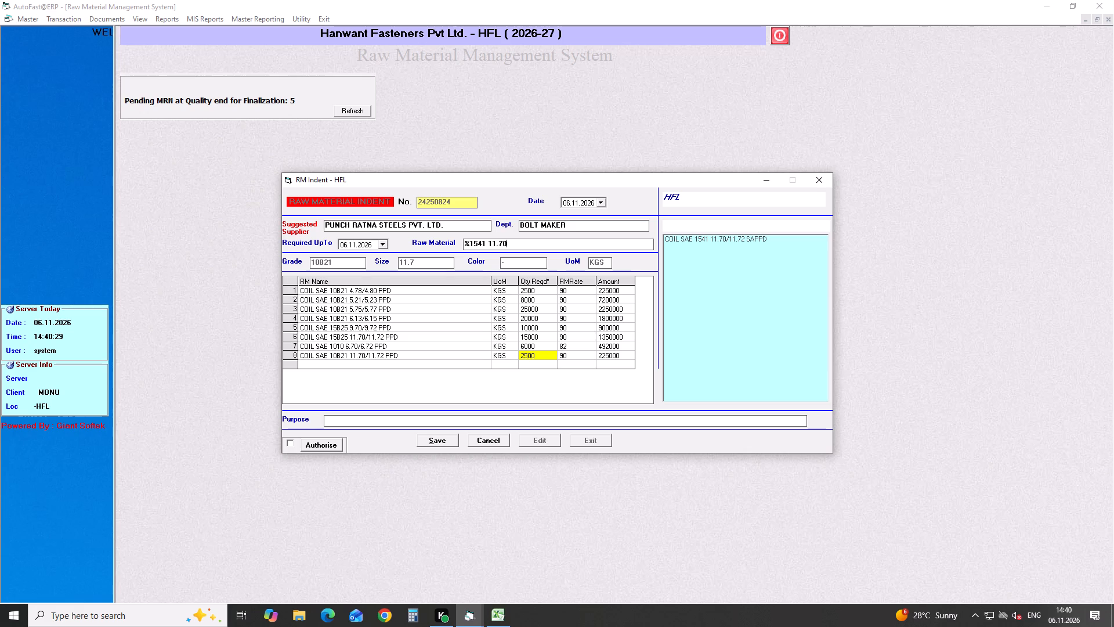
pyautogui.press('Down')
pyautogui.press('Down')
pyautogui.press('Return')
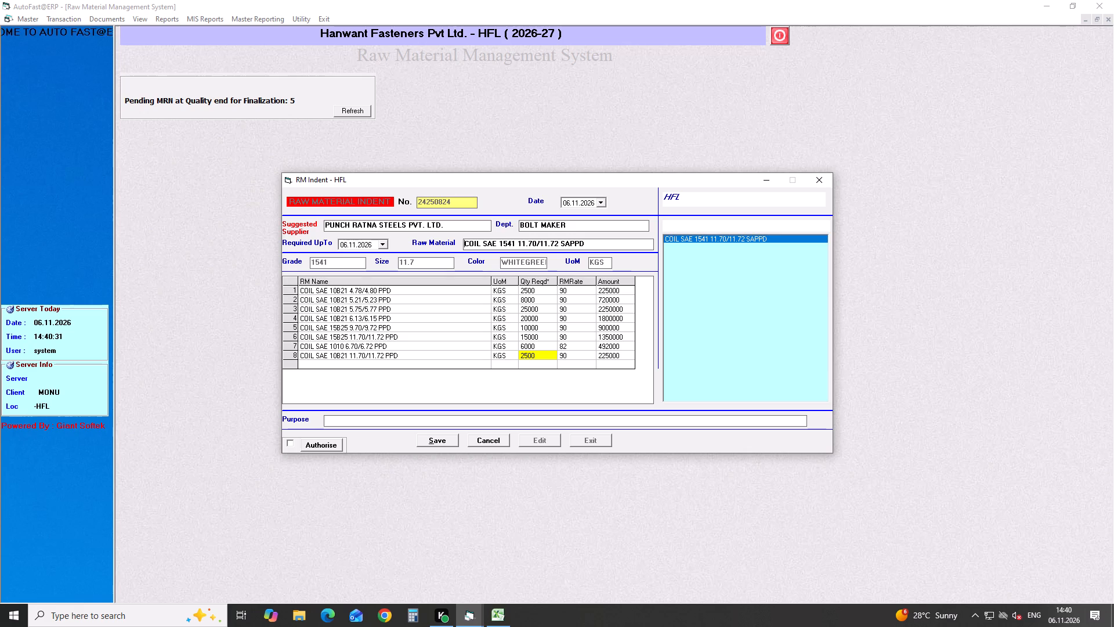
pyautogui.press('Return')
# Set the 1541 coil's required quantity to 2500 and its rate to 97.50.
pyautogui.write('2500')
pyautogui.press('Right')
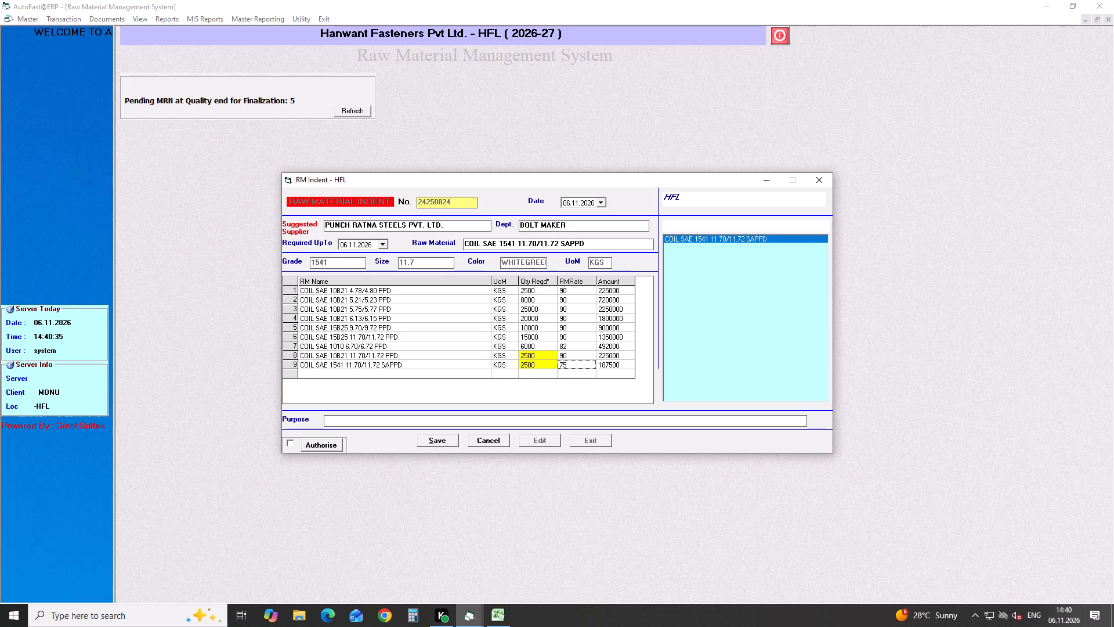
pyautogui.press('BackSpace')
pyautogui.press('BackSpace')
pyautogui.press('BackSpace')
pyautogui.write('97.50')
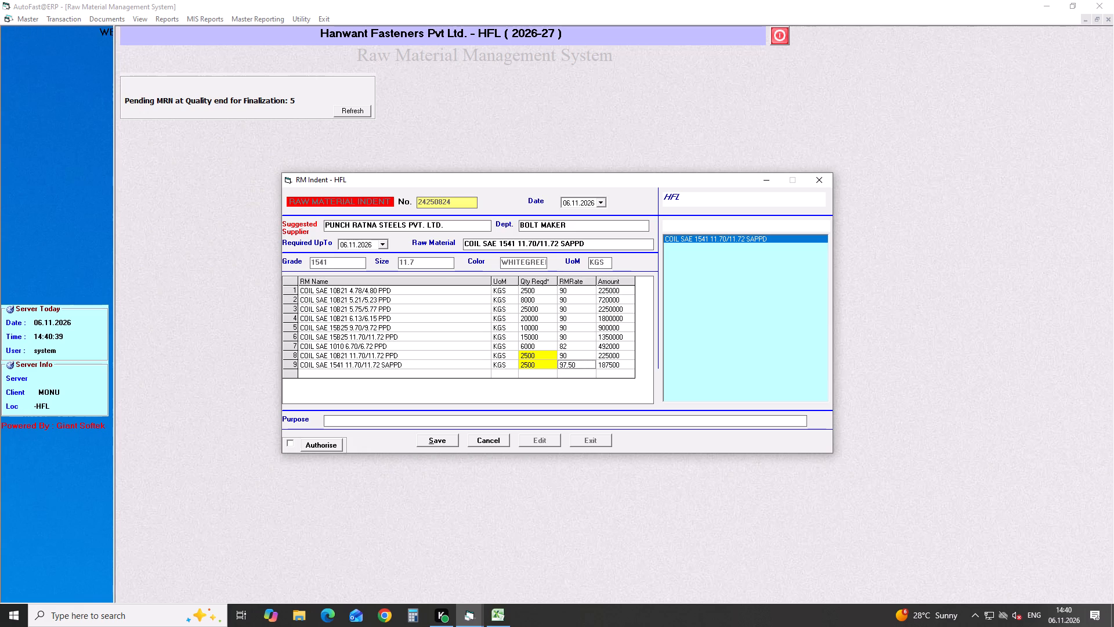
pyautogui.press('Right')
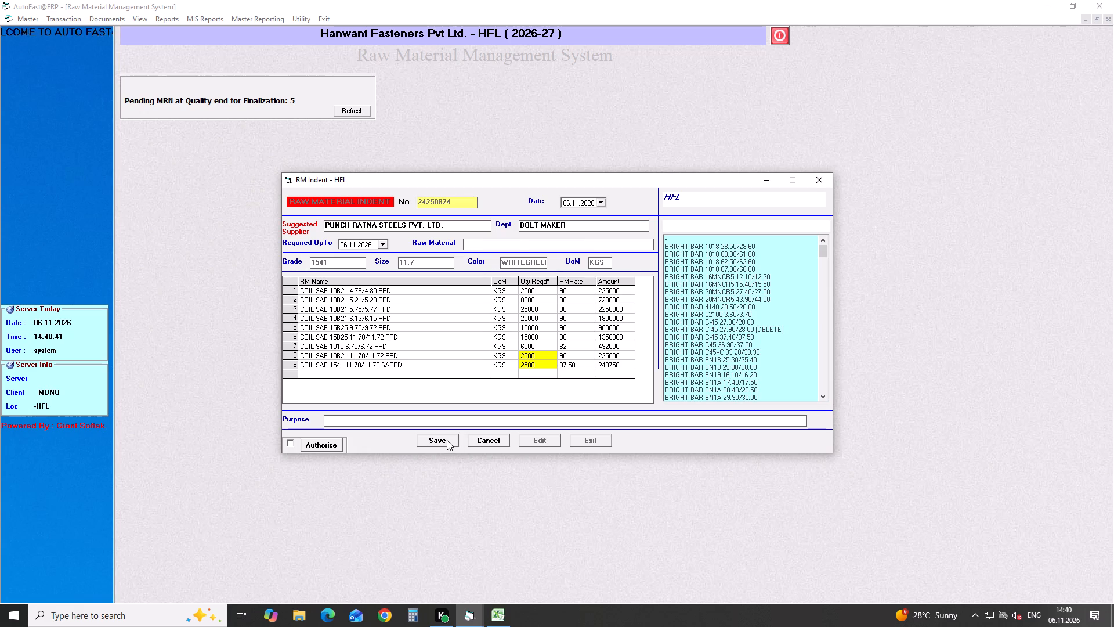
# Save the updated raw material indent 24250824.
pyautogui.click(447, 440)
pyautogui.click(591, 340)
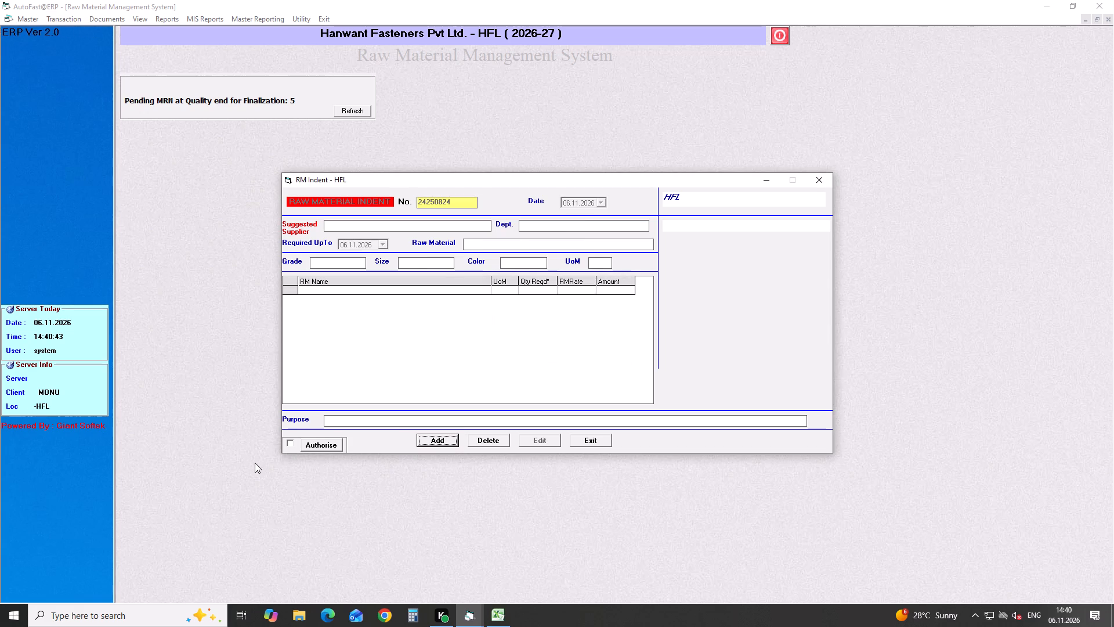
# Authorise raw material indent 24250824.
pyautogui.click(314, 446)
pyautogui.moveTo(548, 334); pyautogui.dragTo(559, 322)
pyautogui.click(552, 338)
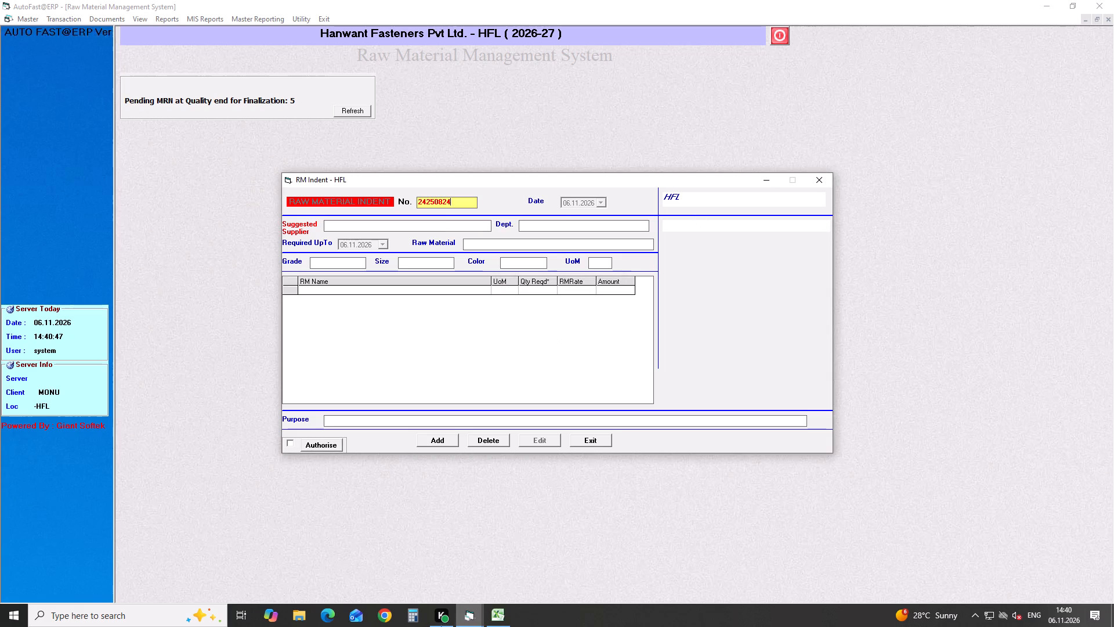
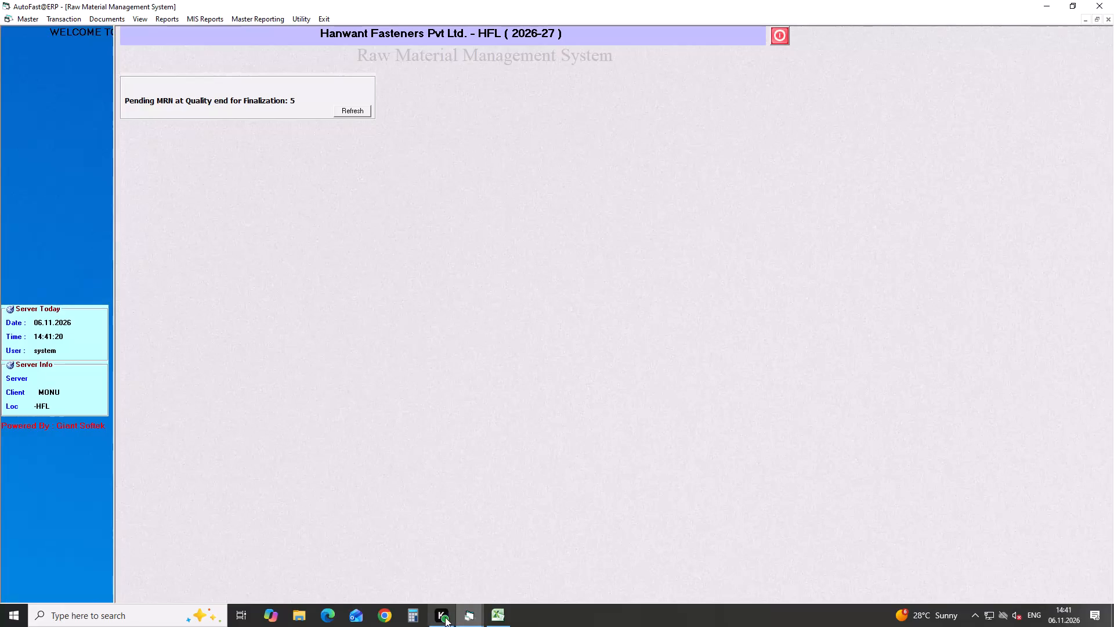
# Start a new raw material purchase order against indent 24250824 with Punch Ratna Steels Pvt. Ltd. as supplier and consignee.
pyautogui.click(68, 23)
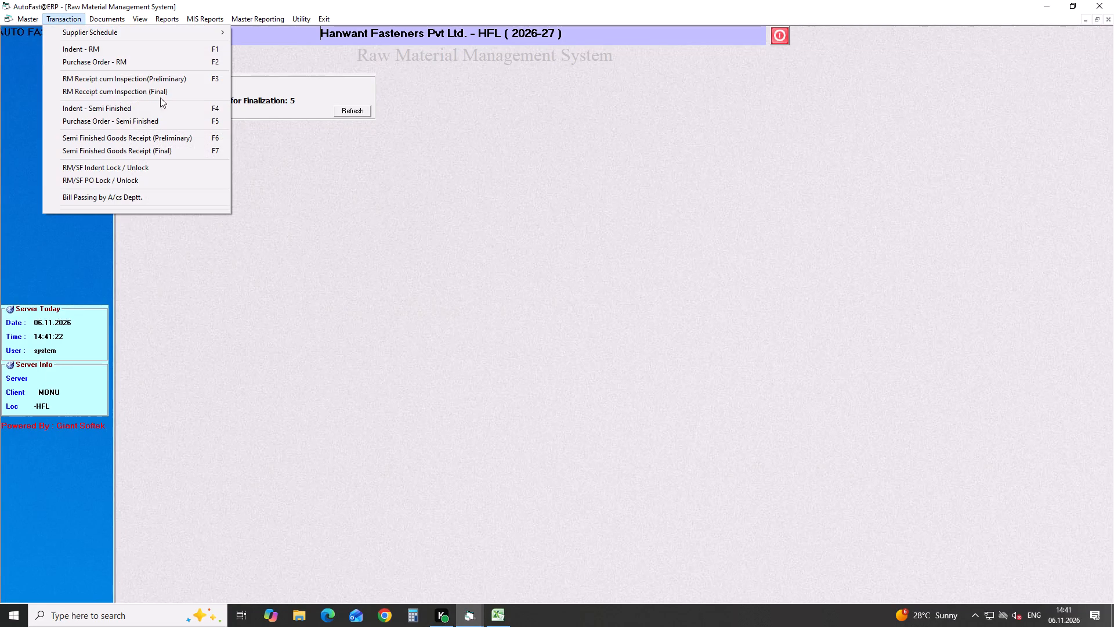
pyautogui.click(183, 64)
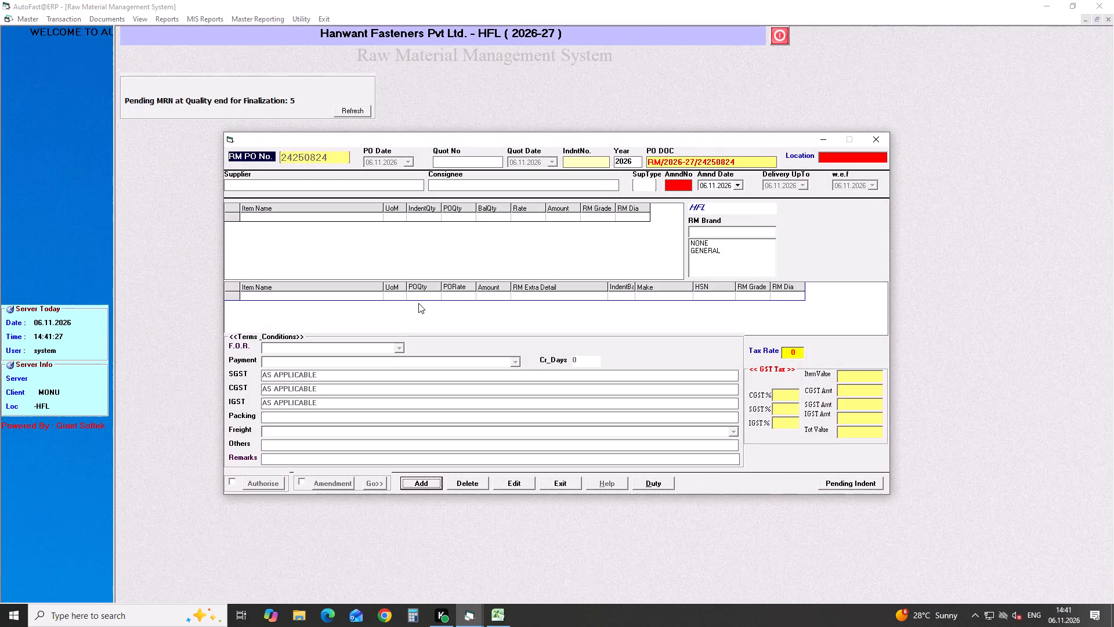
pyautogui.press('Return')
pyautogui.press('Return')
pyautogui.press('Return')
pyautogui.press('Return')
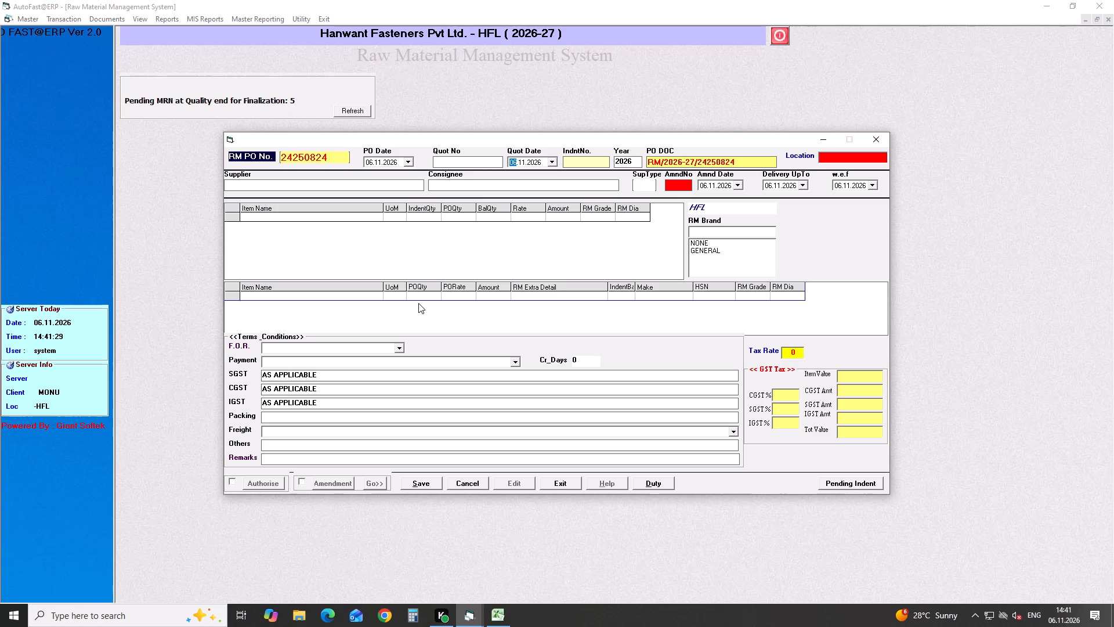
pyautogui.press('Return')
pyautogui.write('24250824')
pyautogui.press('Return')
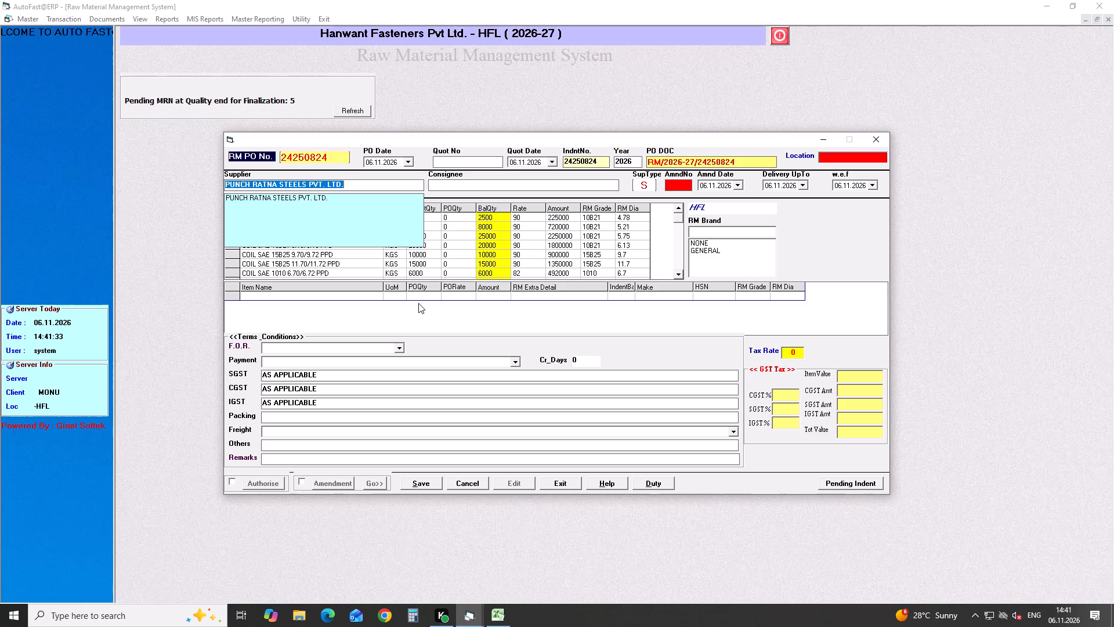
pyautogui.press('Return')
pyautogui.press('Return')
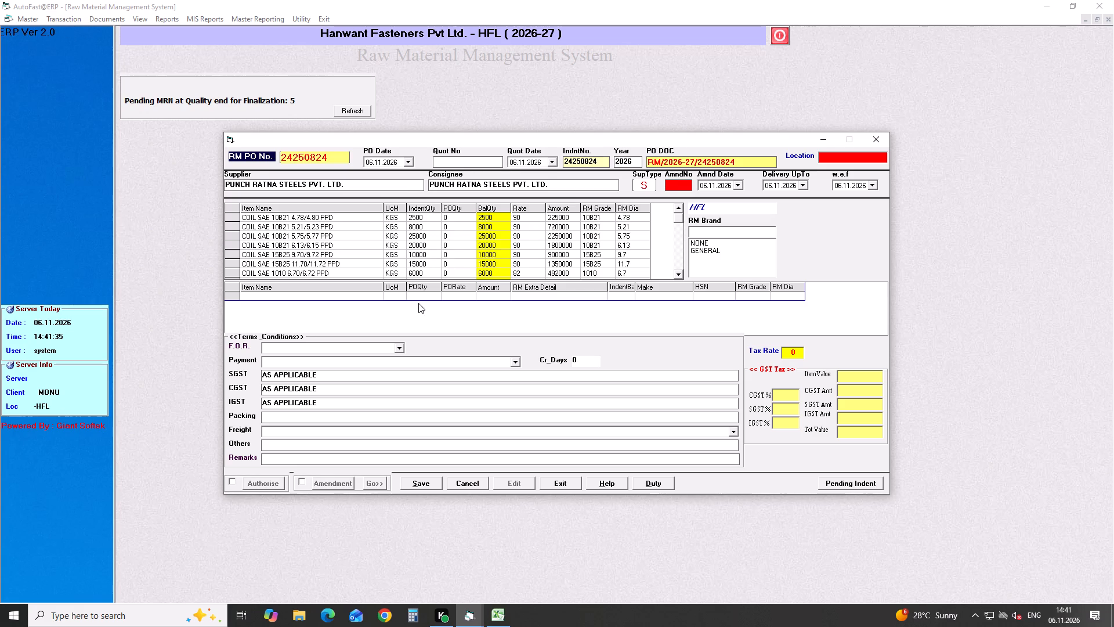
# Add every coil item of the indent to the purchase order, from 10B21 4.78/4.80 PPD through 1541 11.70/11.72 SAPPD.
pyautogui.click(330, 219)
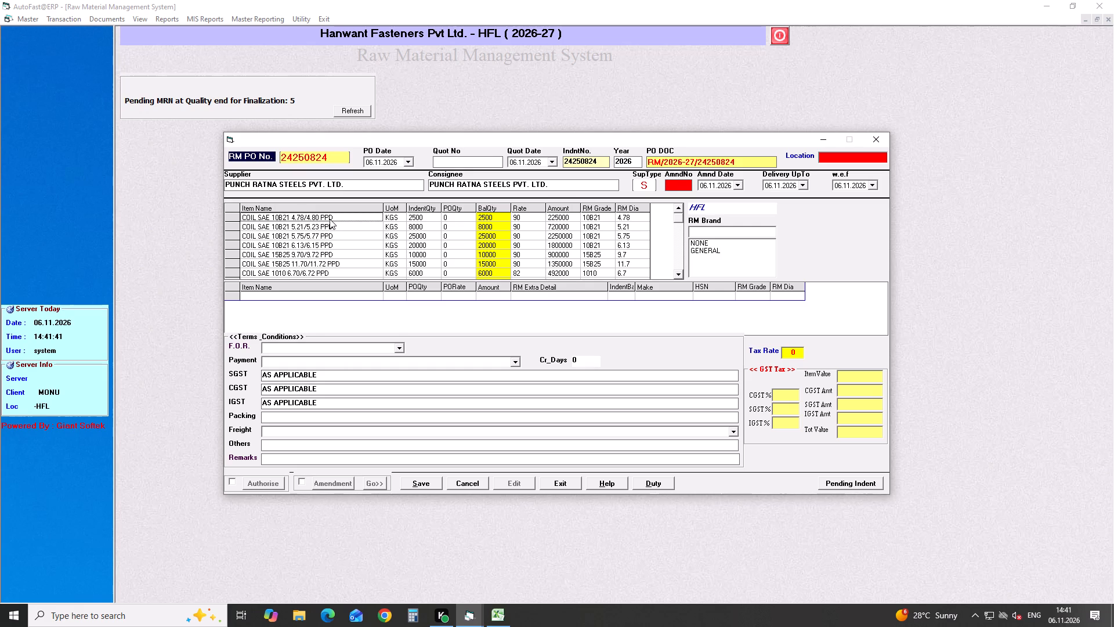
pyautogui.press('Return')
pyautogui.doubleClick(330, 219)
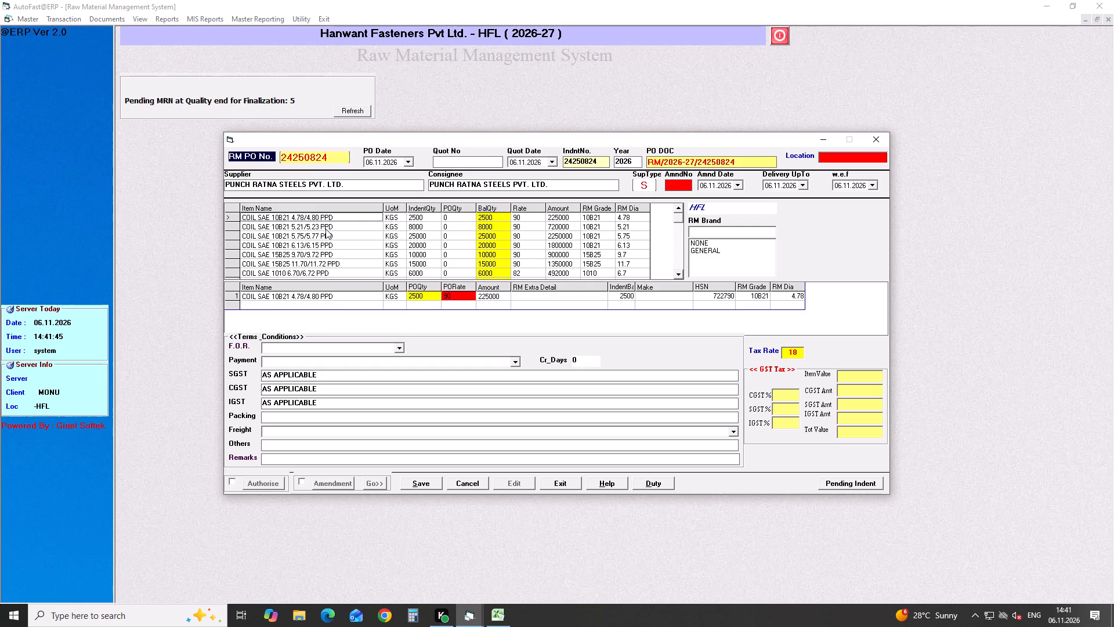
pyautogui.doubleClick(325, 229)
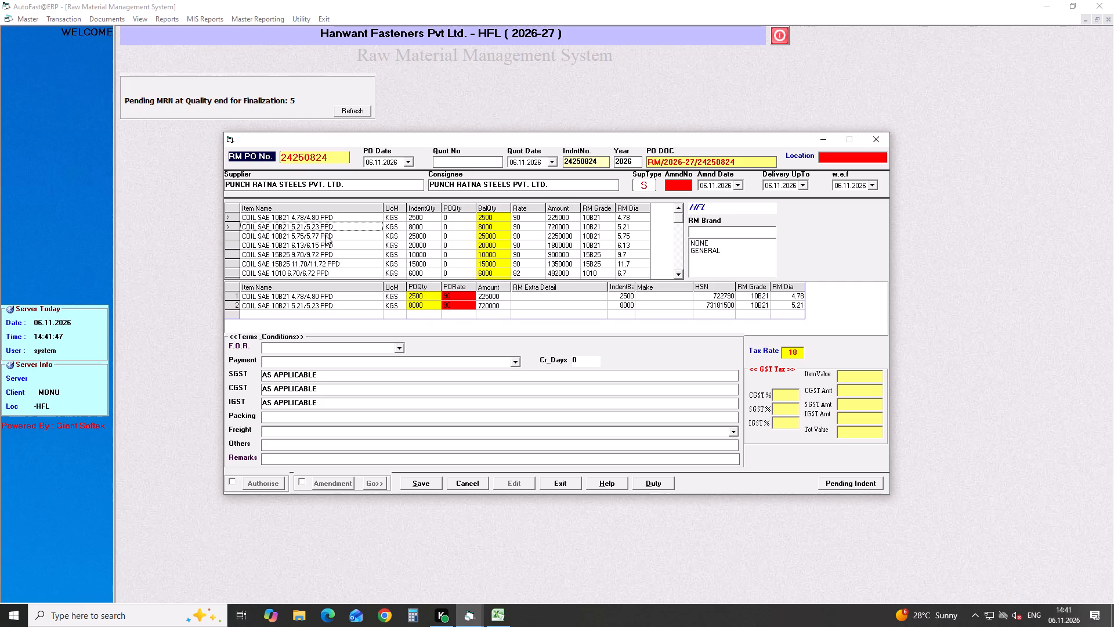
pyautogui.doubleClick(325, 237)
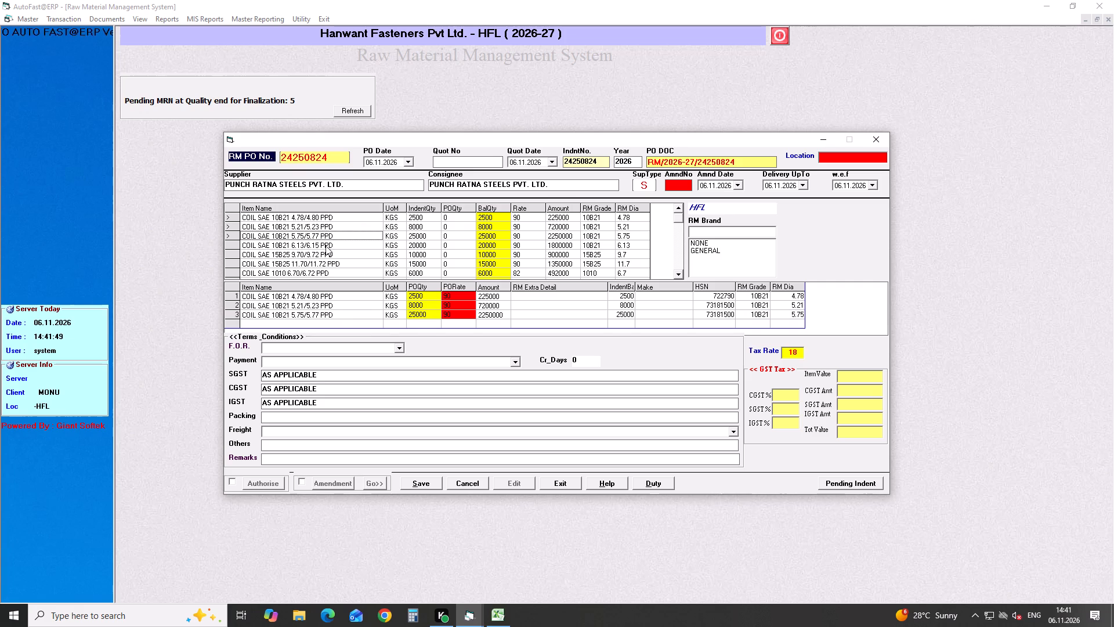
pyautogui.doubleClick(325, 246)
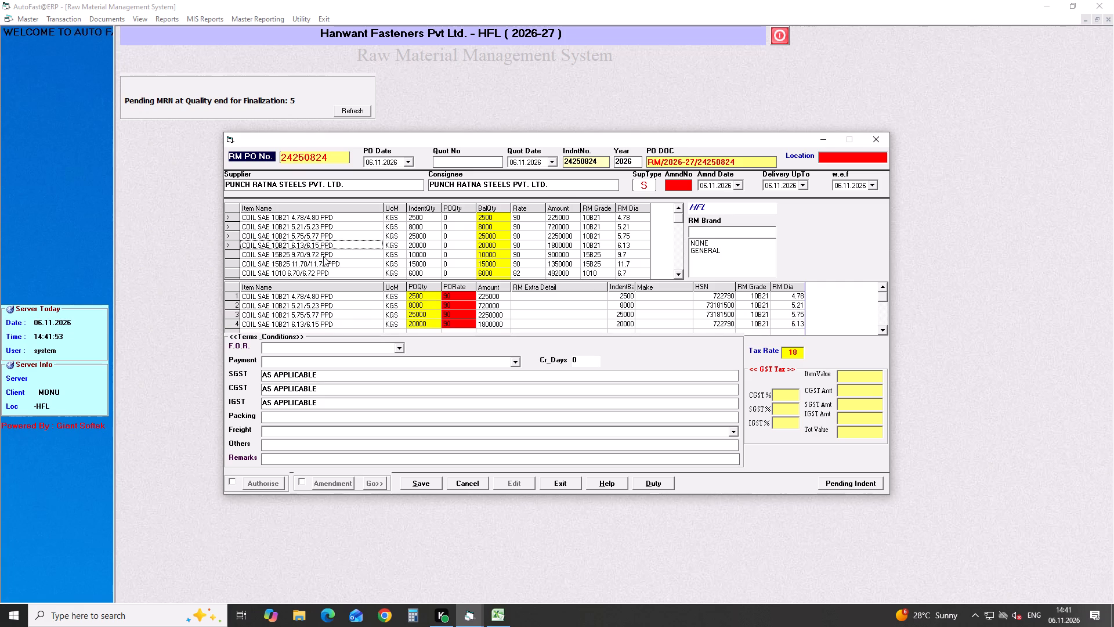
pyautogui.doubleClick(323, 256)
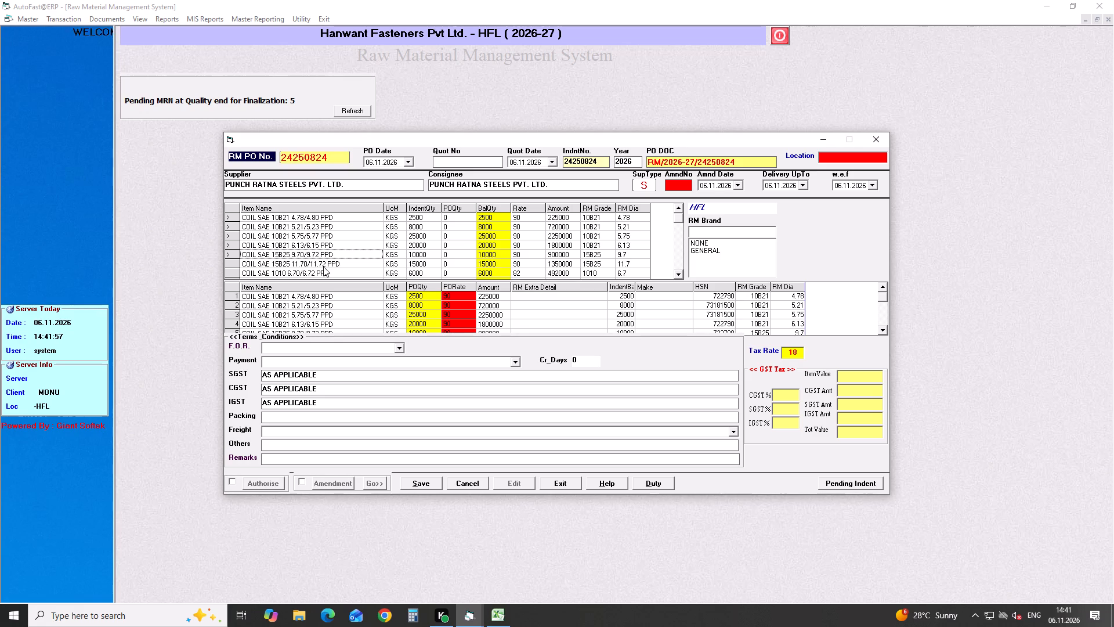
pyautogui.doubleClick(323, 266)
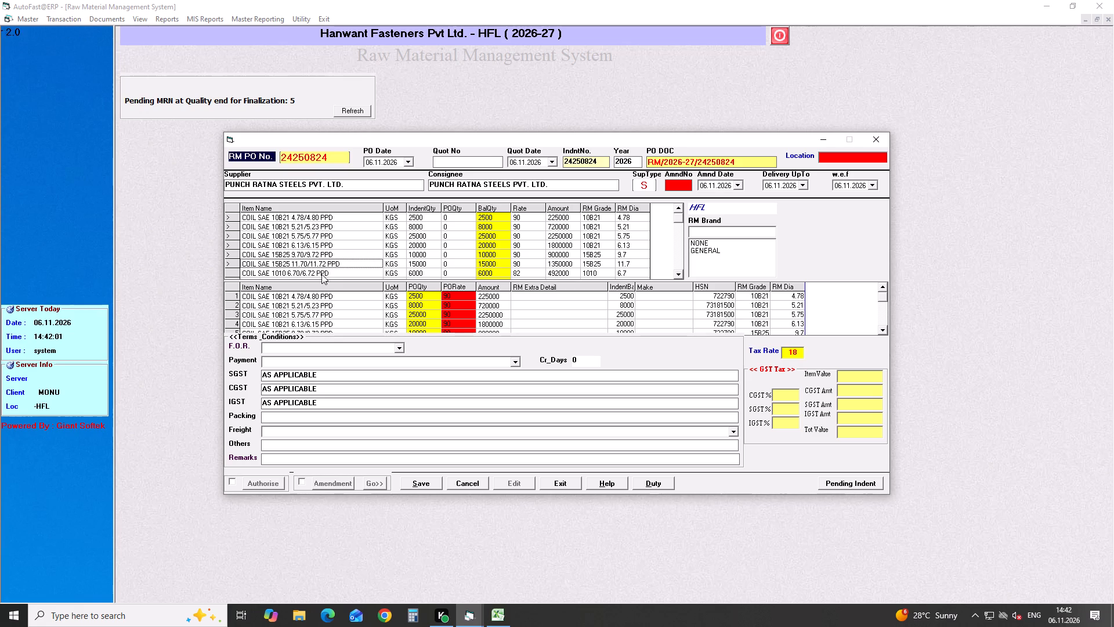
pyautogui.doubleClick(321, 274)
pyautogui.tripleClick(681, 274)
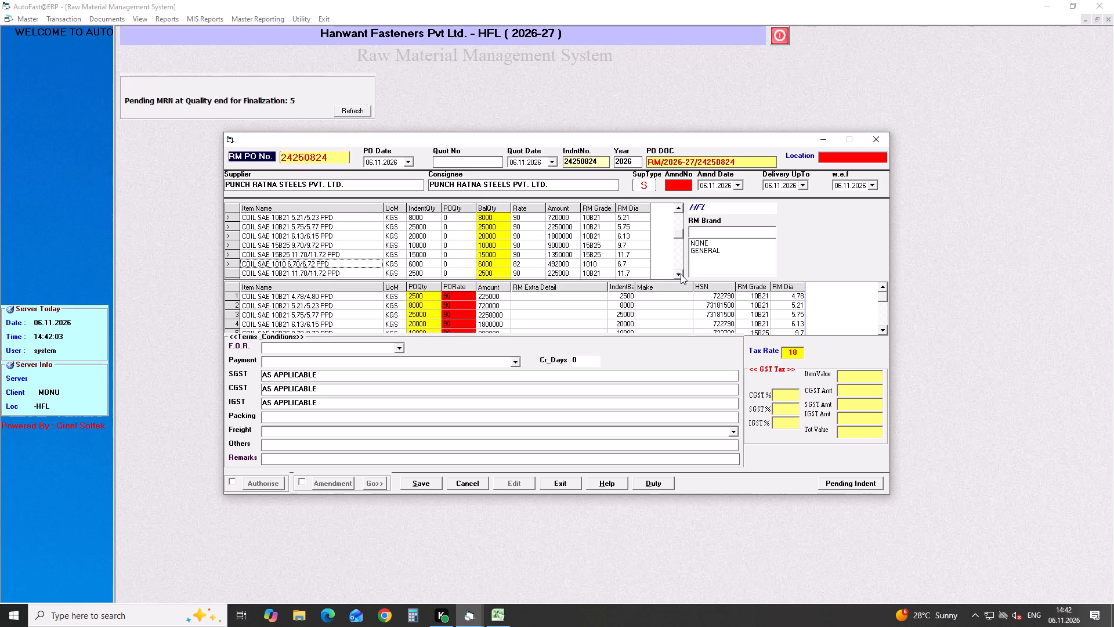
pyautogui.click(681, 274)
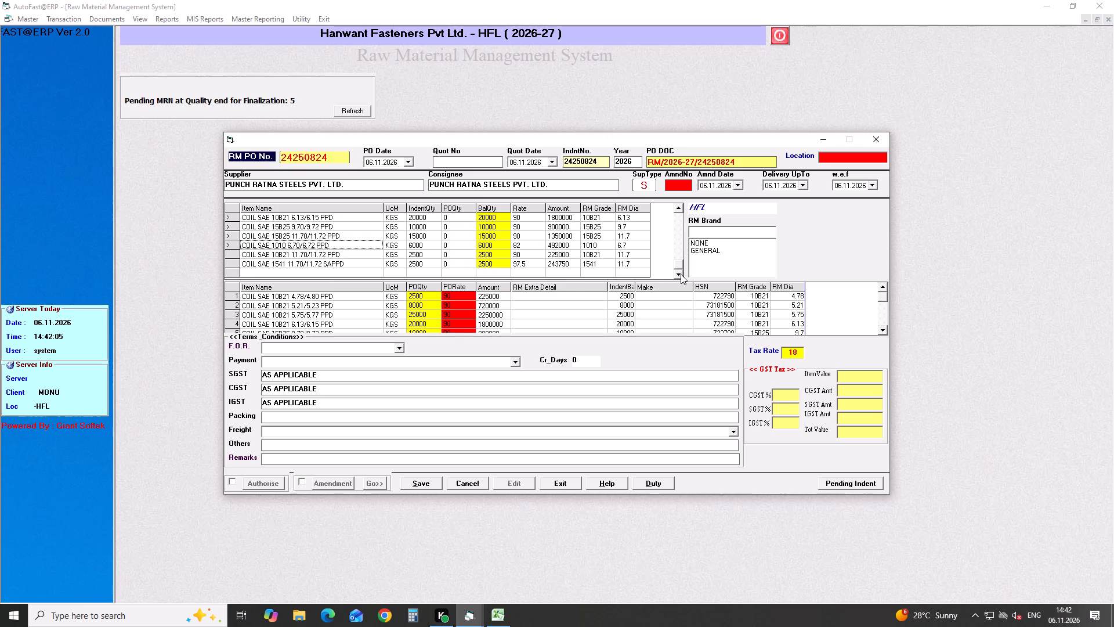
pyautogui.doubleClick(330, 255)
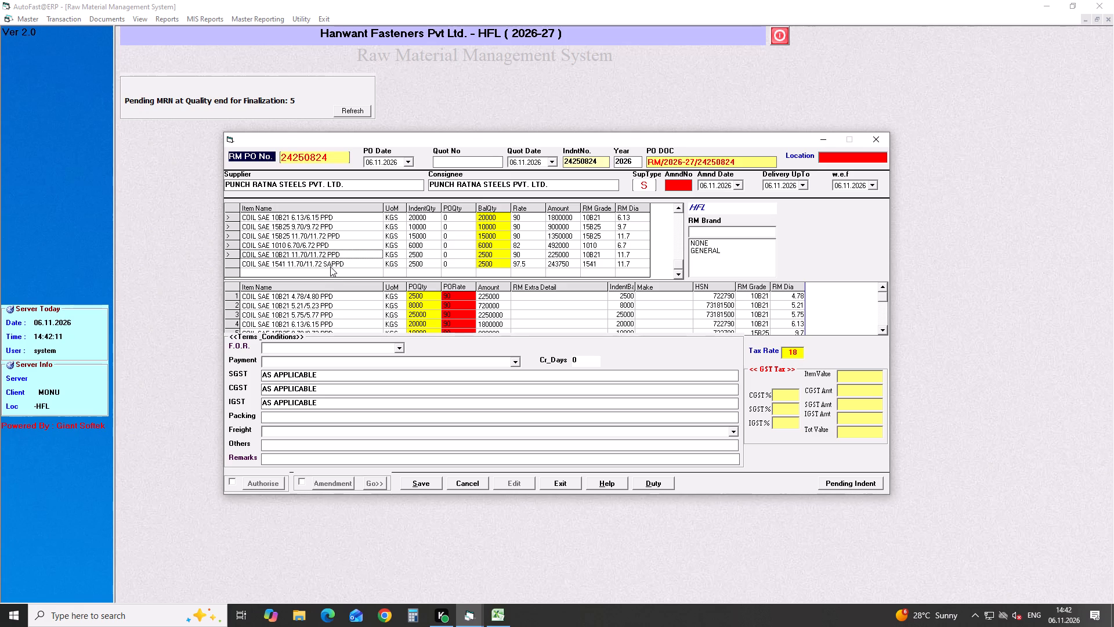
pyautogui.doubleClick(330, 266)
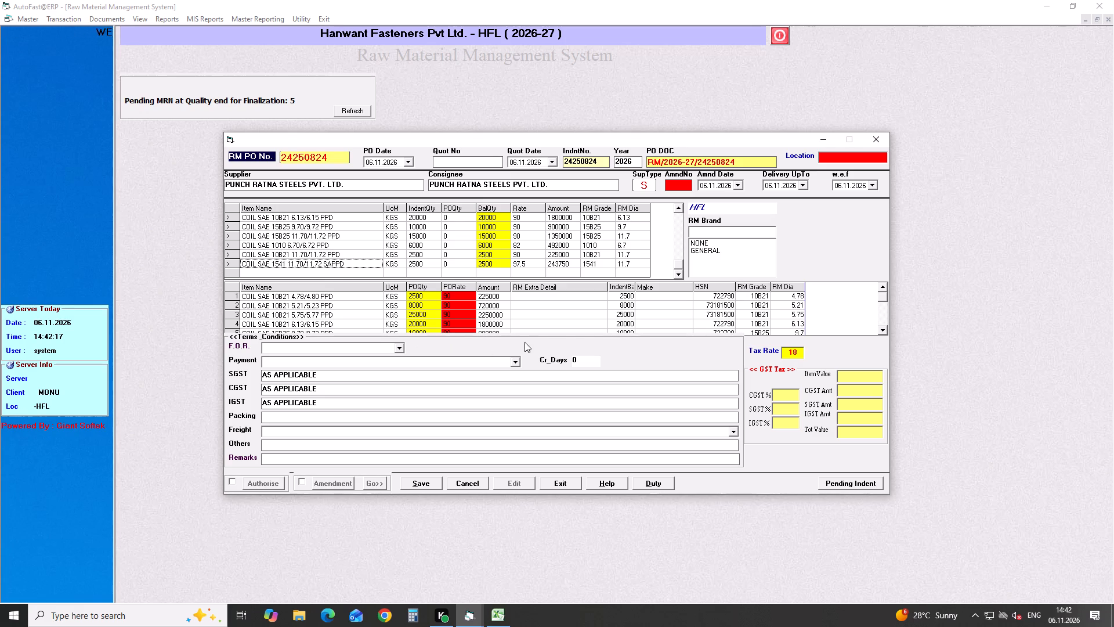
# Enter DRAW FROM 11.00 MM as the RM extra detail for the COIL SAE 15B25 9.70/9.72 PPD order row.
pyautogui.scroll(1, 566, 311)
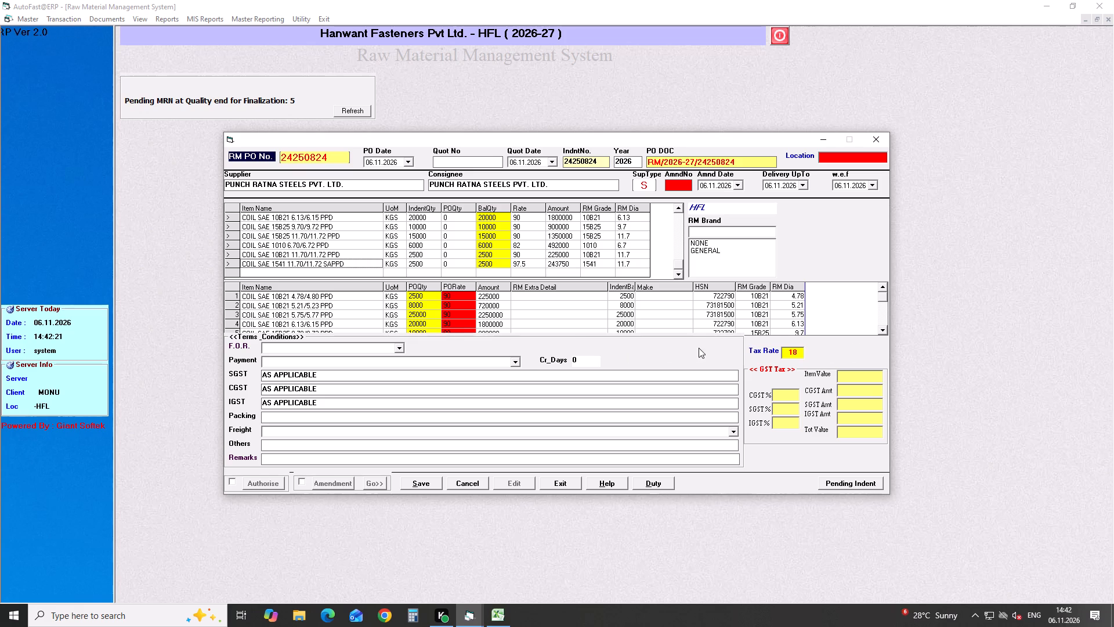
pyautogui.tripleClick(884, 331)
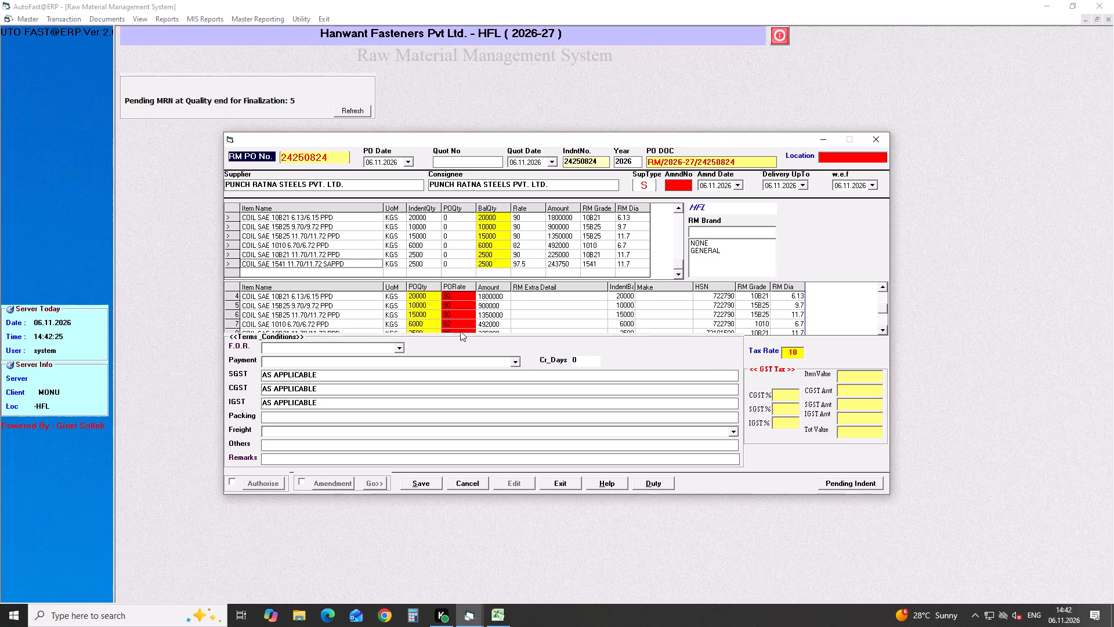
pyautogui.click(535, 305)
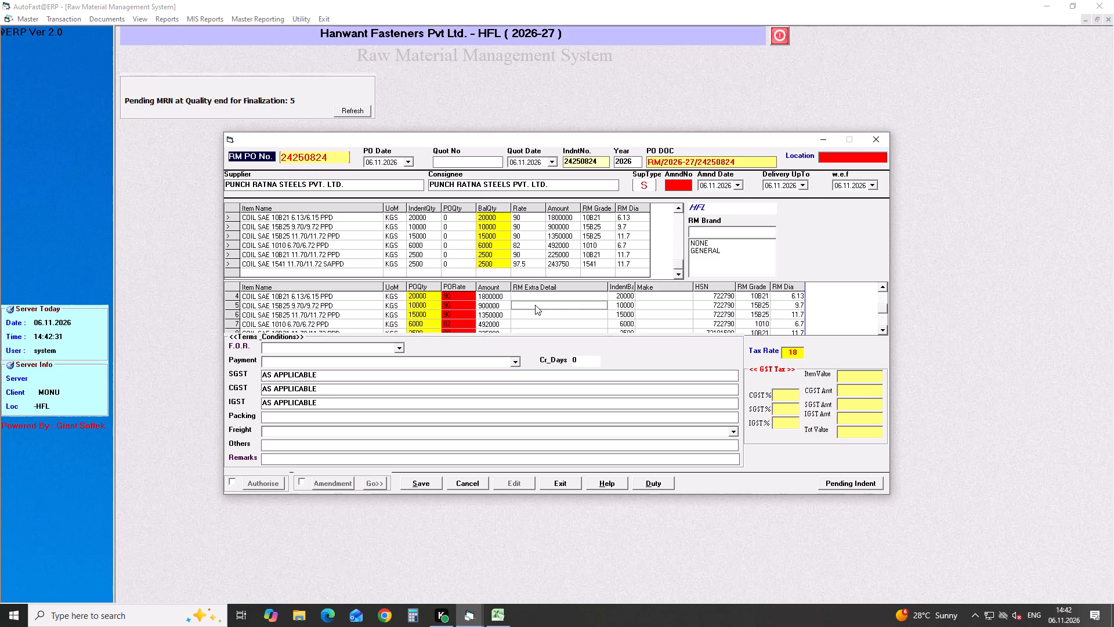
pyautogui.write('DDRAW FROM')
pyautogui.press('space')
pyautogui.write('11')
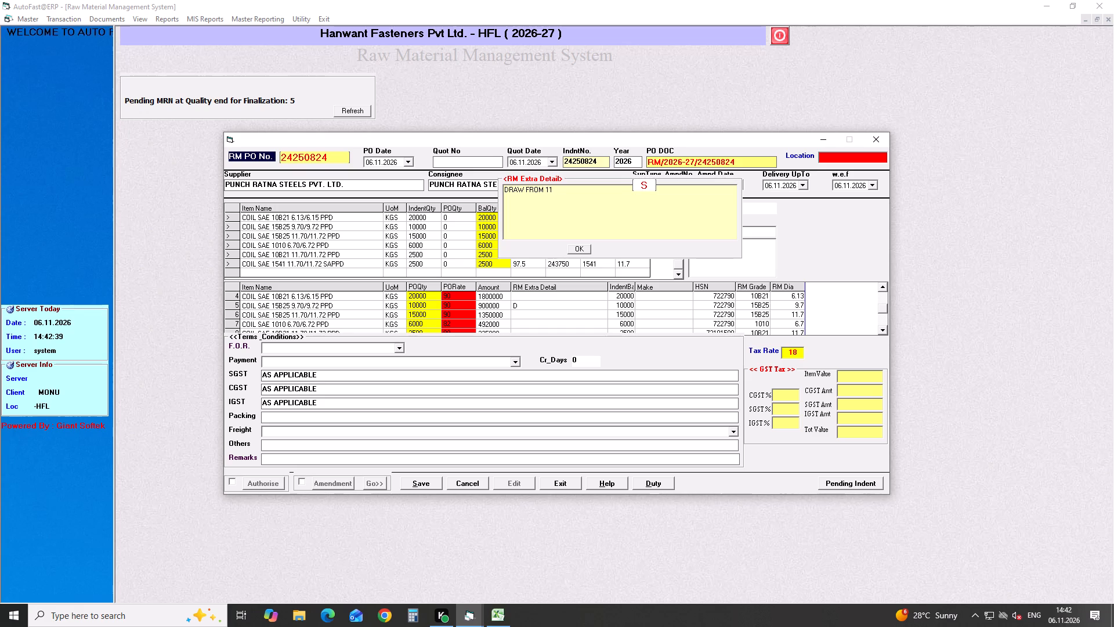
pyautogui.write('.00 MM')
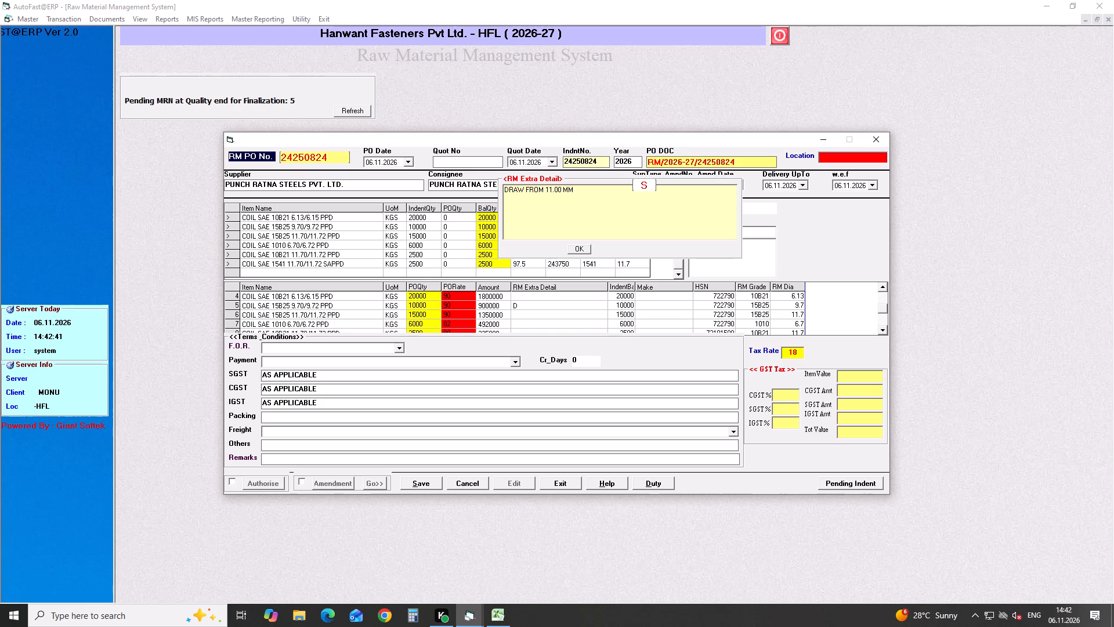
pyautogui.click(581, 251)
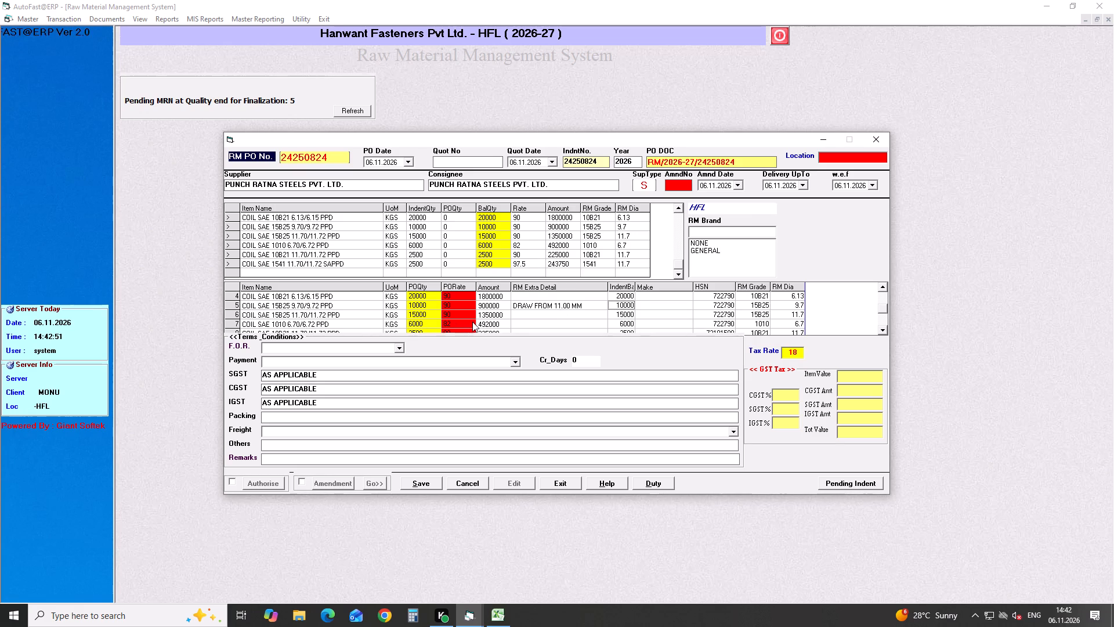
# Enter DRAW FROM 13.00 MM as the RM extra detail for the COIL SAE 15B25 11.70/11.72 PPD order row.
pyautogui.click(516, 315)
pyautogui.write('DDE')
pyautogui.press('BackSpace')
pyautogui.write('RAW FROM')
pyautogui.press('space')
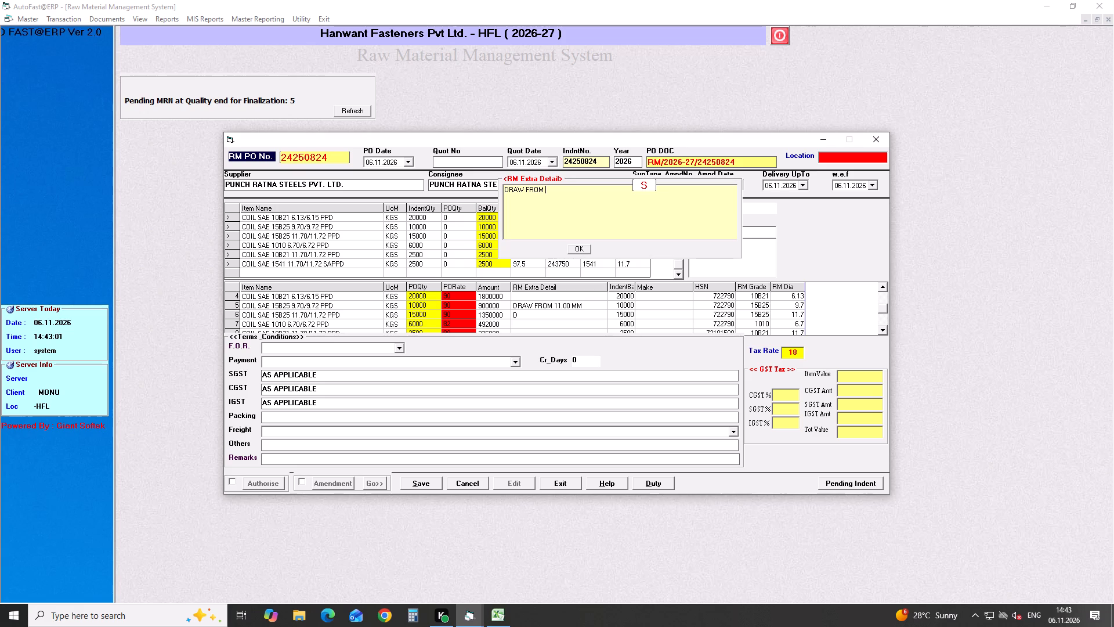
pyautogui.press('1')
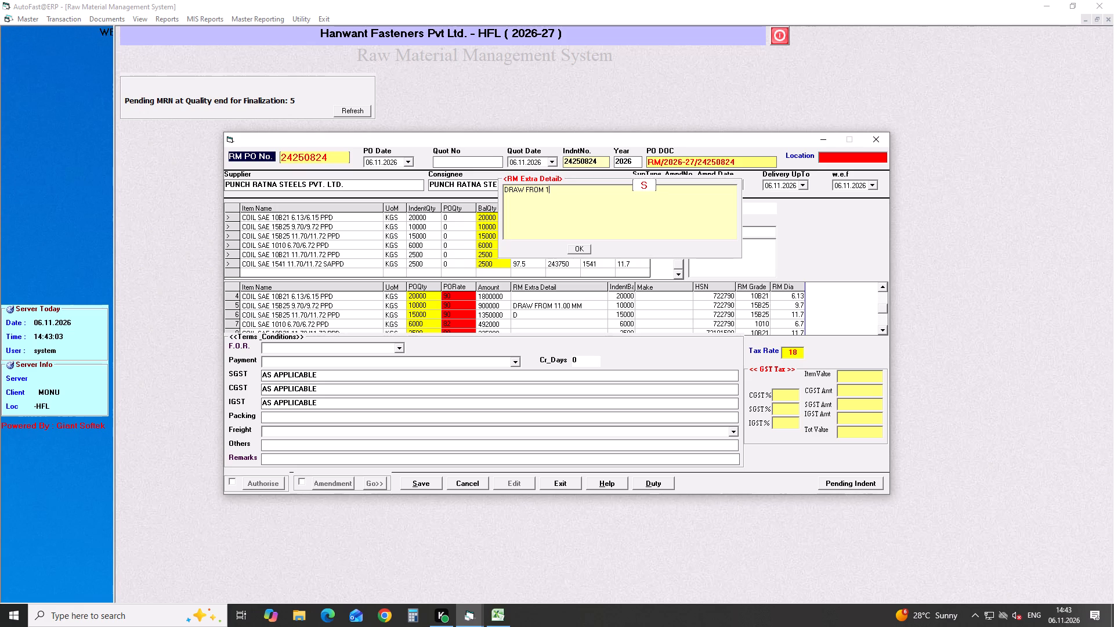
pyautogui.write('3.')
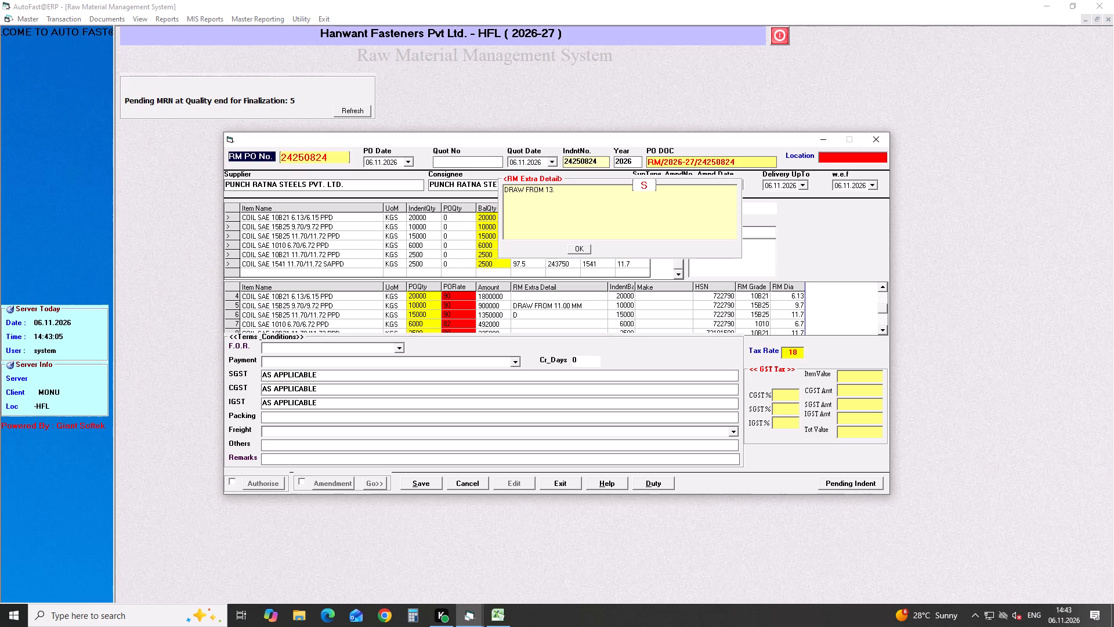
pyautogui.write('00')
pyautogui.press('space')
pyautogui.write('MM')
pyautogui.click(585, 248)
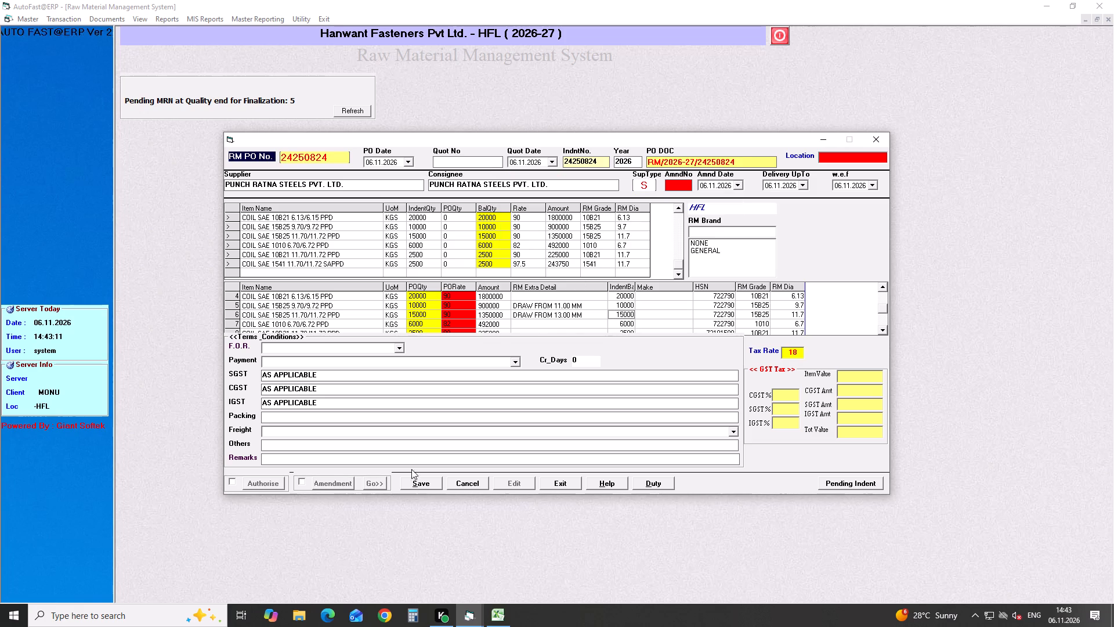
# Set the purchase order's F.O.R. term to a dash and its payment term to WITHIN 45 DAYS.
pyautogui.click(320, 351)
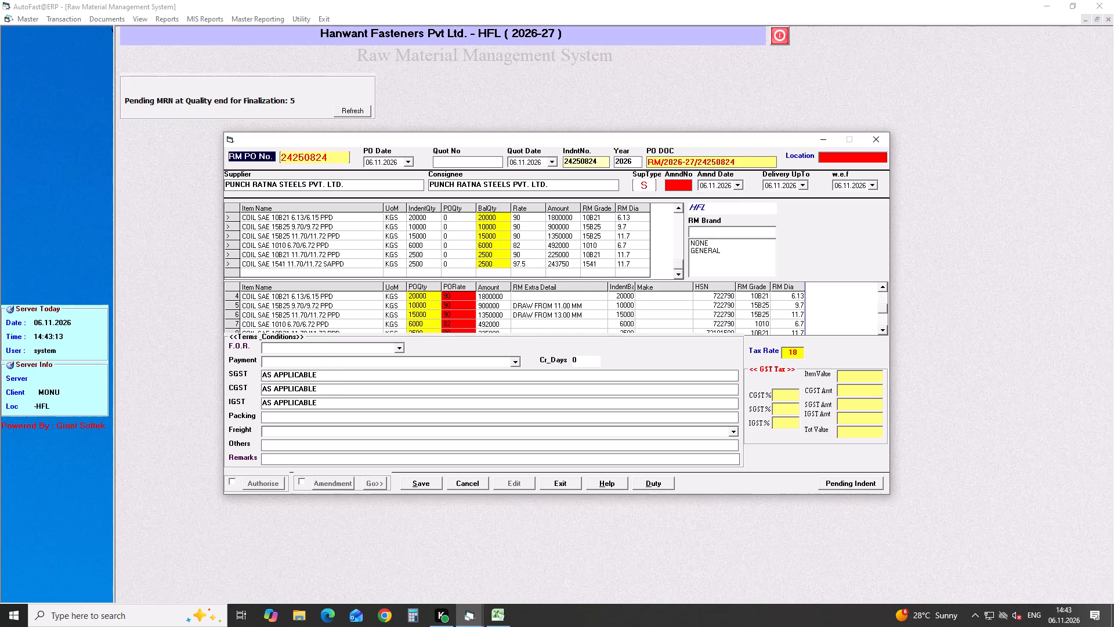
pyautogui.press('-')
pyautogui.press('Return')
pyautogui.press('Down')
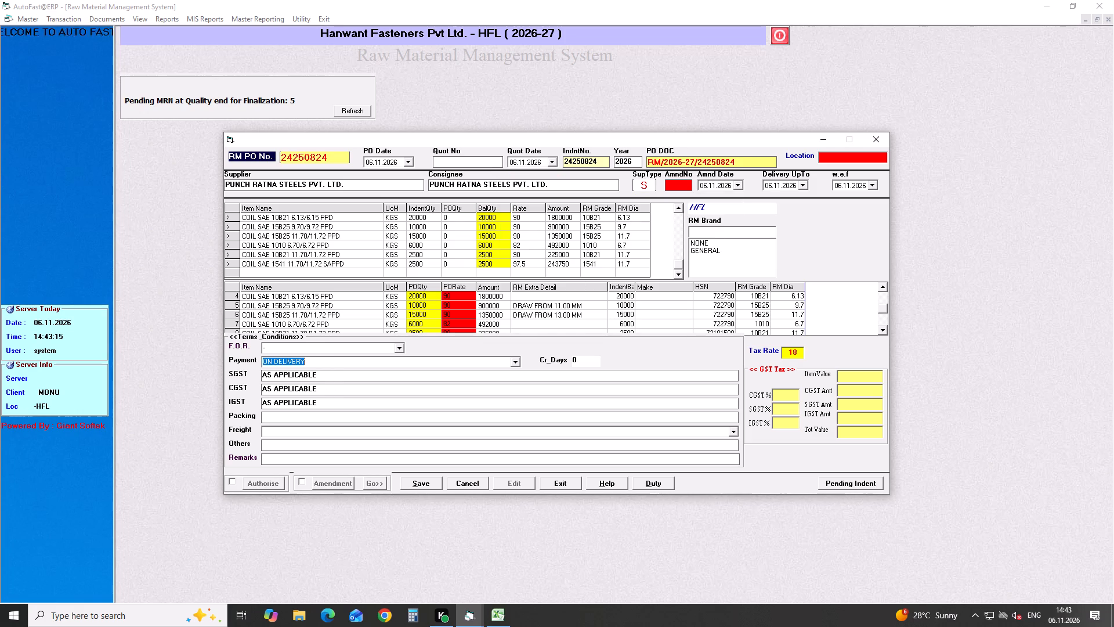
pyautogui.press('Down')
pyautogui.press('Down')
pyautogui.press('Return')
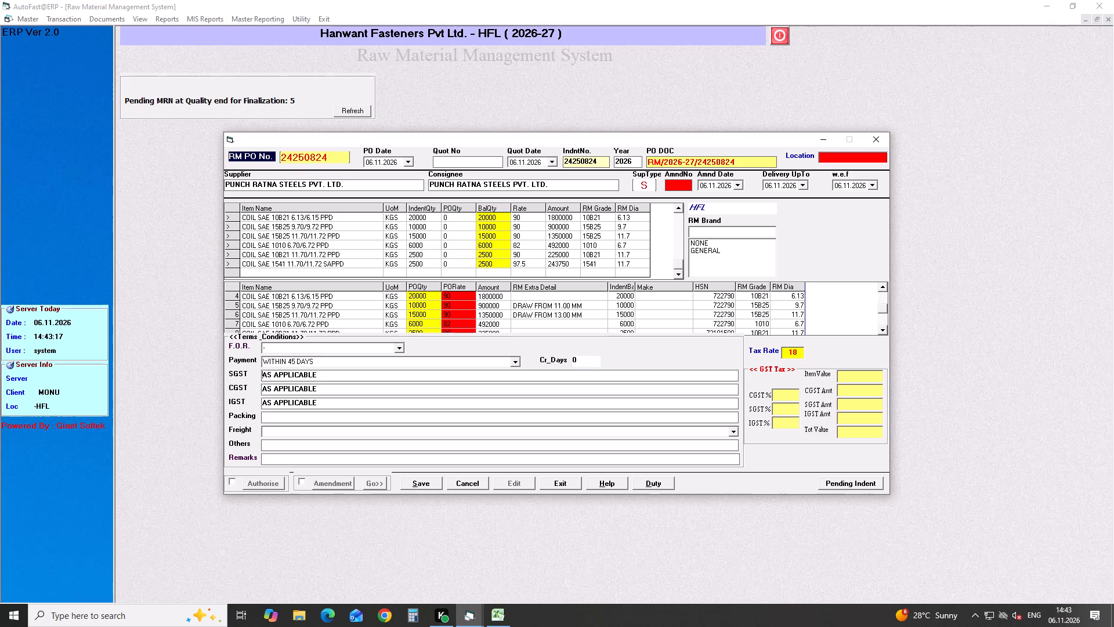
# Keep the GST terms as they are and fill packing, freight, others and remarks each with a dash.
pyautogui.press('Return')
pyautogui.press('Return')
pyautogui.press('Return')
pyautogui.press('-')
pyautogui.press('Return')
pyautogui.press('-')
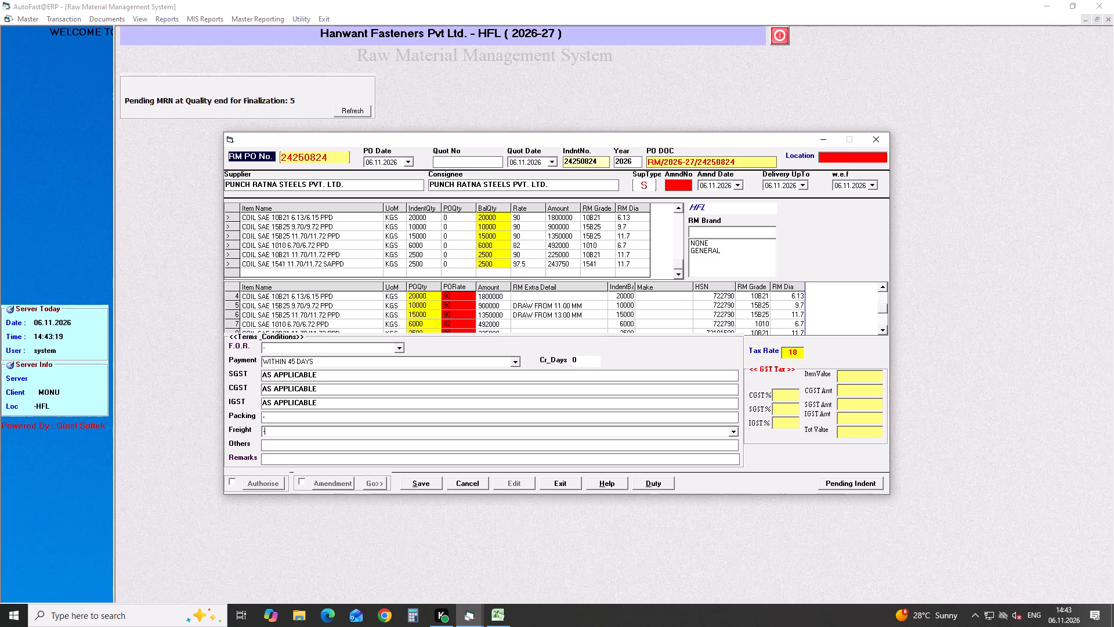
pyautogui.press('Return')
pyautogui.press('-')
pyautogui.press('Return')
pyautogui.press('-')
pyautogui.press('Return')
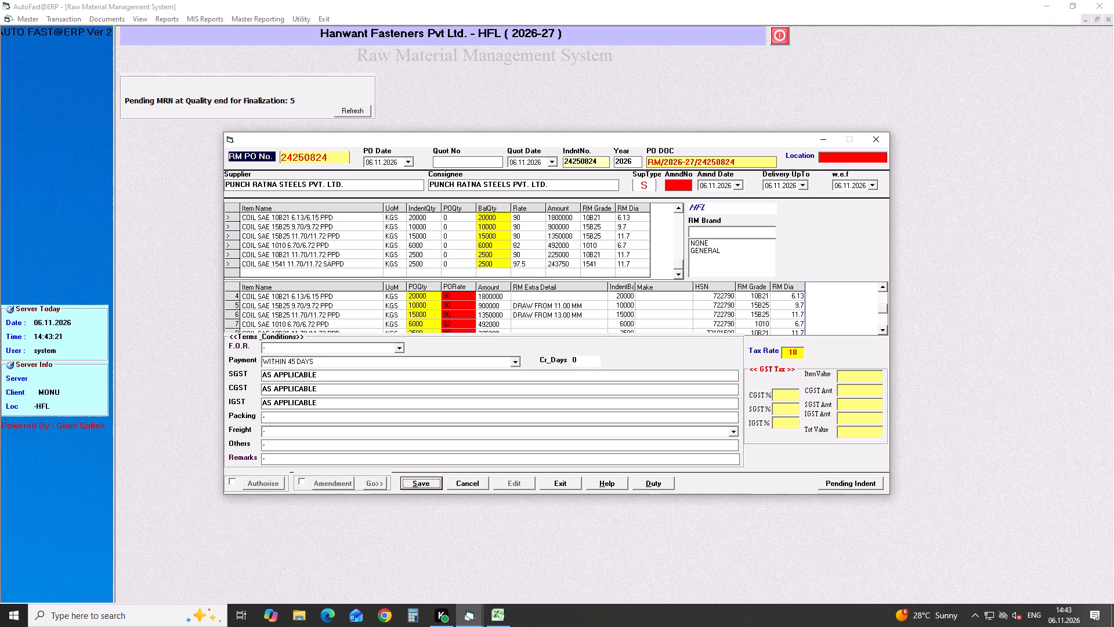
# Save the new raw material purchase order 24250824.
pyautogui.click(420, 487)
pyautogui.click(547, 341)
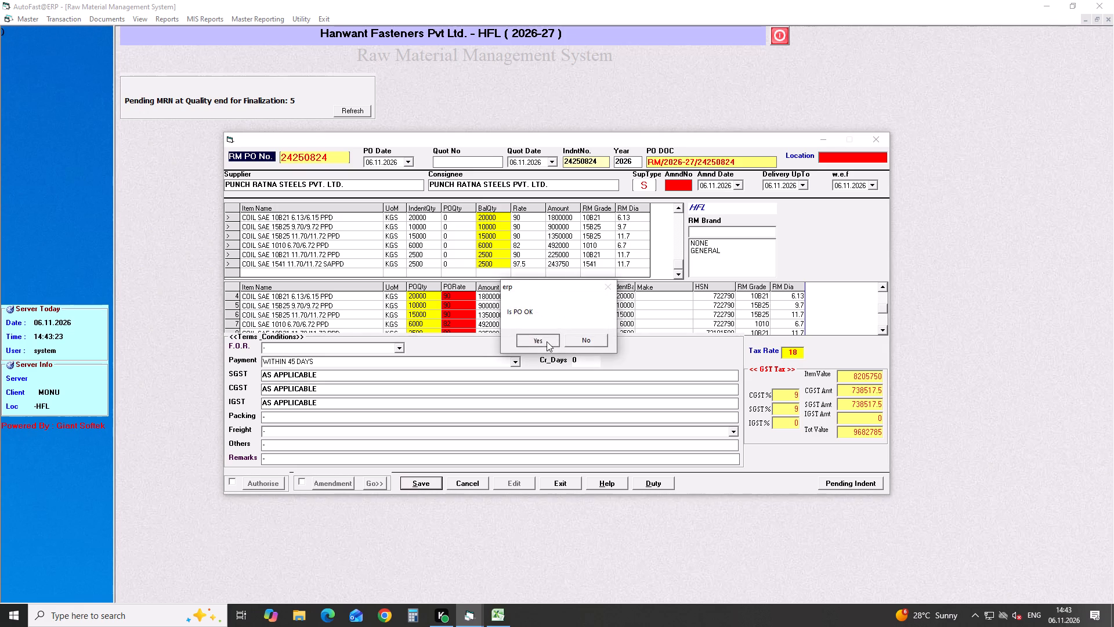
pyautogui.click(591, 342)
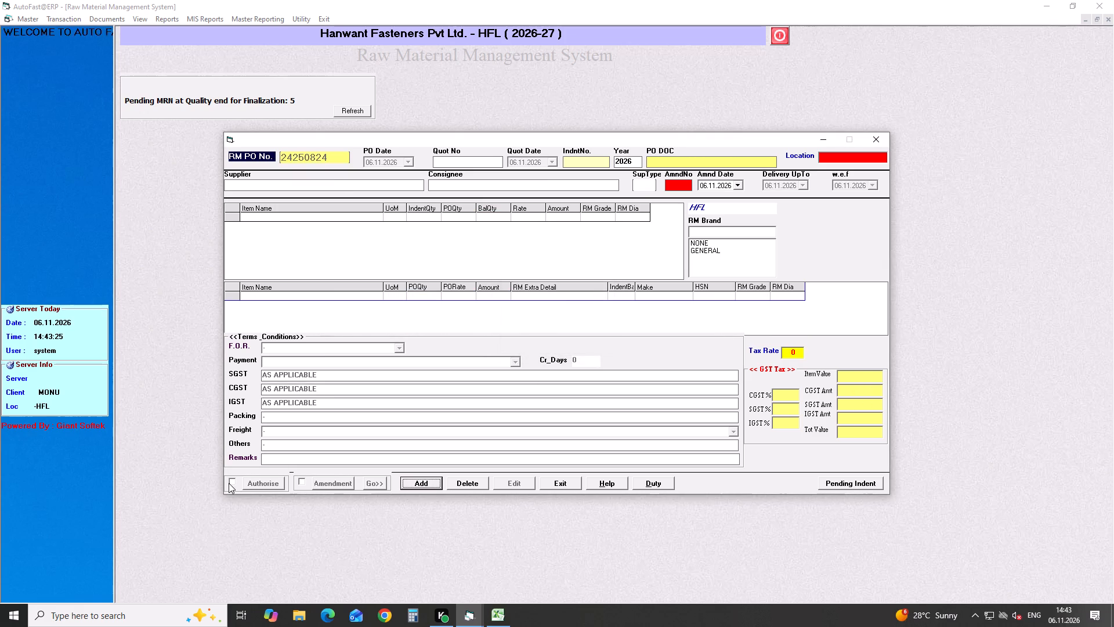
# Authorise purchase order 24250824 without sending an email and close the purchase order form.
pyautogui.click(229, 483)
pyautogui.click(249, 483)
pyautogui.click(535, 343)
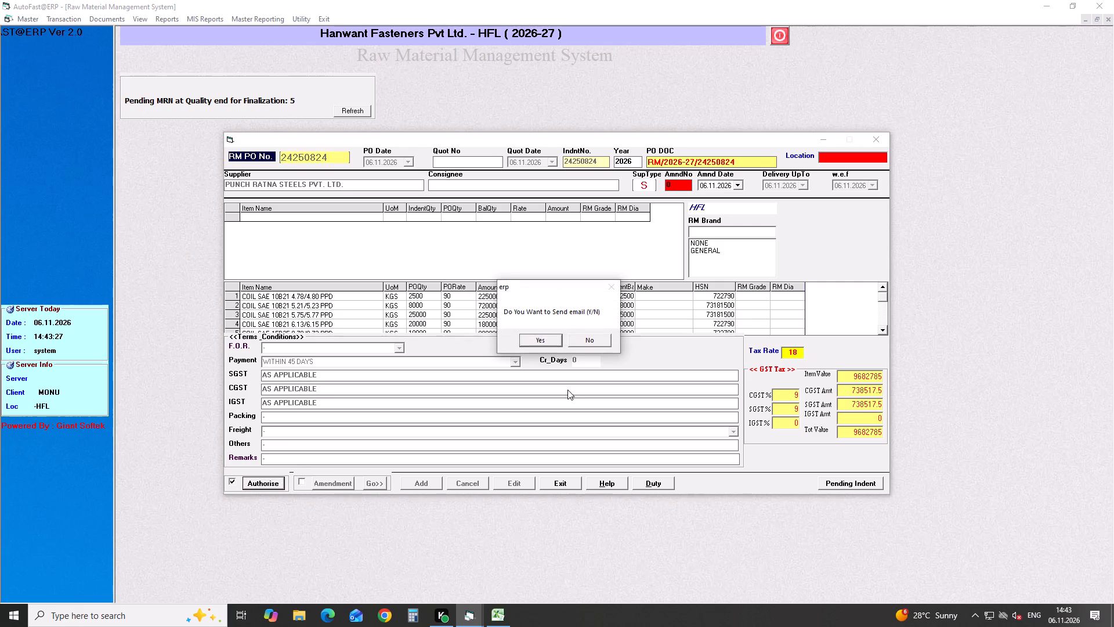
pyautogui.click(588, 340)
pyautogui.click(880, 136)
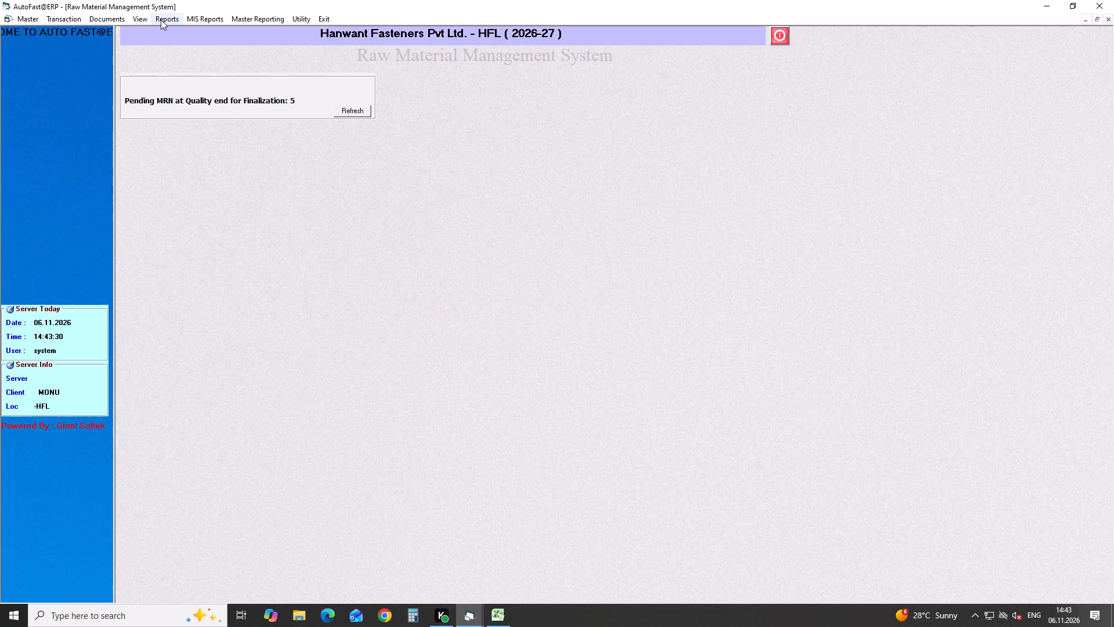
# Open supplier schedule addition and start a new raw material schedule dated 06.11.2026.
pyautogui.click(73, 21)
pyautogui.click(81, 31)
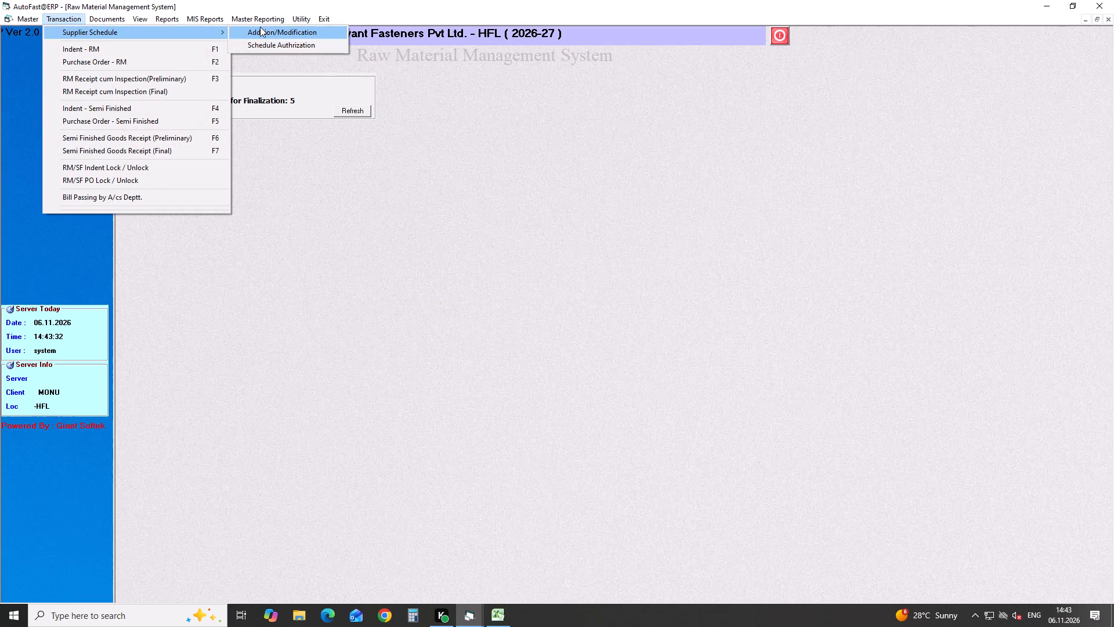
pyautogui.click(262, 27)
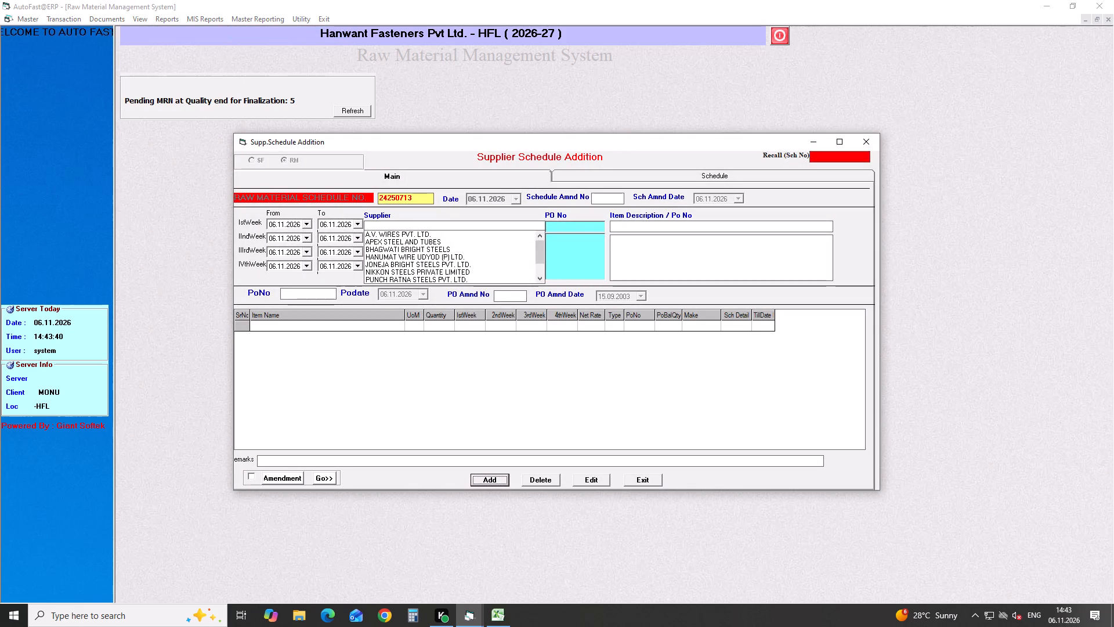
pyautogui.press('Return')
pyautogui.press('Return')
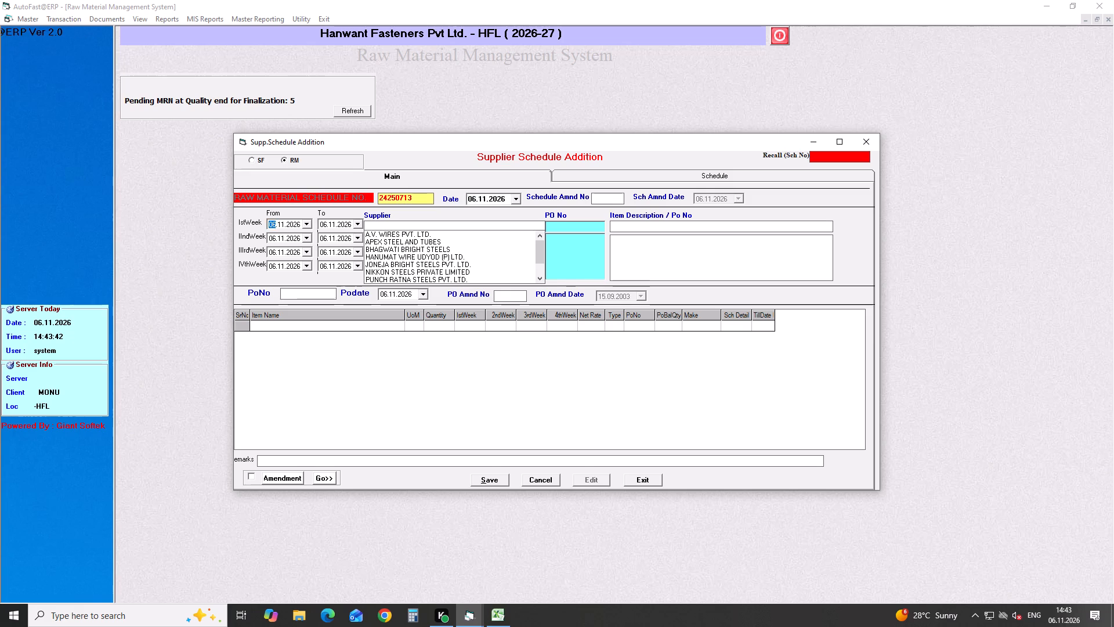
# Accept the proposed weekly date ranges starting 06.11.2026 and set the fourth week's end date to 30.12.2026.
pyautogui.press('Return')
pyautogui.press('Return')
pyautogui.press('Return')
pyautogui.press('Return')
pyautogui.press('Return')
pyautogui.press('Return')
pyautogui.press('Return')
pyautogui.press('Return')
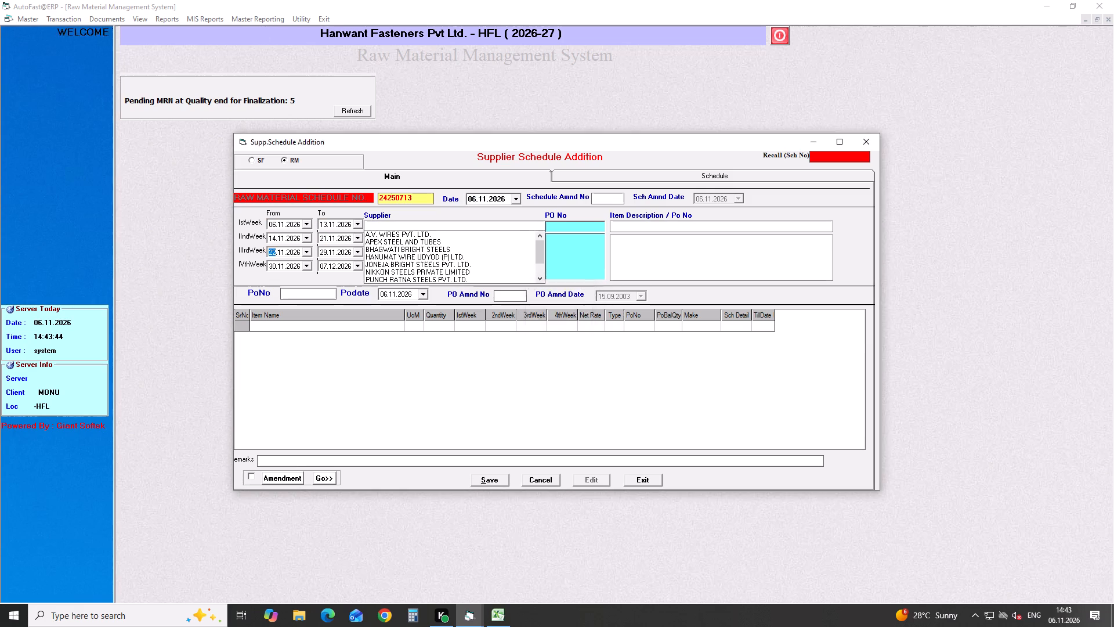
pyautogui.press('Return')
pyautogui.press('Return')
pyautogui.press('Return')
pyautogui.press('Return')
pyautogui.press('Return')
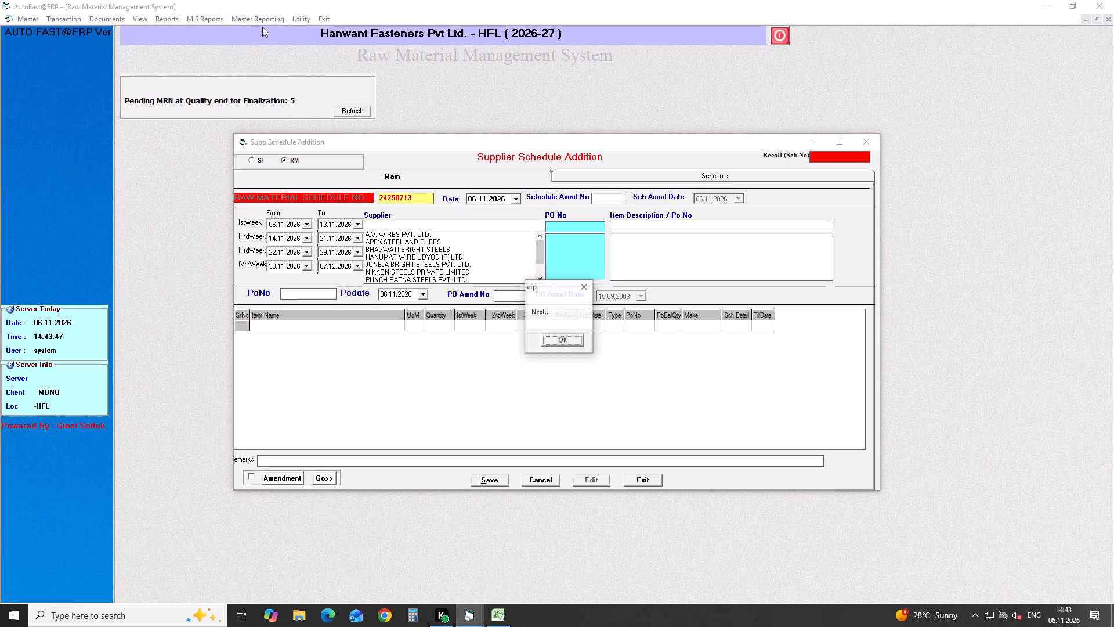
pyautogui.press('Return')
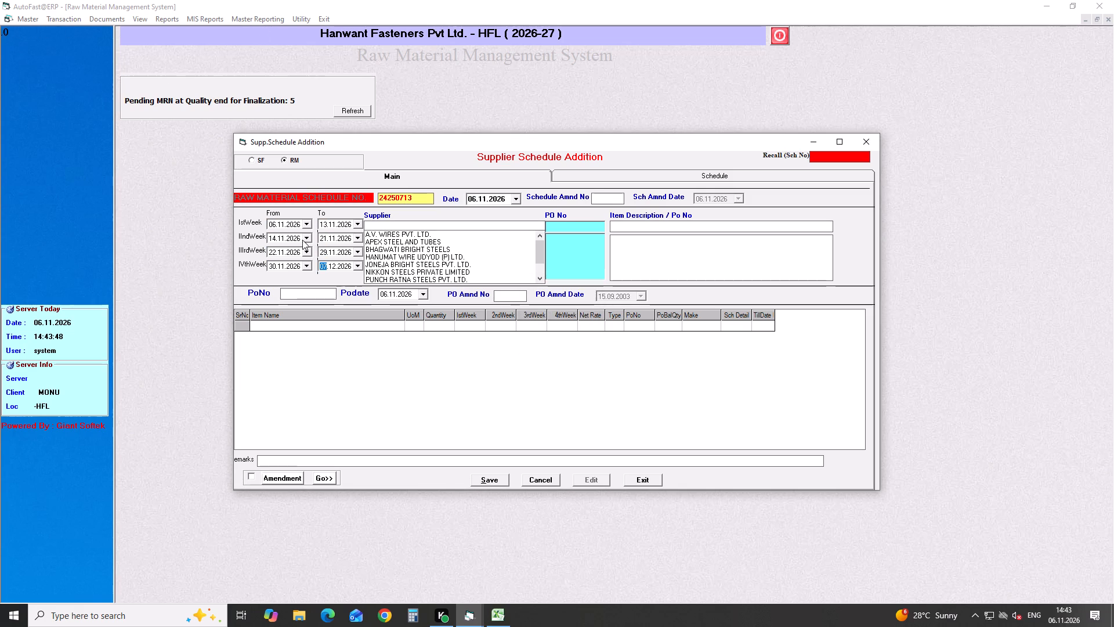
pyautogui.write('30')
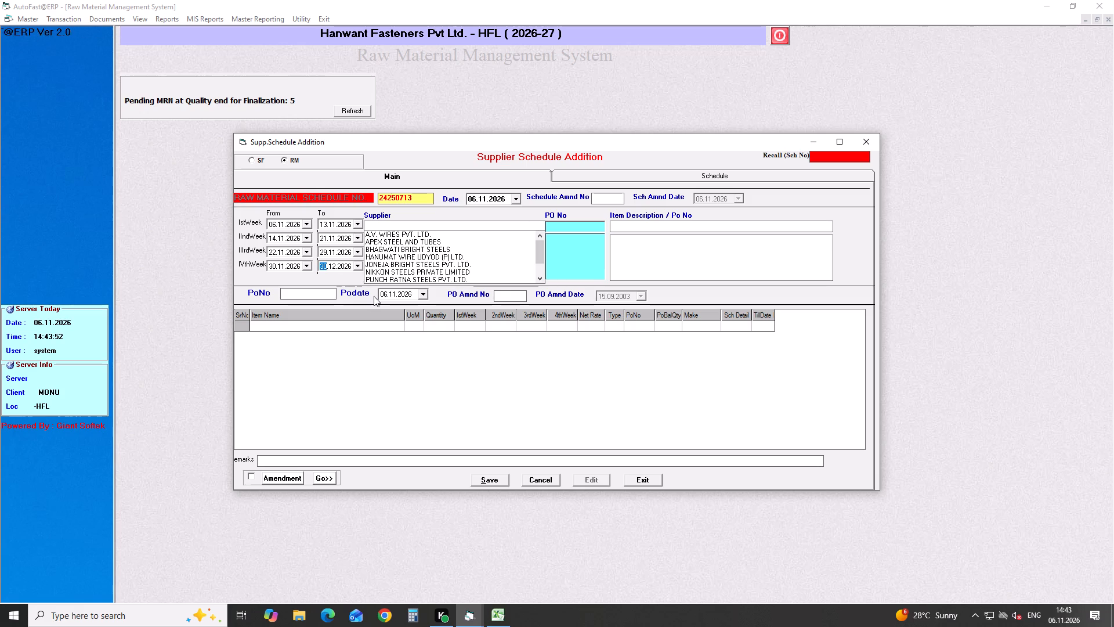
pyautogui.press('Return')
pyautogui.press('Return')
# Choose PUNCH RATNA STEELS PVT. LTD. as the schedule's supplier and close the leftover RM Indent form.
pyautogui.write('PUNCH')
pyautogui.press('Down')
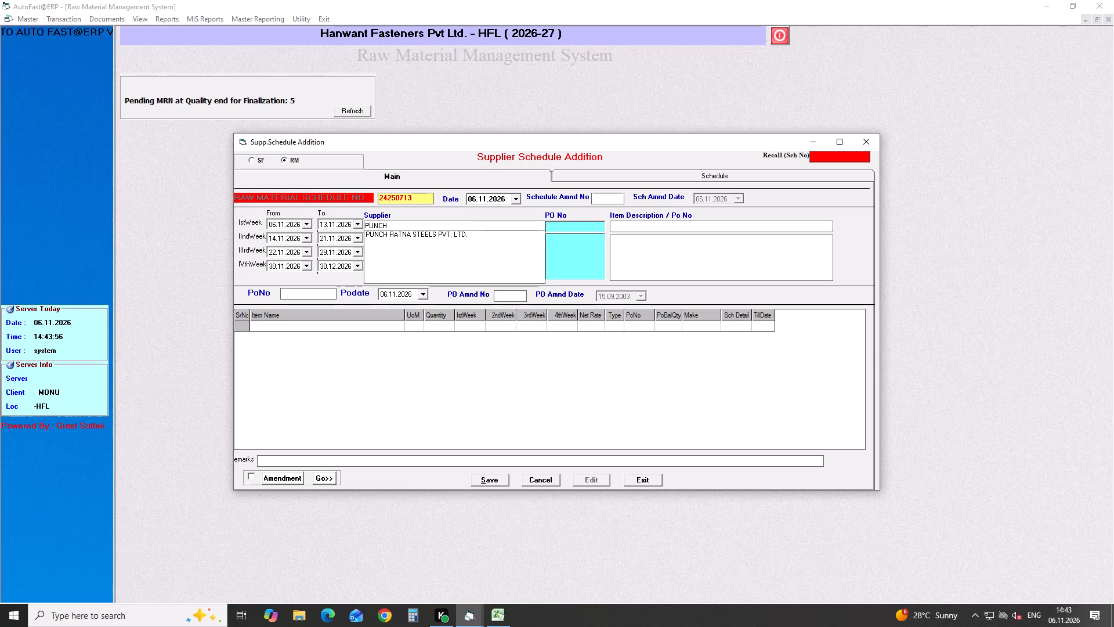
pyautogui.press('Down')
pyautogui.press('Return')
pyautogui.press('Return')
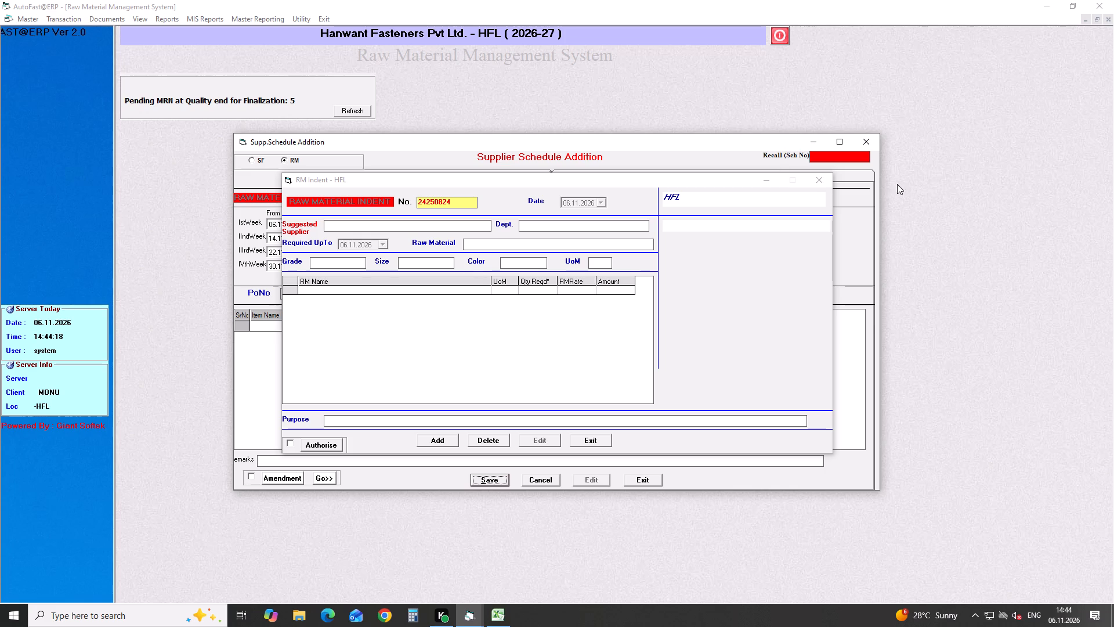
pyautogui.click(820, 182)
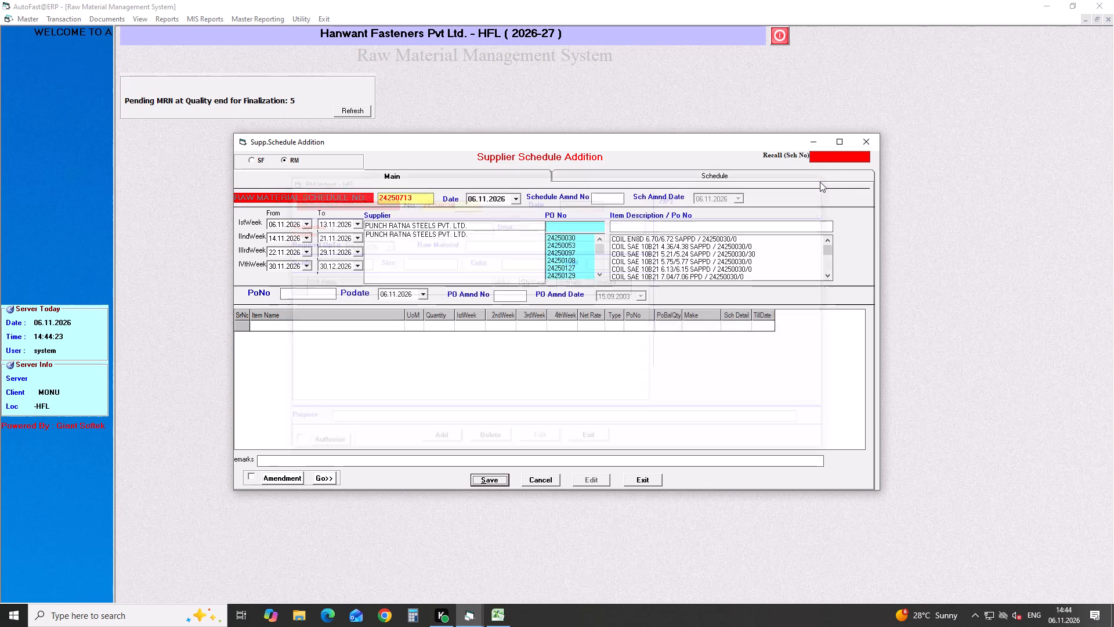
# Load purchase order 24250824 into the supplier schedule.
pyautogui.click(598, 277)
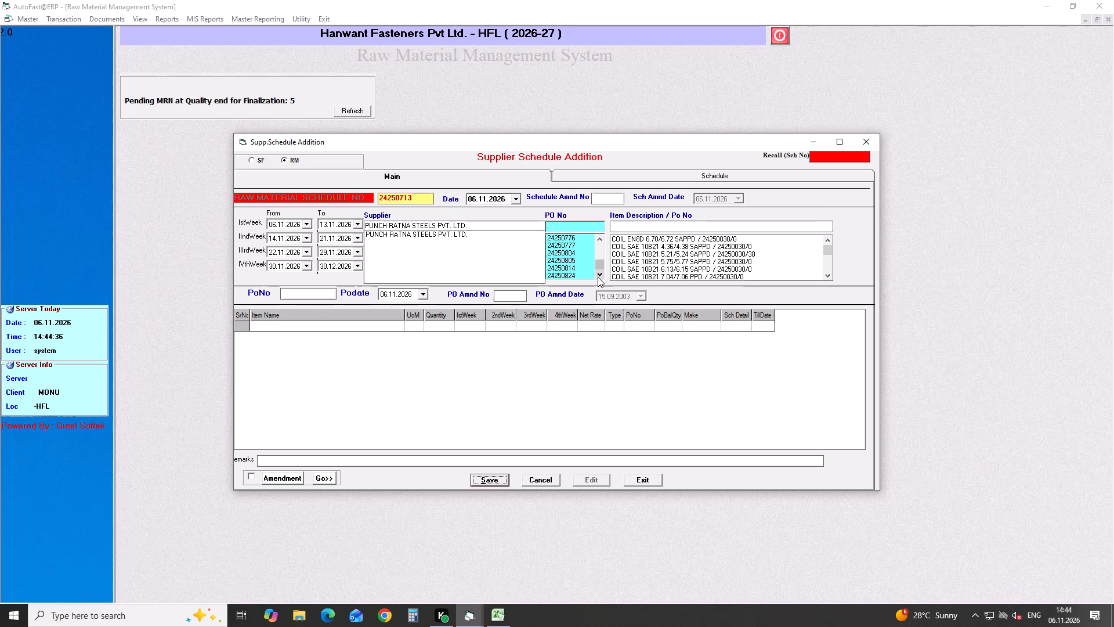
pyautogui.click(573, 276)
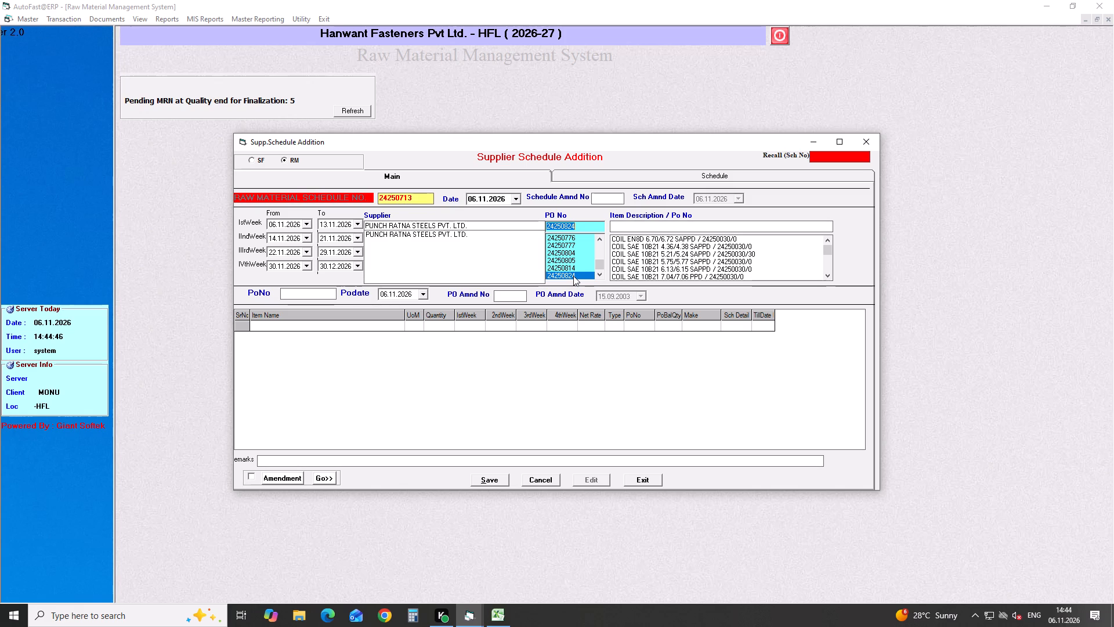
pyautogui.click(573, 276)
pyautogui.doubleClick(563, 278)
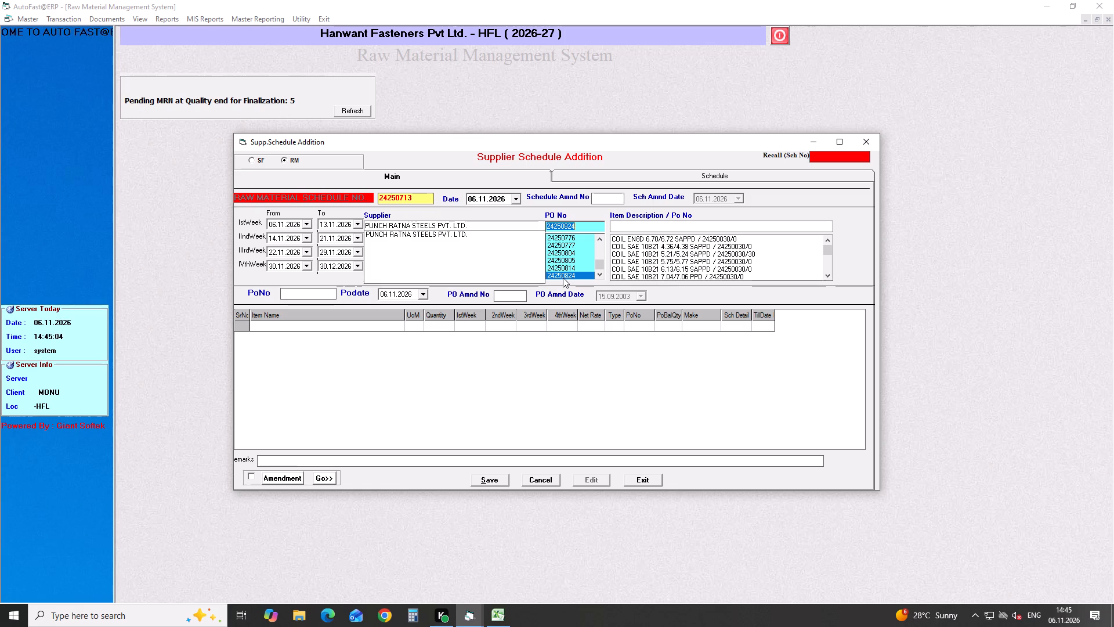
pyautogui.doubleClick(563, 276)
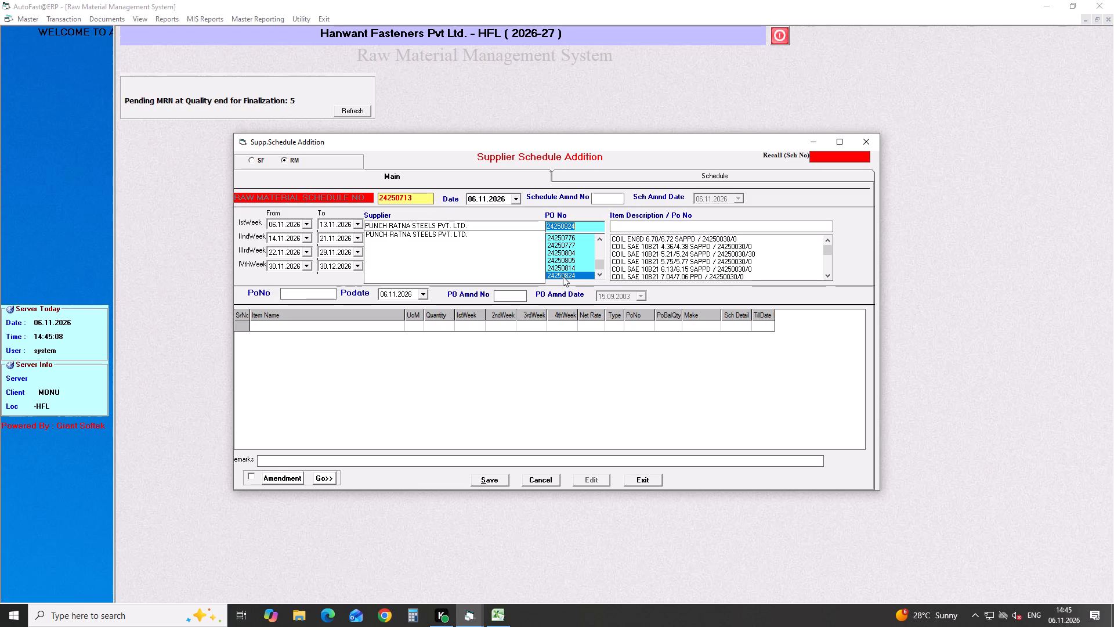
pyautogui.doubleClick(563, 276)
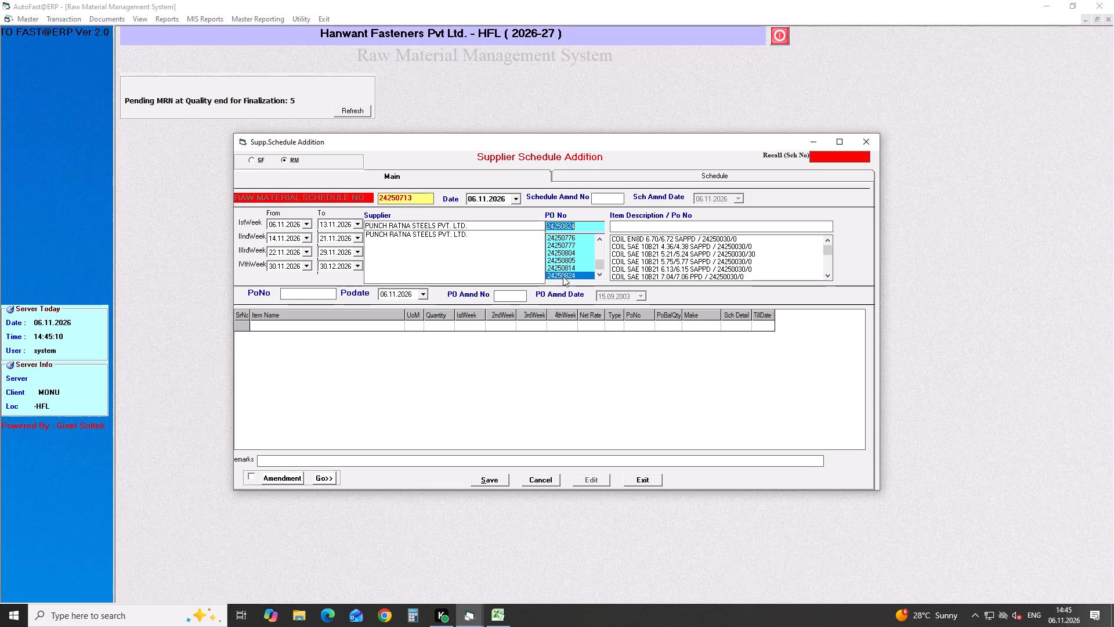
pyautogui.press('Return')
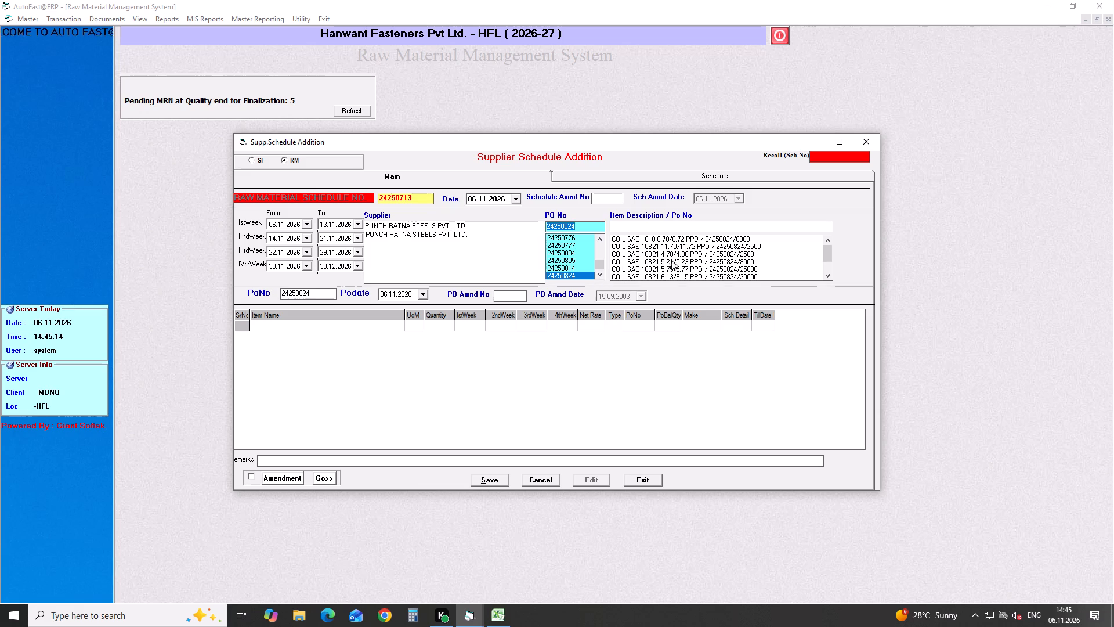
# Add the SAE 10B21 PPD coils 4.78/4.80, 5.21/5.23, 5.75/5.77 and 6.13/6.15 from order 24250824 to the schedule.
pyautogui.click(633, 253)
pyautogui.press('Return')
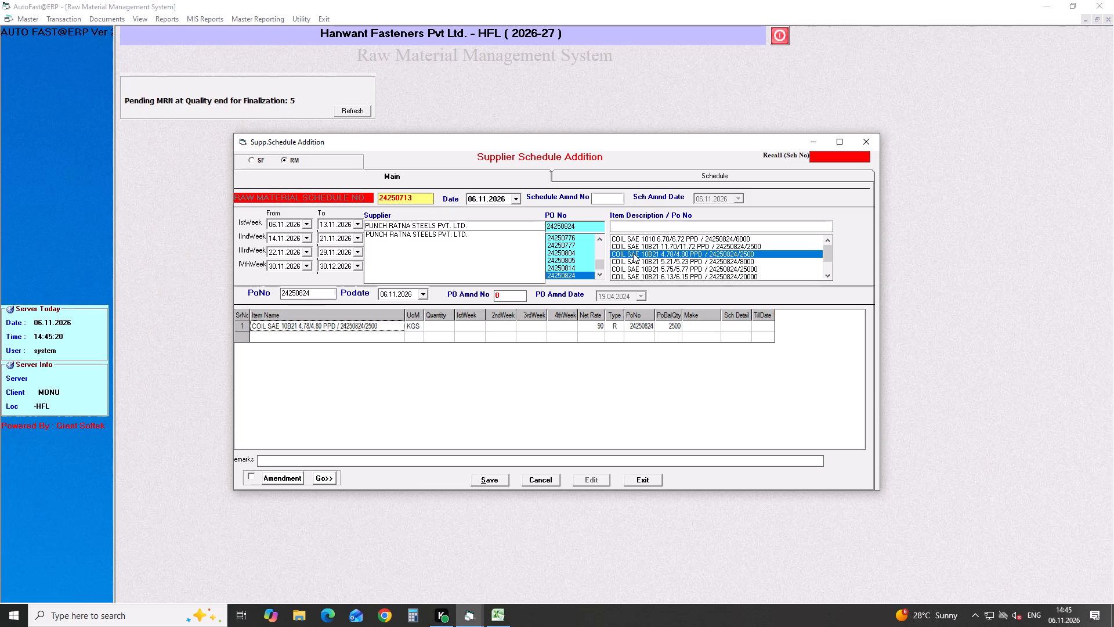
pyautogui.click(655, 262)
pyautogui.press('Return')
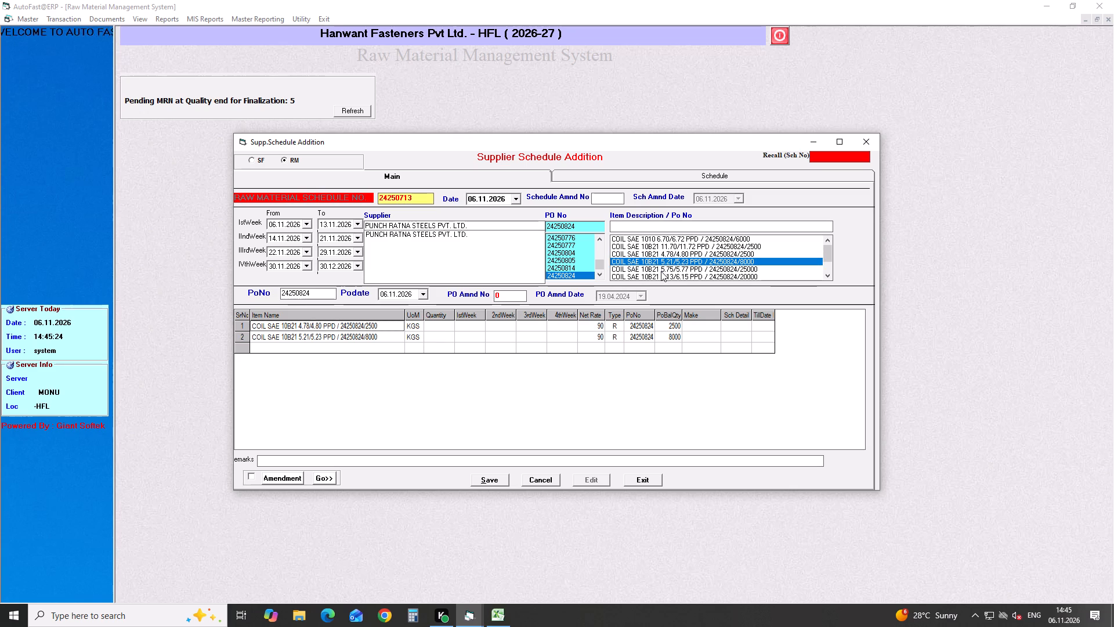
pyautogui.click(661, 271)
pyautogui.press('Return')
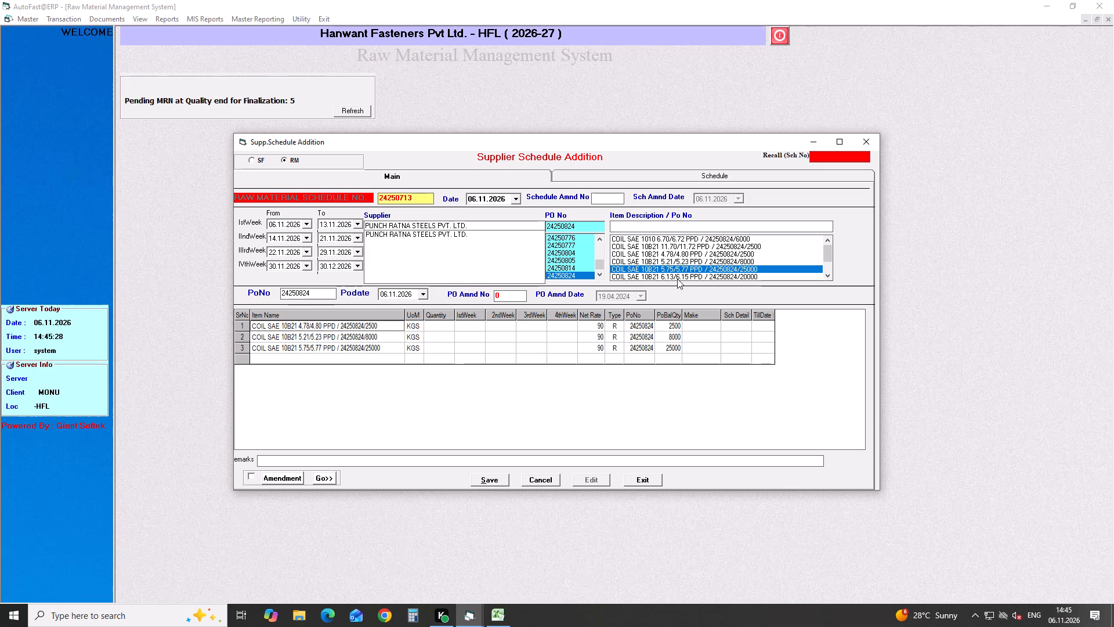
pyautogui.click(677, 279)
pyautogui.press('Return')
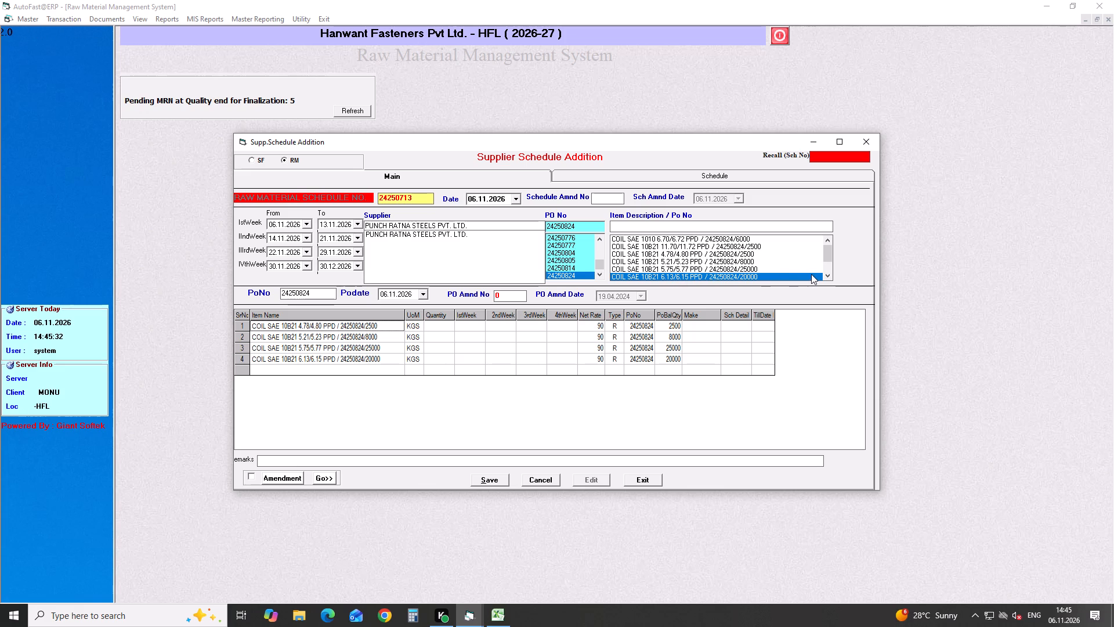
# Add the SAE 15B25 PPD coils 9.70/9.72 and 11.70/11.72 from order 24250824 to the schedule.
pyautogui.doubleClick(827, 275)
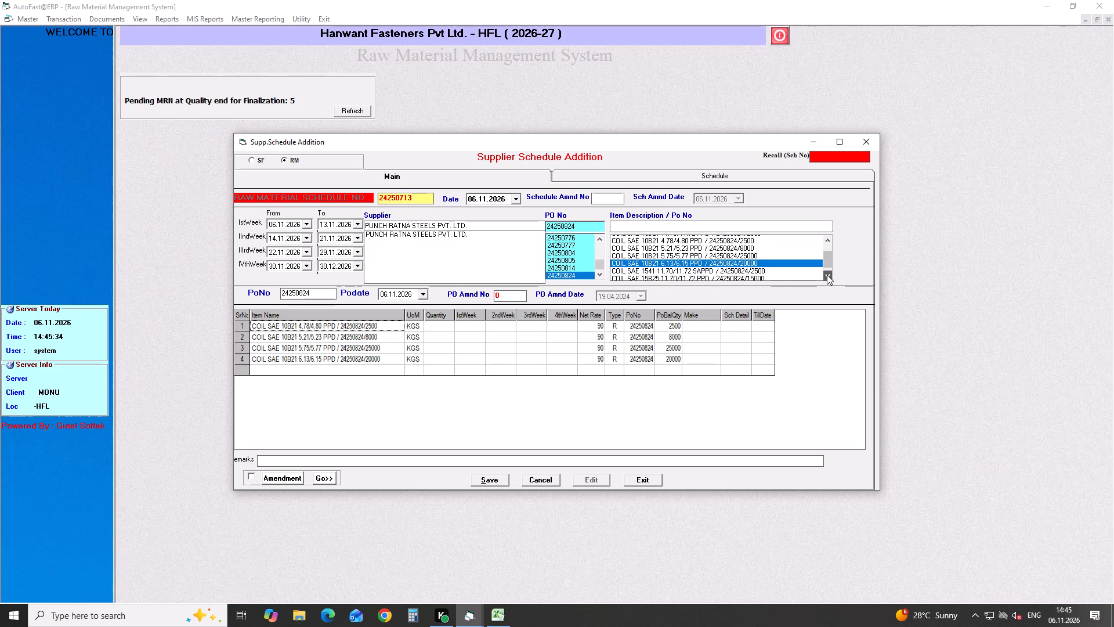
pyautogui.click(827, 275)
pyautogui.doubleClick(827, 275)
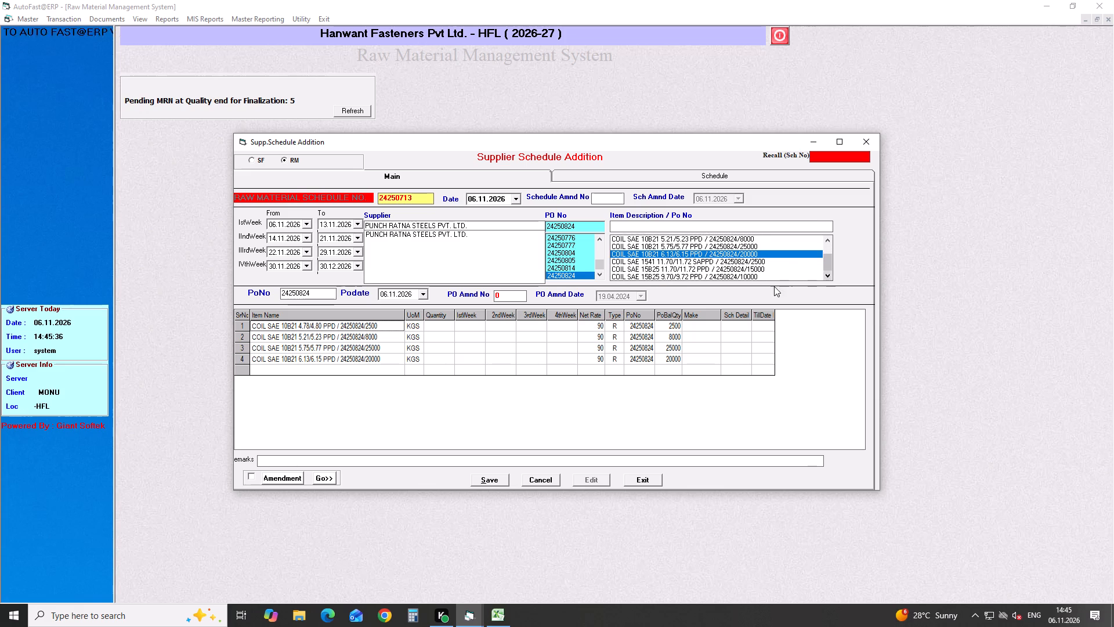
pyautogui.click(681, 277)
pyautogui.press('Return')
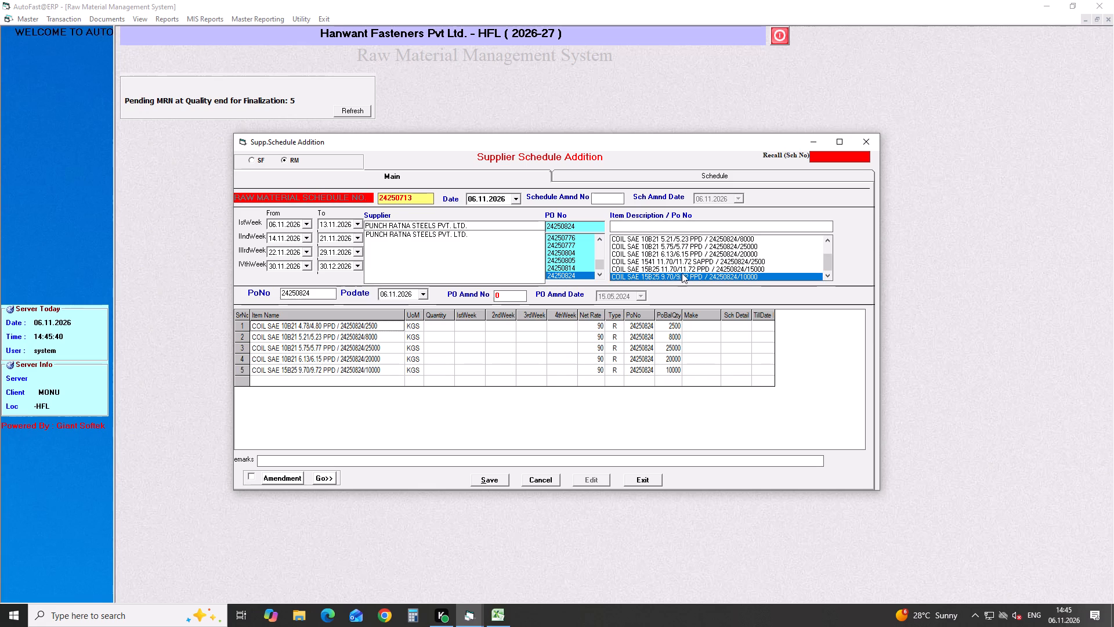
pyautogui.click(684, 268)
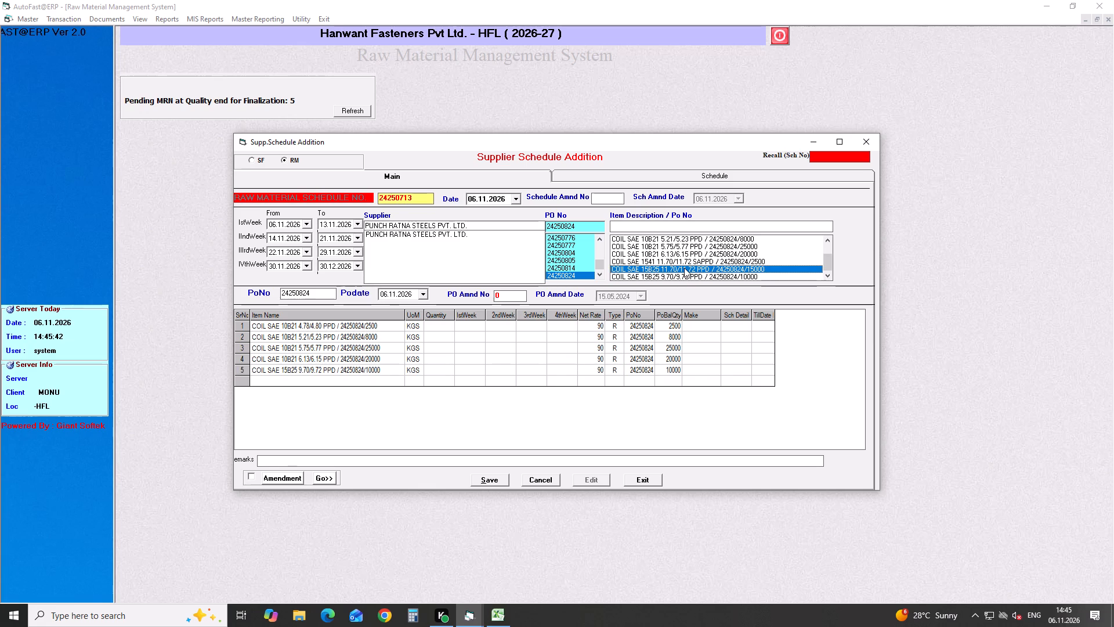
pyautogui.press('Return')
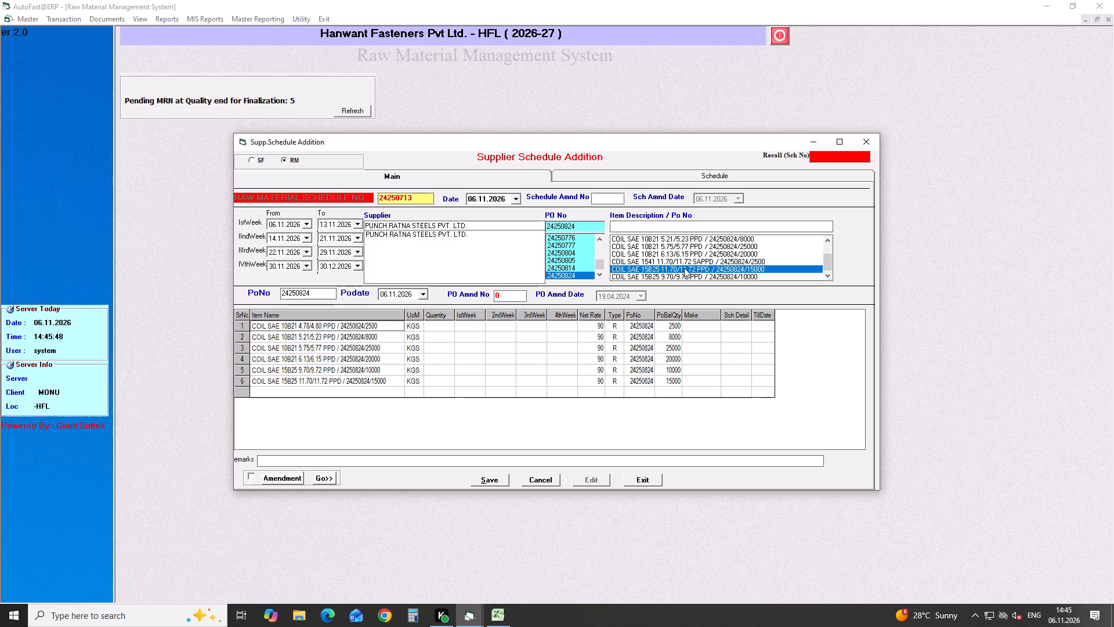
# Add coils SAE 1010 6.70/6.72 PPD, SAE 10B21 11.70/11.72 PPD and SAE 1541 11.70/11.72 SAPPD to the schedule.
pyautogui.click(827, 240)
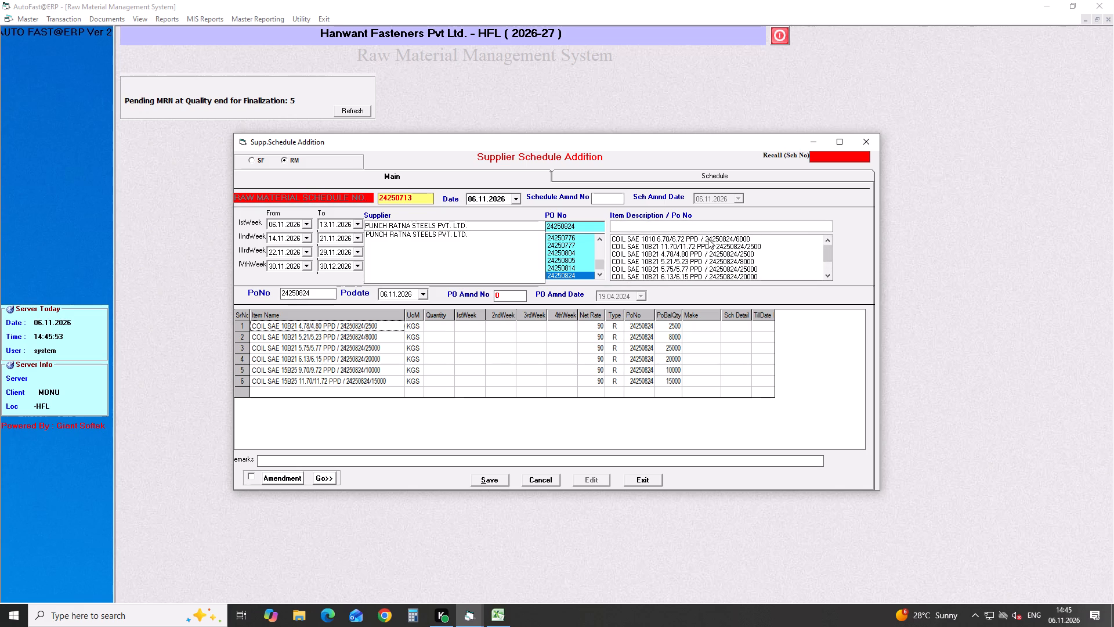
pyautogui.click(708, 239)
pyautogui.press('Return')
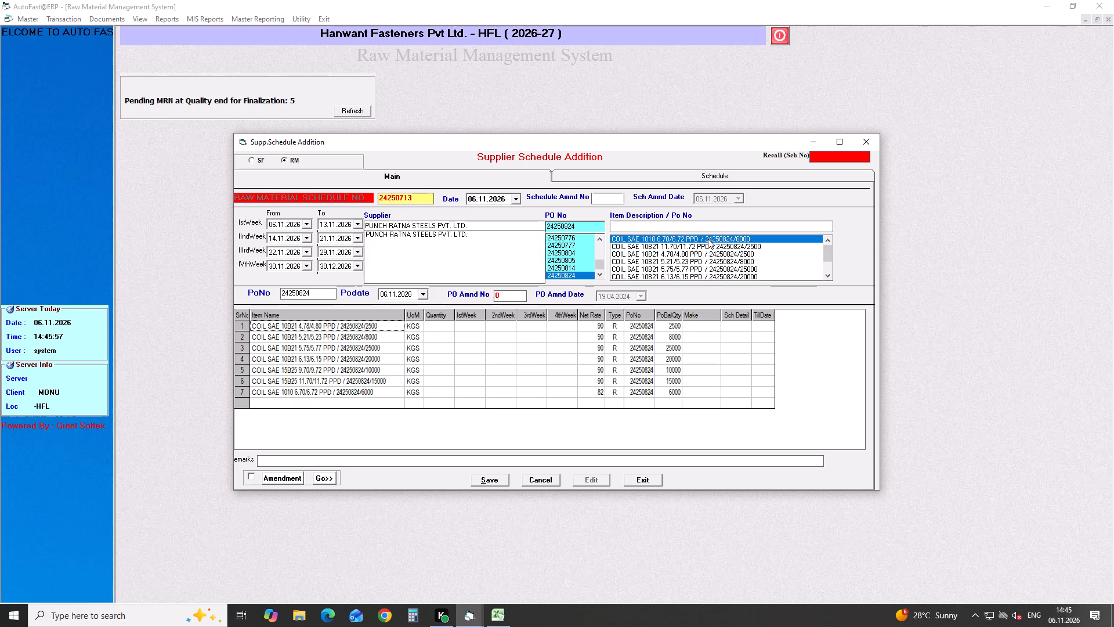
pyautogui.click(691, 248)
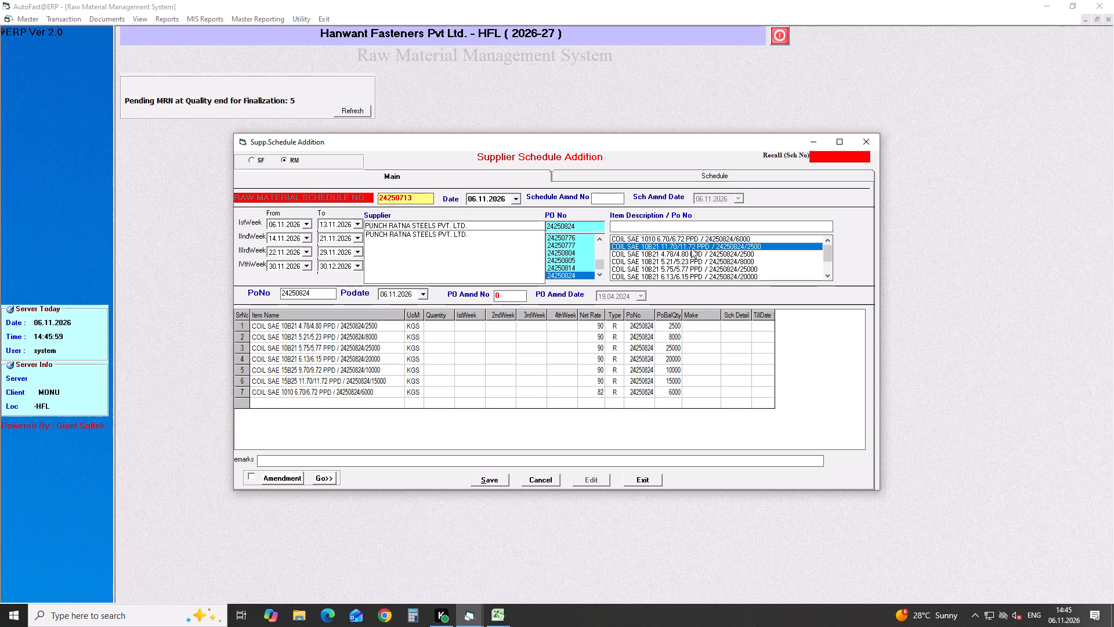
pyautogui.press('Return')
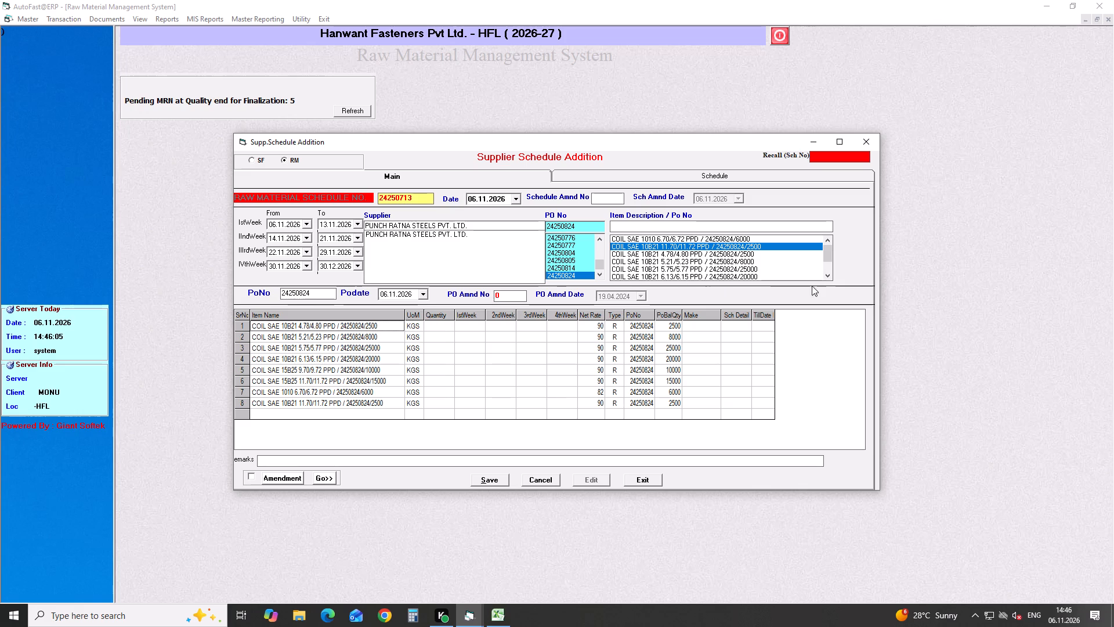
pyautogui.doubleClick(827, 277)
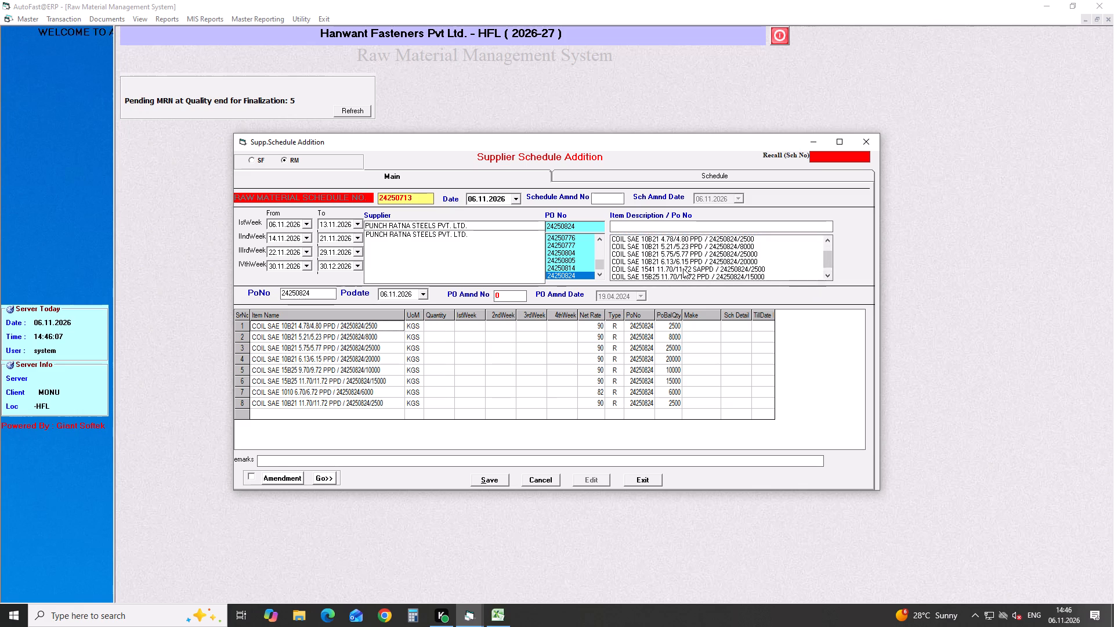
pyautogui.click(683, 268)
pyautogui.press('Return')
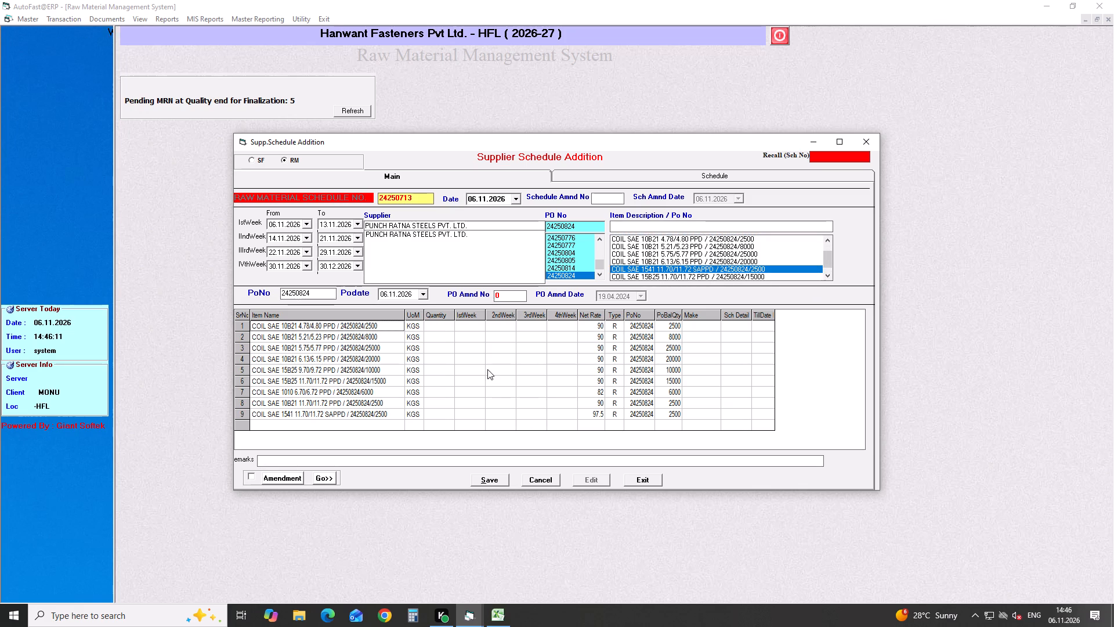
# Enter quantities 2500, 8000, 25000 and 20000 KGS for the SAE 10B21 coils 4.78/4.80, 5.21/5.23, 5.75/5.77 and 6.13/6.15.
pyautogui.click(442, 323)
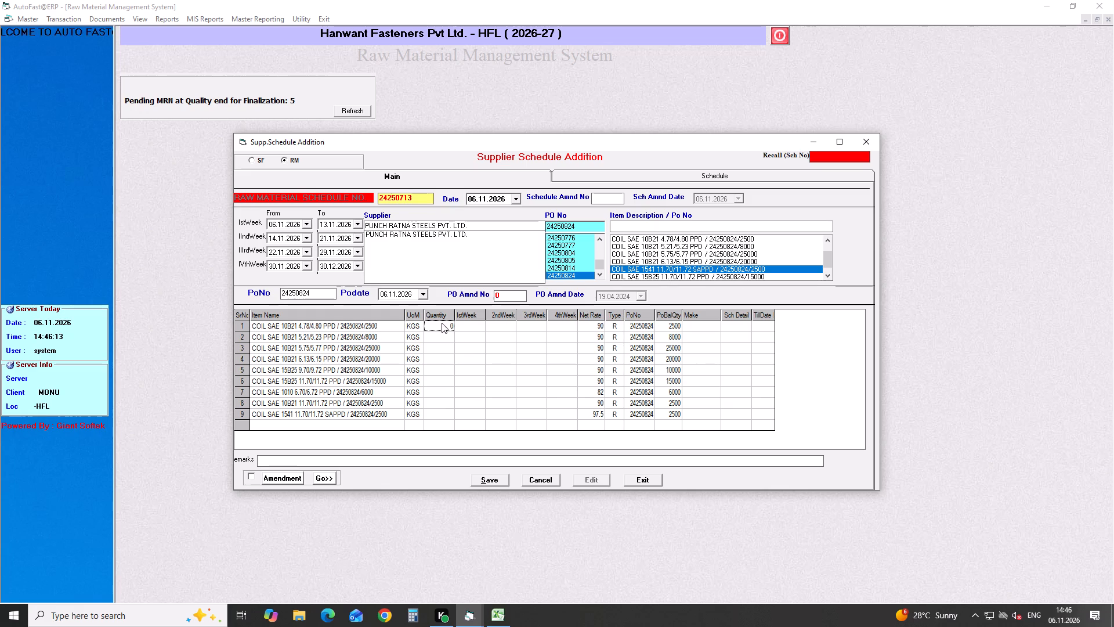
pyautogui.press('BackSpace')
pyautogui.write('2500')
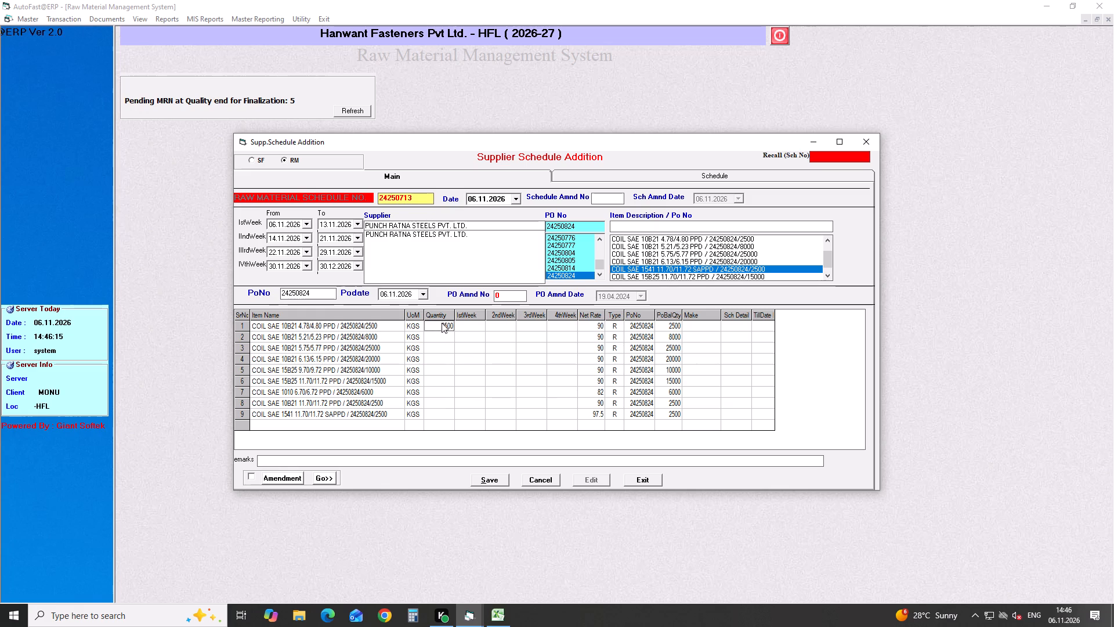
pyautogui.press('Down')
pyautogui.write('8000')
pyautogui.press('Down')
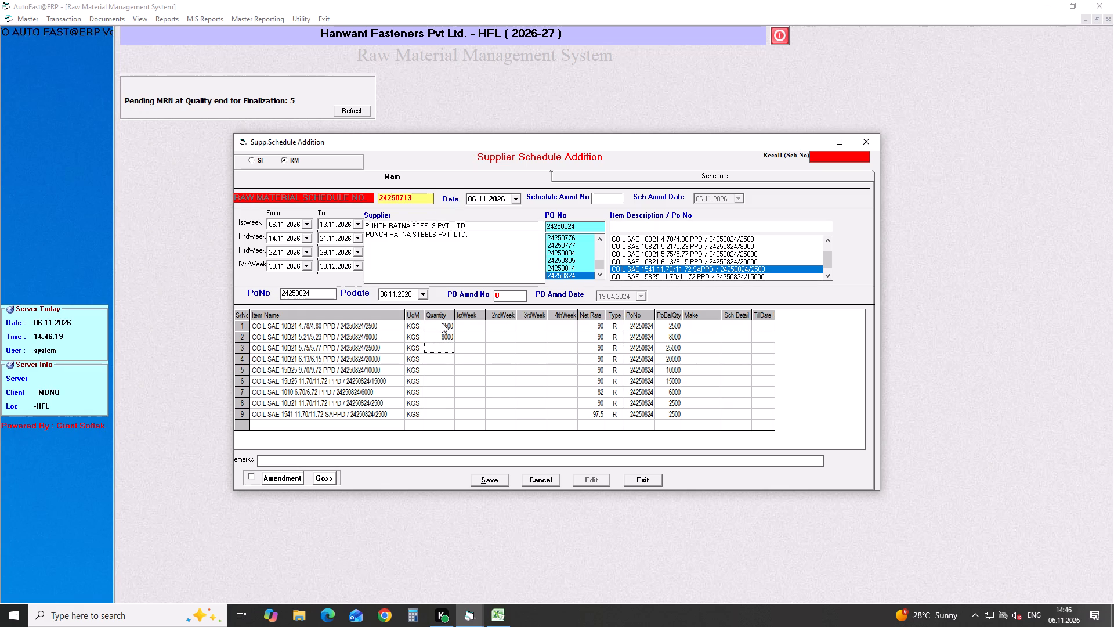
pyautogui.write('25000')
pyautogui.press('Down')
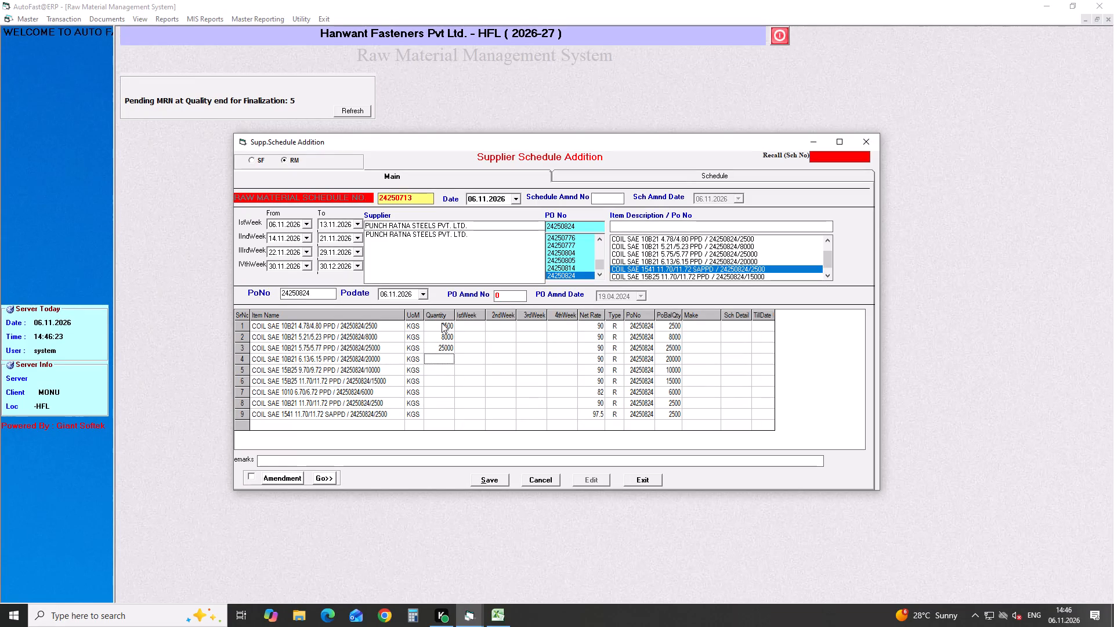
pyautogui.write('2000')
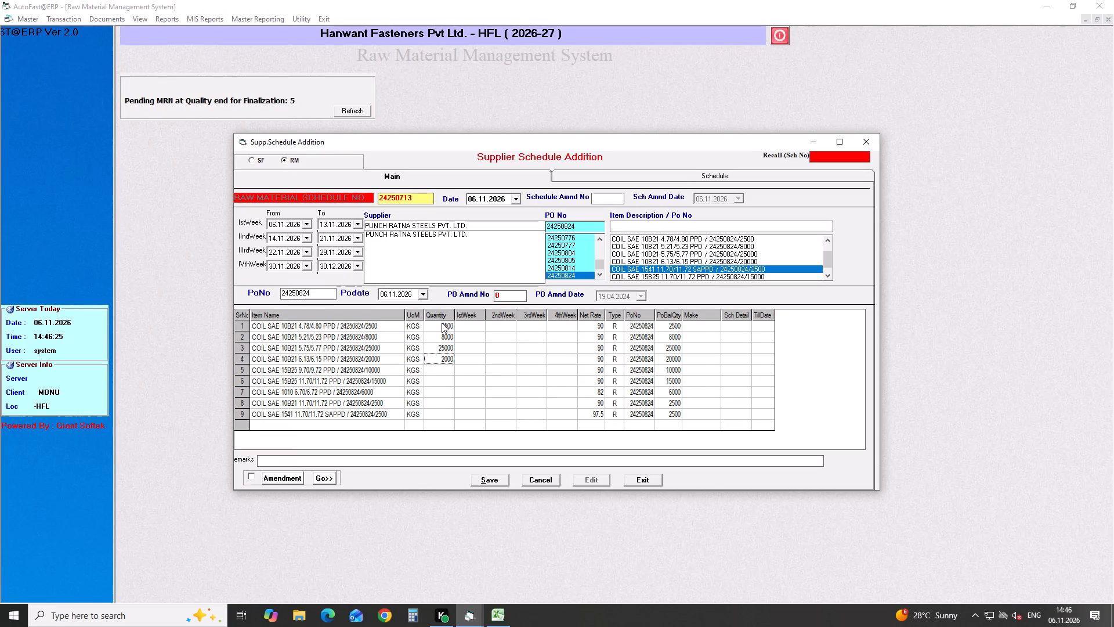
pyautogui.press('0')
# Enter quantities 10000 and 15000 for SAE 15B25 coils 9.70/9.72 and 11.70/11.72, 6000 for SAE 1010, and 2500 each for the last two coils.
pyautogui.press('Down')
pyautogui.write('10000')
pyautogui.press('Down')
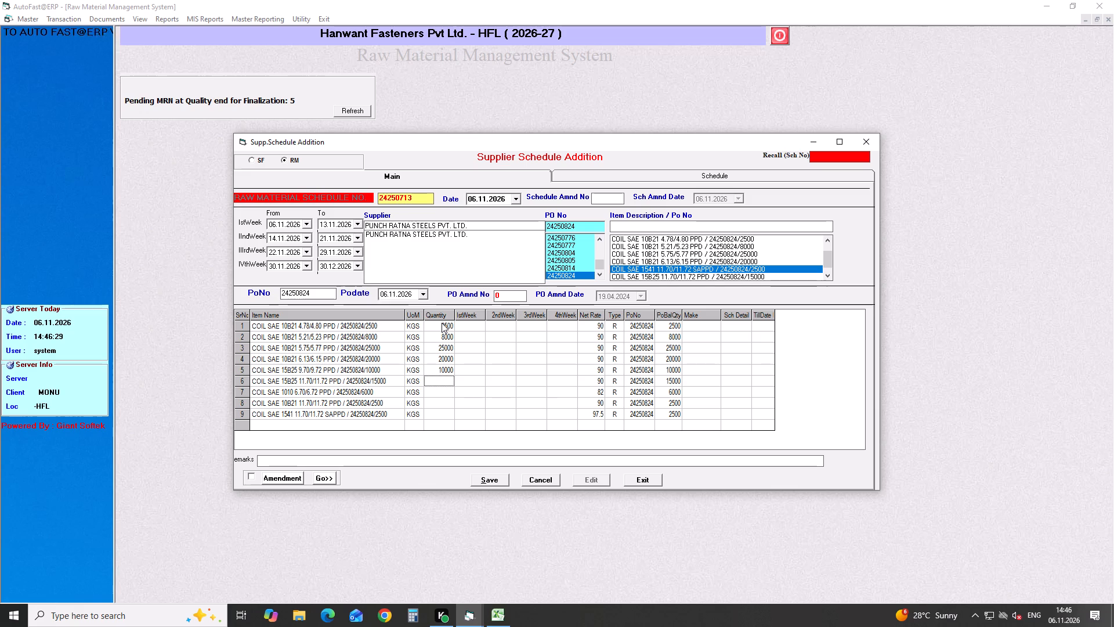
pyautogui.write('15000')
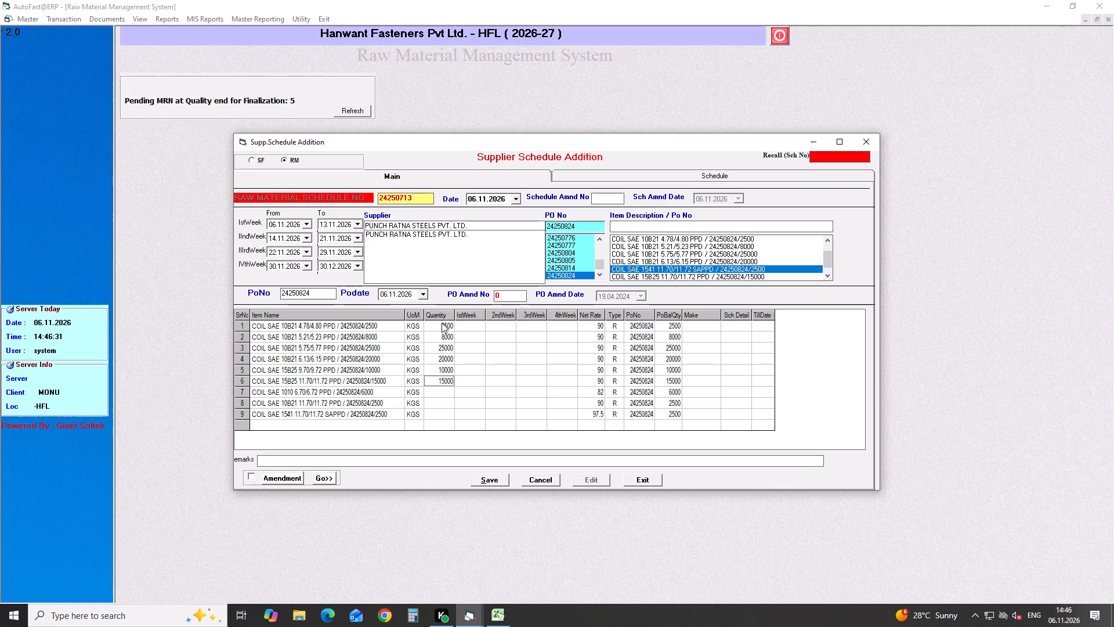
pyautogui.press('Down')
pyautogui.write('6000')
pyautogui.press('Down')
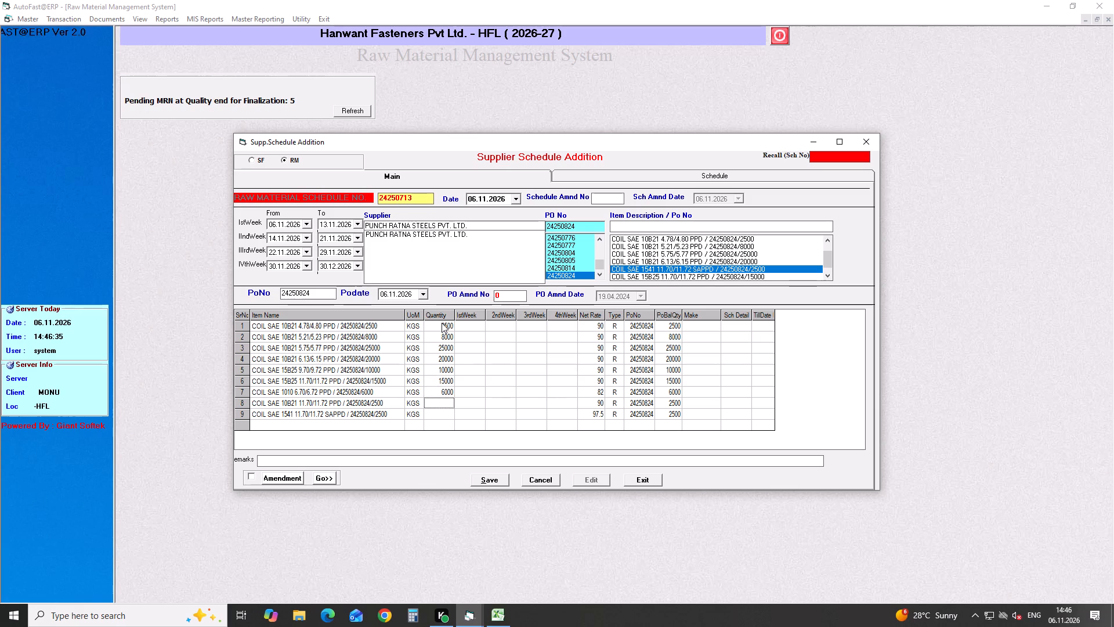
pyautogui.write('2500')
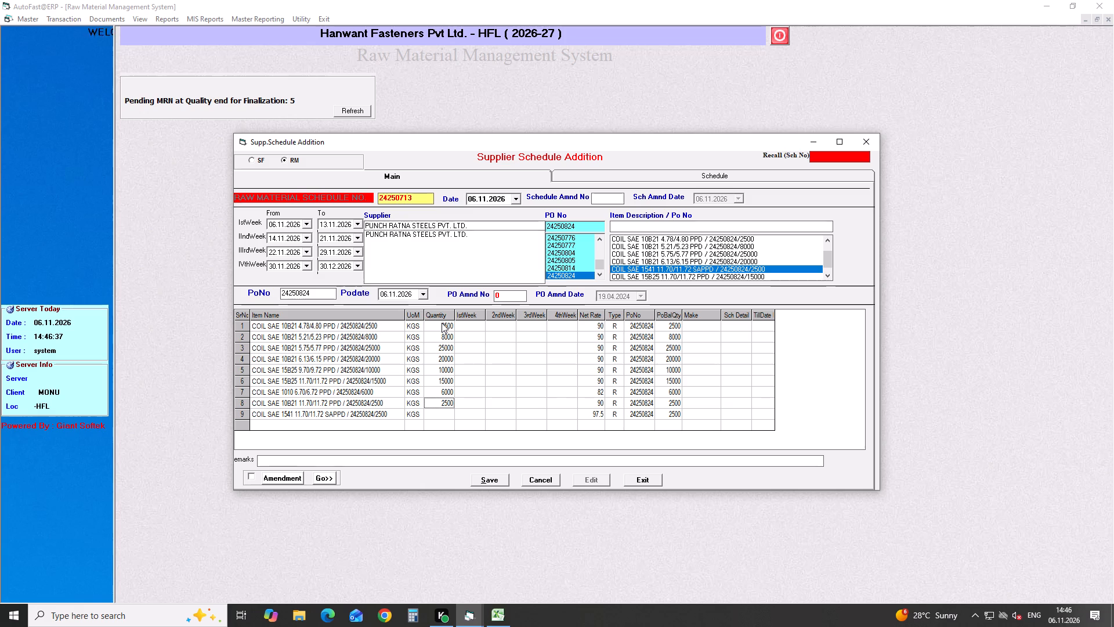
pyautogui.press('Down')
pyautogui.write('2500')
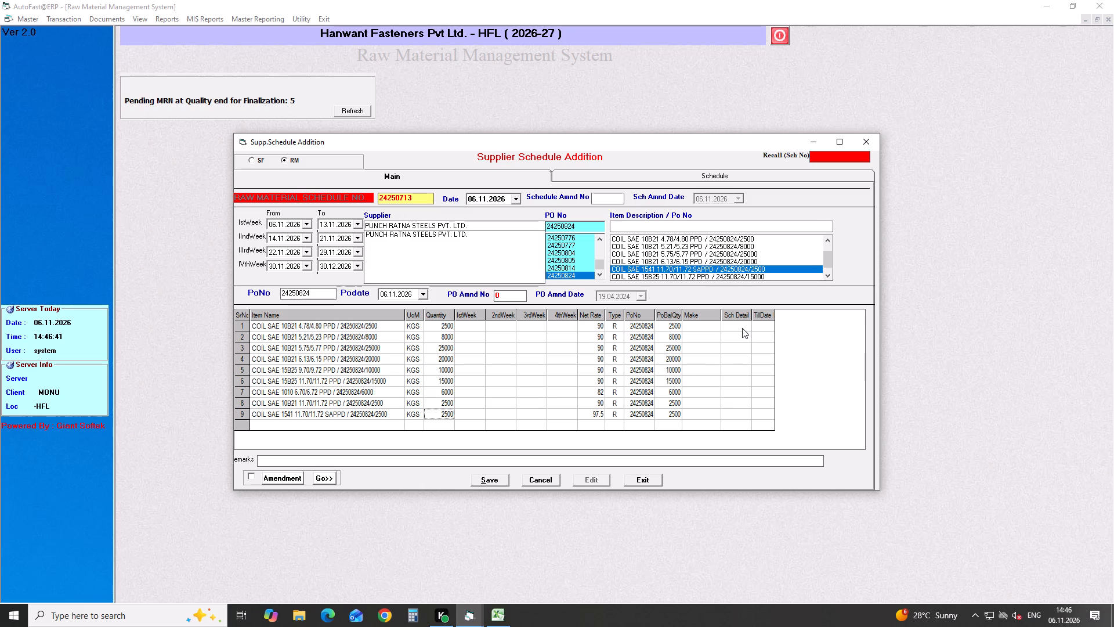
# Schedule 2500 KGS of coil SAE 10B21 4.78/4.80 PPD for 08.12.2026 and save its schedule.
pyautogui.click(742, 328)
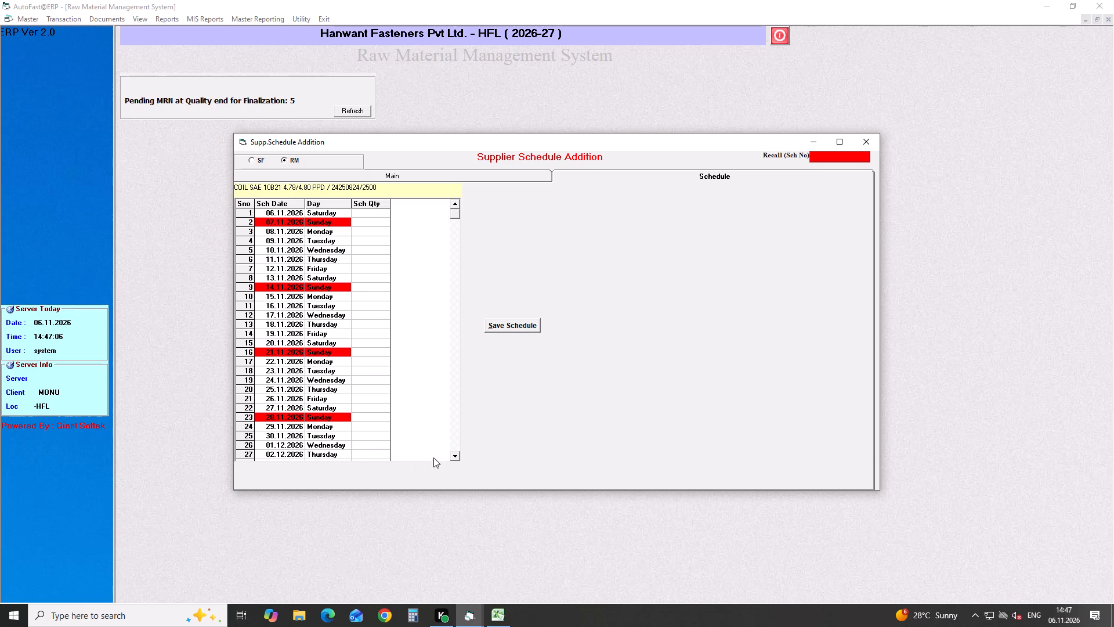
pyautogui.click(451, 458)
pyautogui.tripleClick(451, 458)
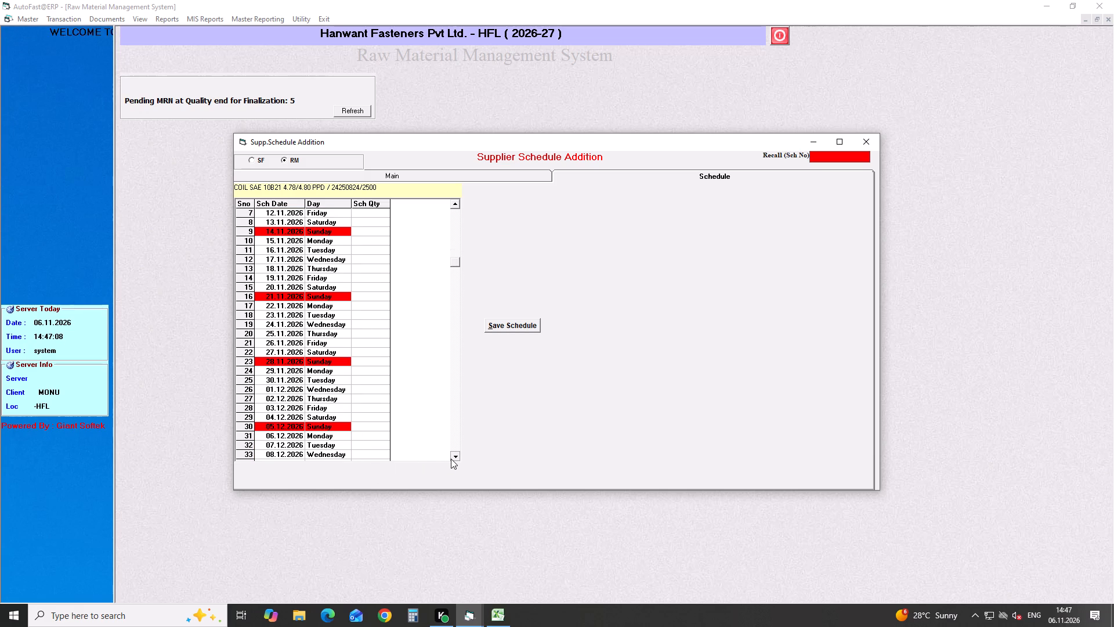
pyautogui.click(451, 459)
pyautogui.click(371, 456)
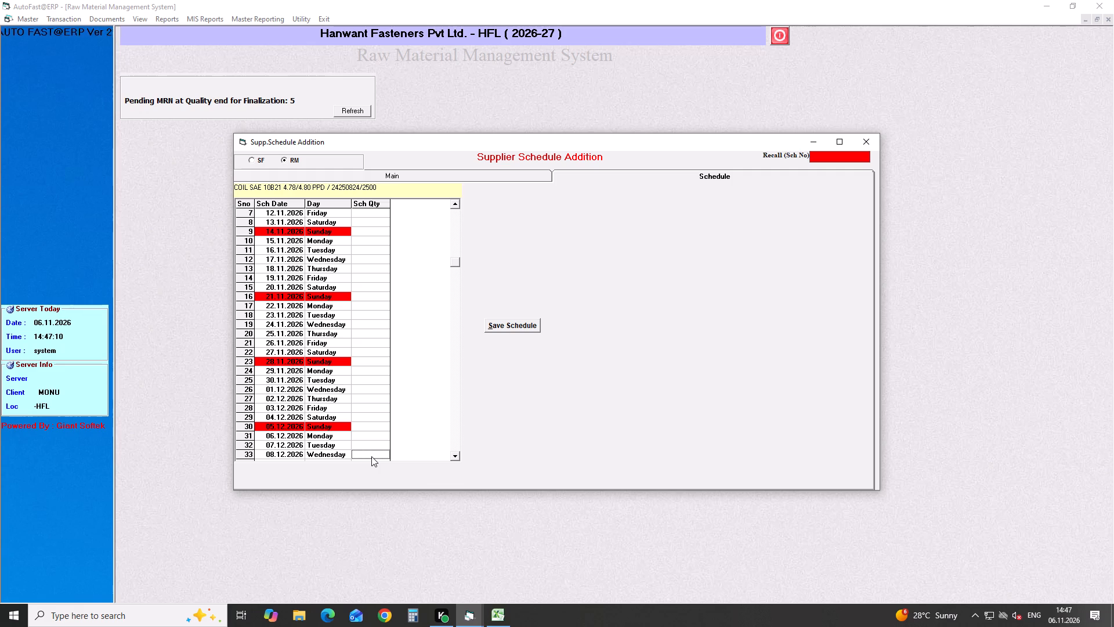
pyautogui.write('2500')
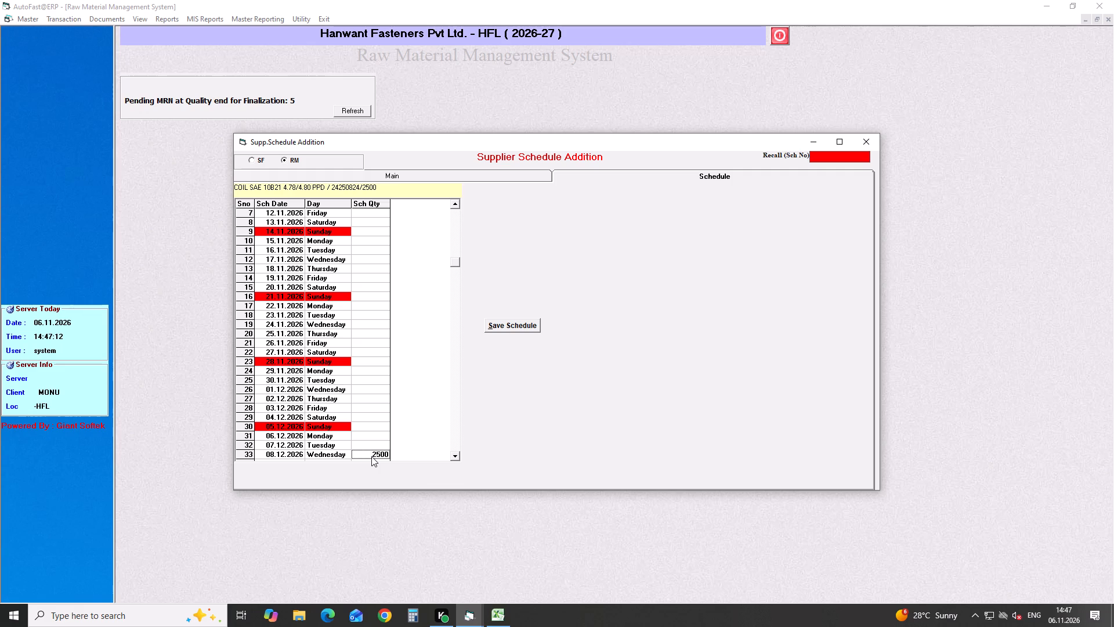
pyautogui.click(512, 326)
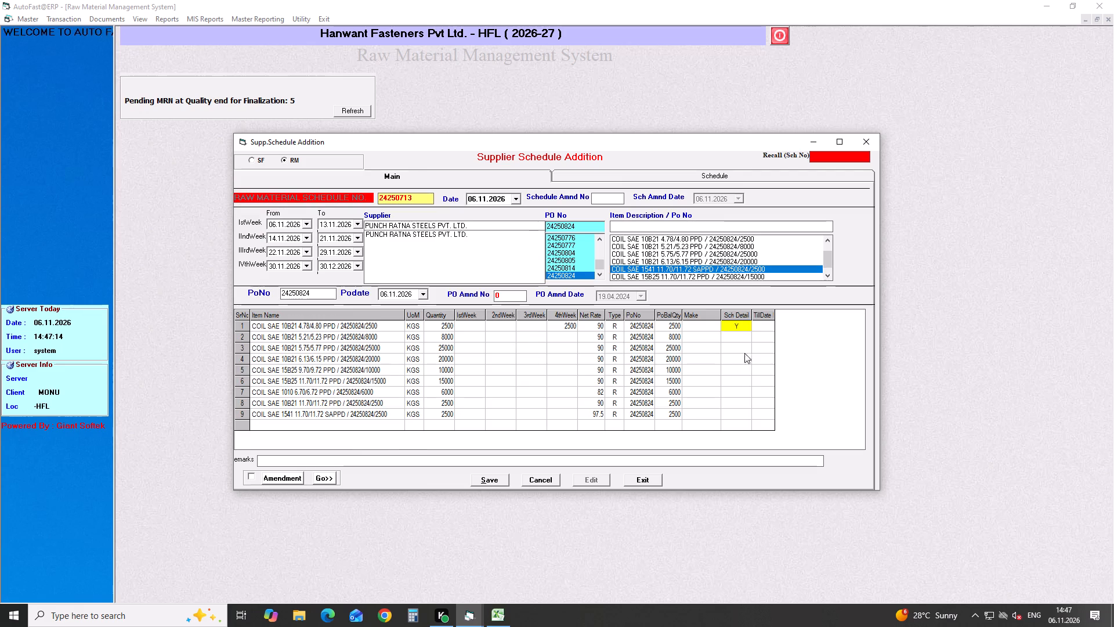
# Schedule coil SAE 10B21 5.21/5.23 PPD as 4000 on 03.12.2026 and 4000 on 15.12.2026, and save its schedule.
pyautogui.click(744, 338)
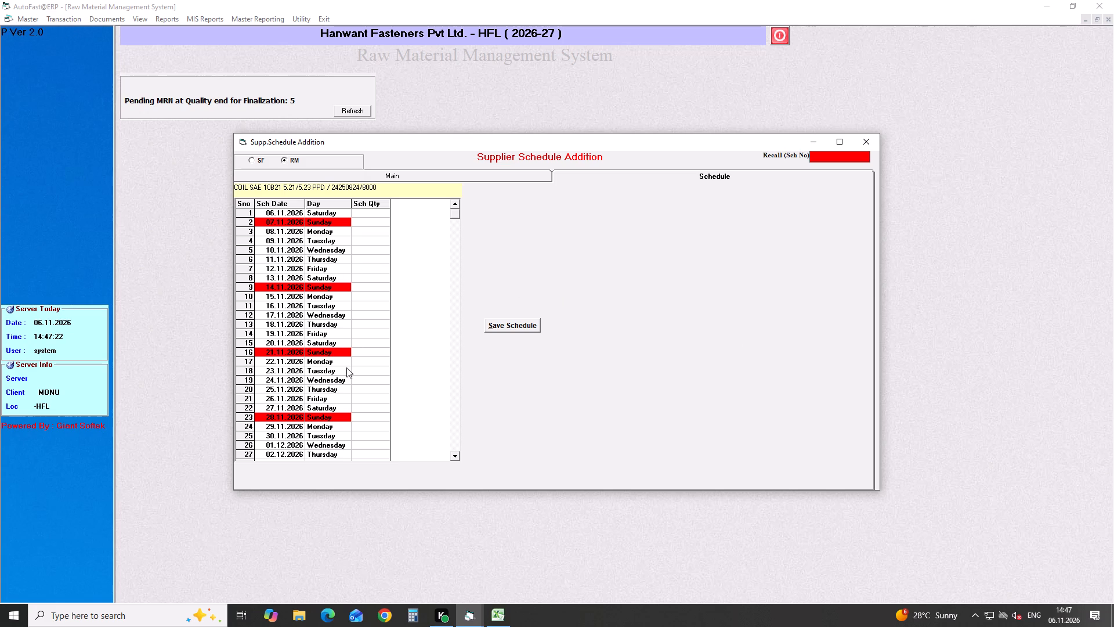
pyautogui.click(458, 459)
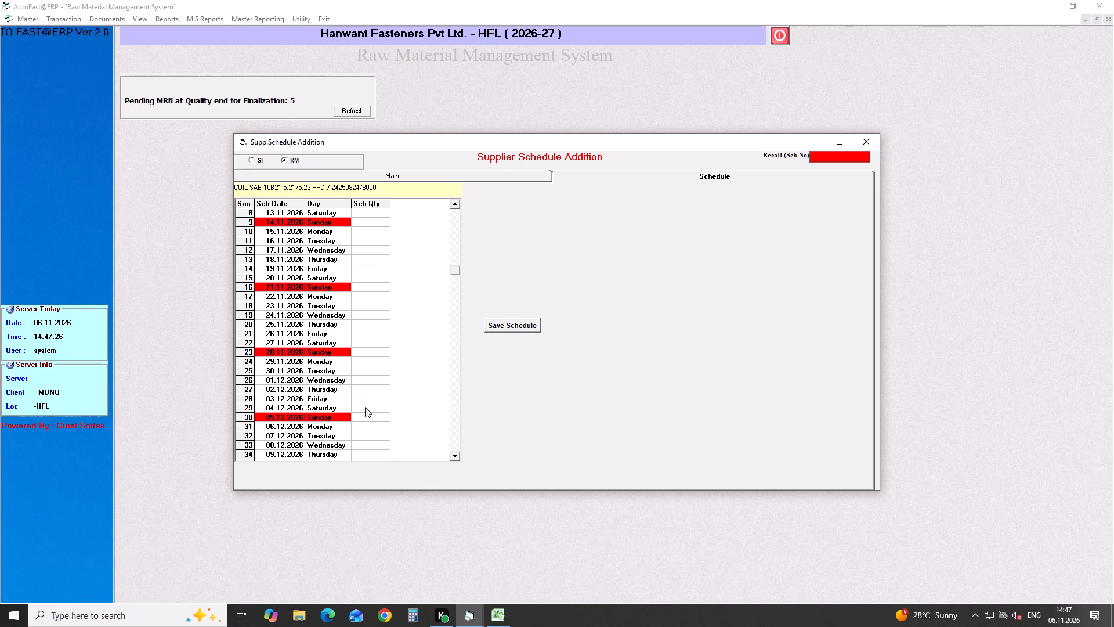
pyautogui.click(372, 400)
pyautogui.write('4000')
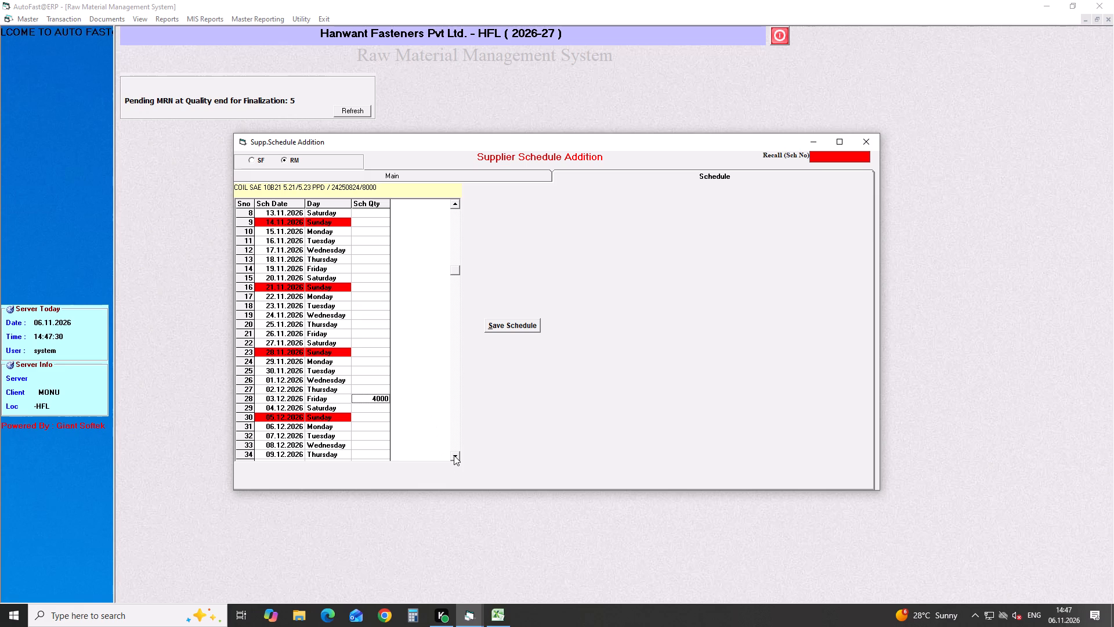
pyautogui.click(454, 455)
pyautogui.click(451, 454)
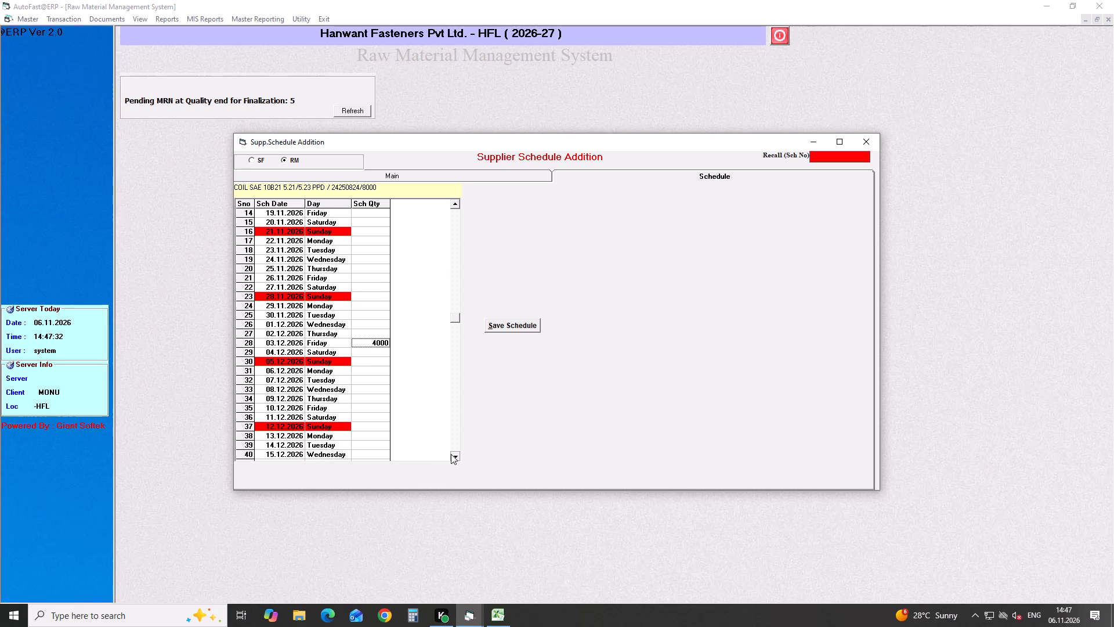
pyautogui.click(364, 456)
pyautogui.write('4000')
pyautogui.click(527, 326)
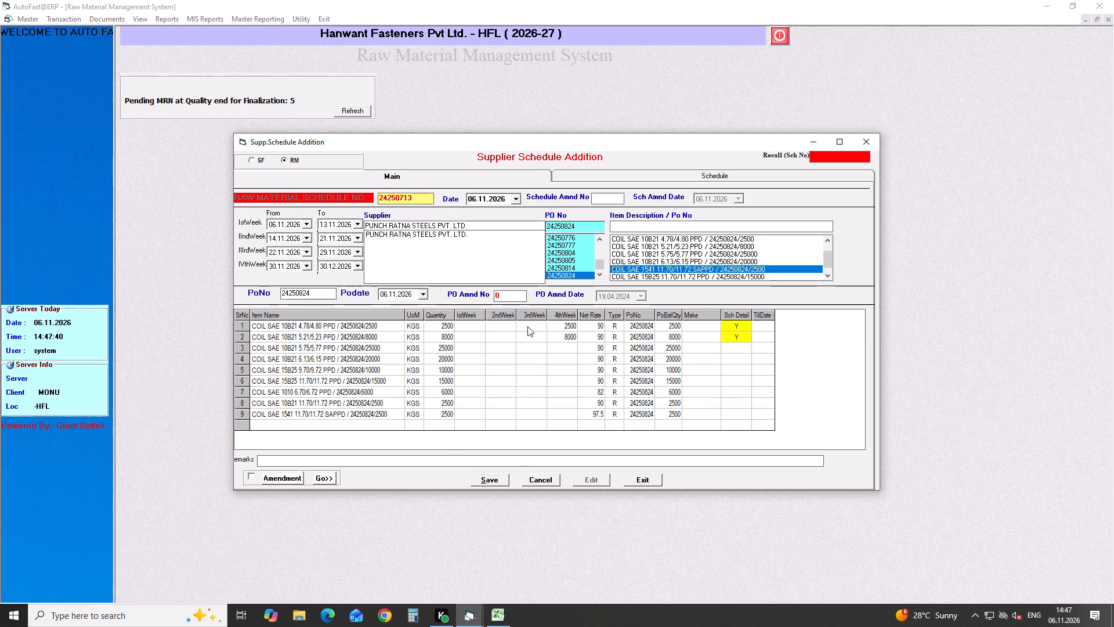
# Schedule coil SAE 10B21 5.75/5.77 PPD as 8000 on 01.12.2026, 9000 on 11.12.2026 and 8000 on 19.12.2026, and save its schedule.
pyautogui.click(740, 351)
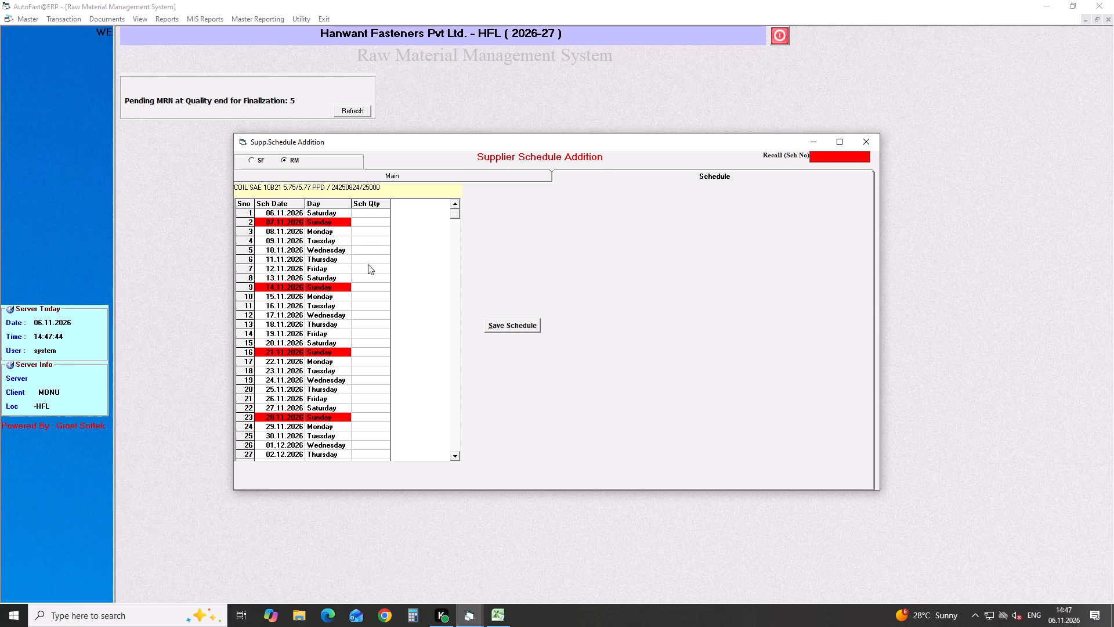
pyautogui.click(368, 444)
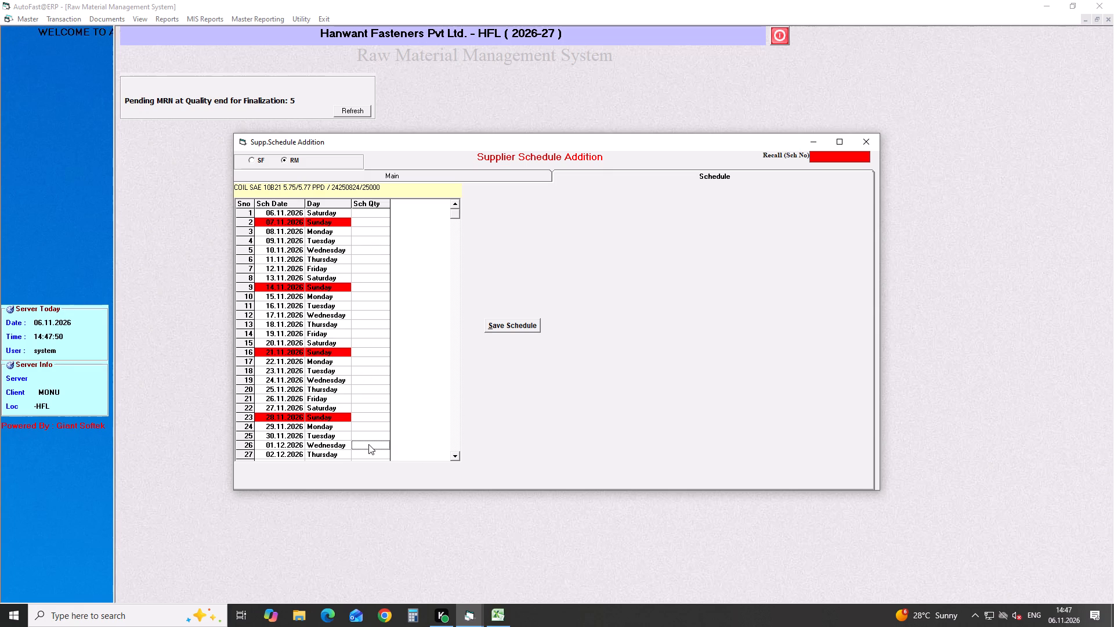
pyautogui.write('8000')
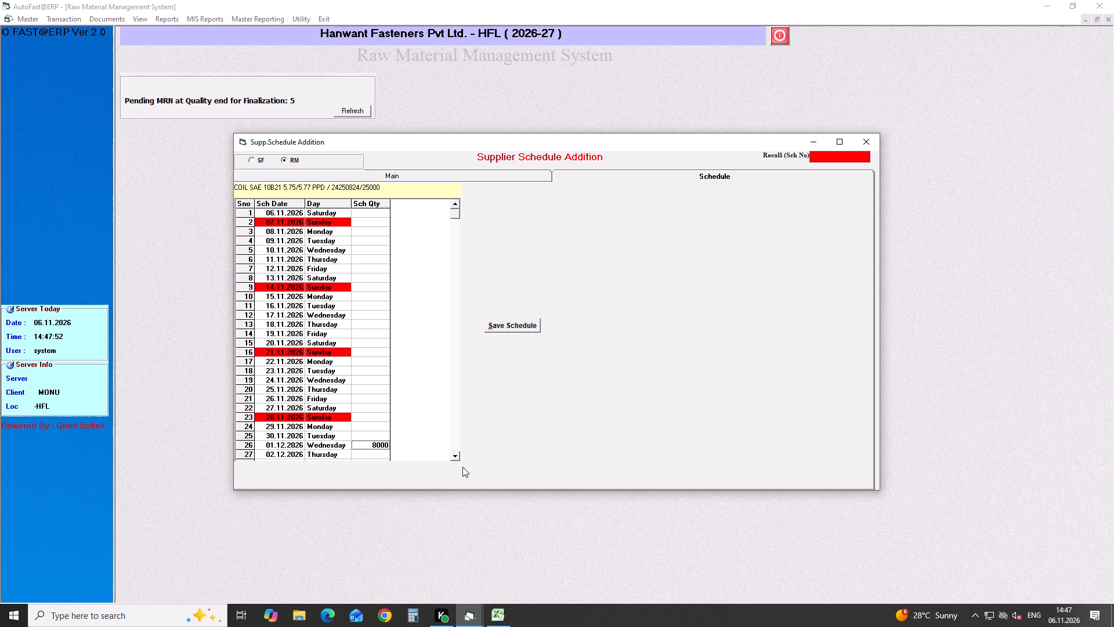
pyautogui.click(452, 459)
pyautogui.click(452, 459)
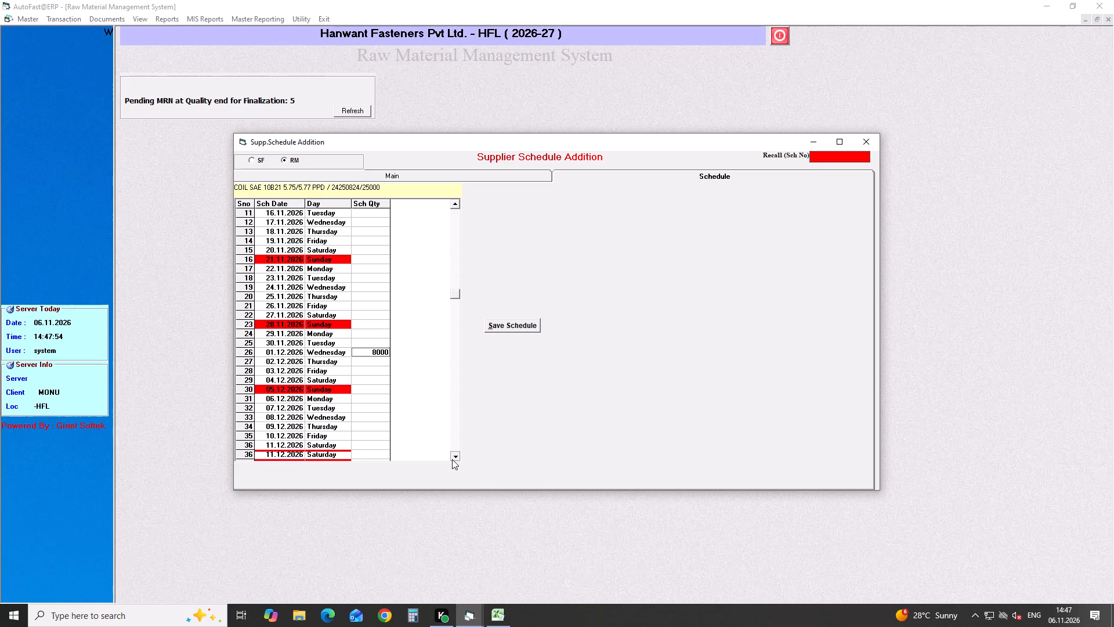
pyautogui.click(361, 430)
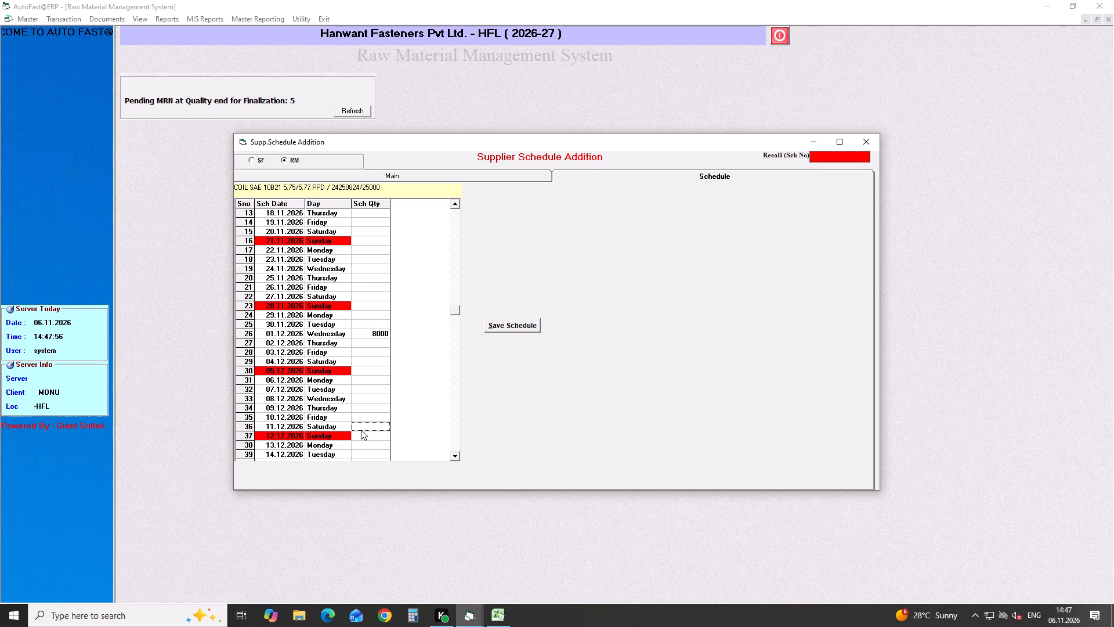
pyautogui.write('9000')
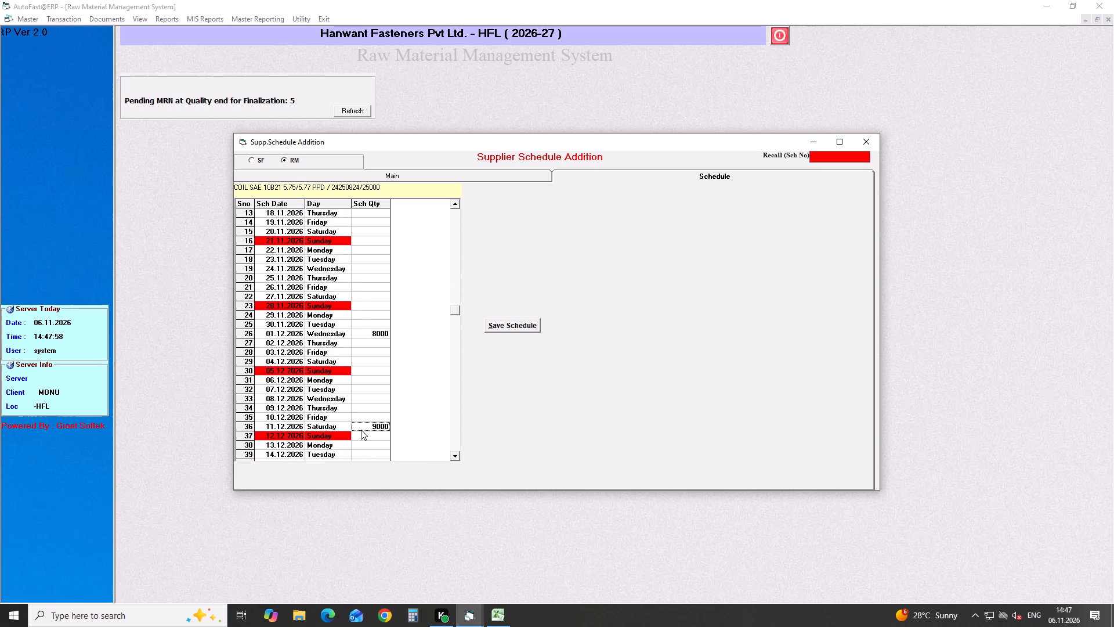
pyautogui.click(453, 455)
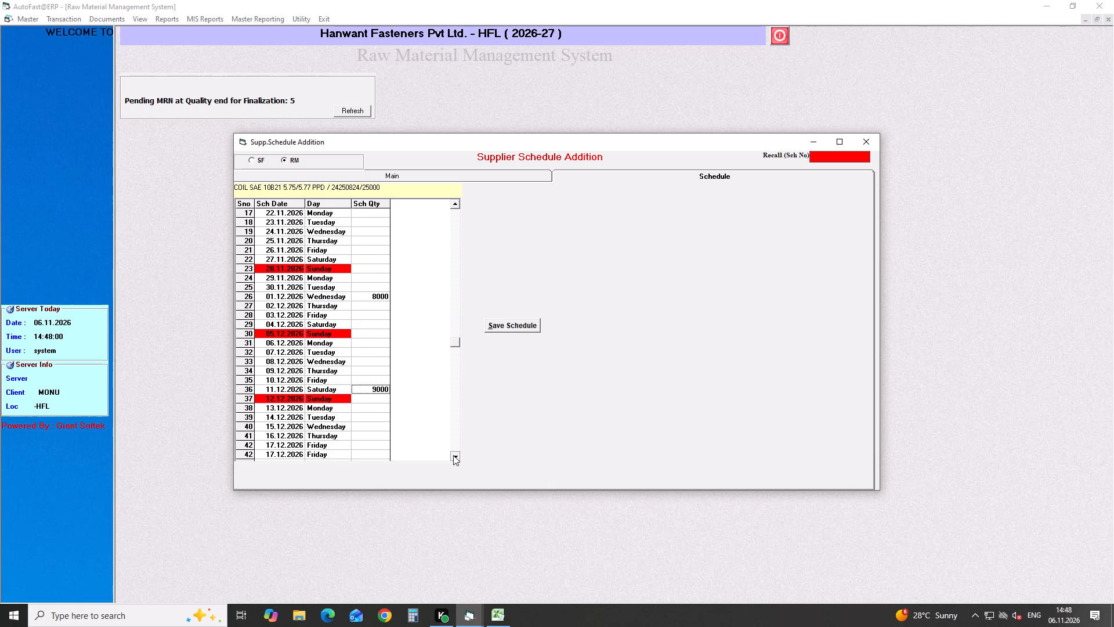
pyautogui.click(370, 445)
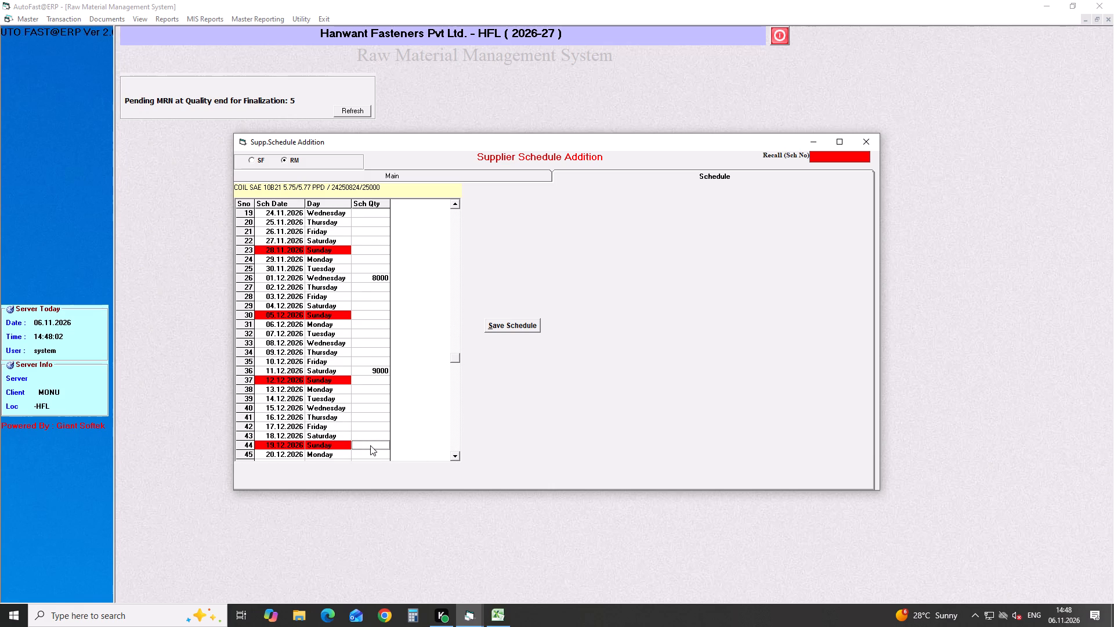
pyautogui.write('8000')
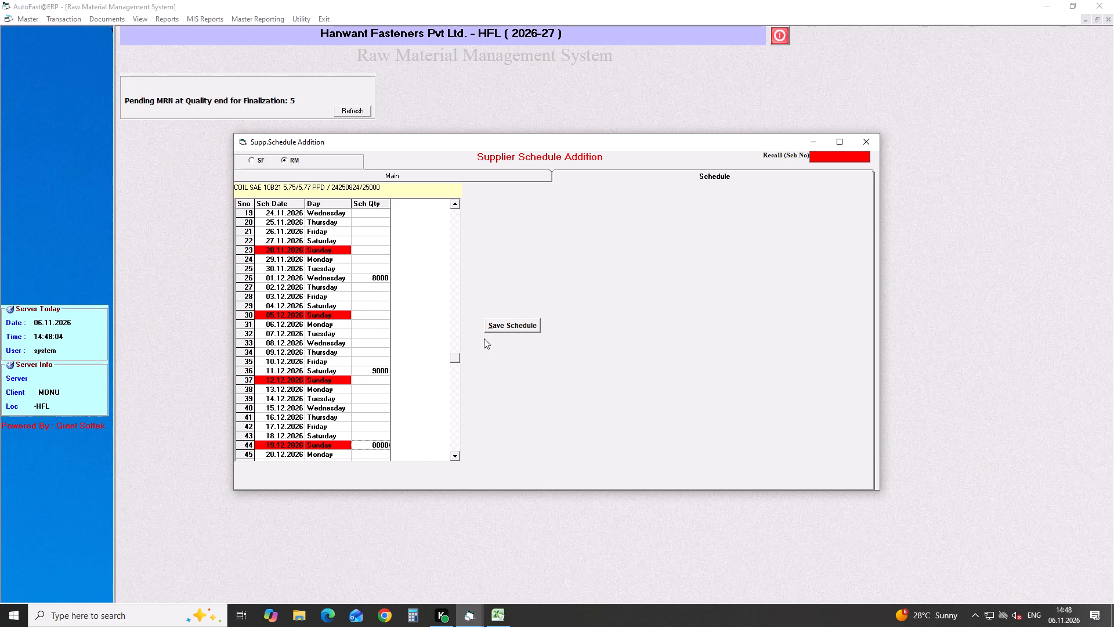
pyautogui.click(500, 326)
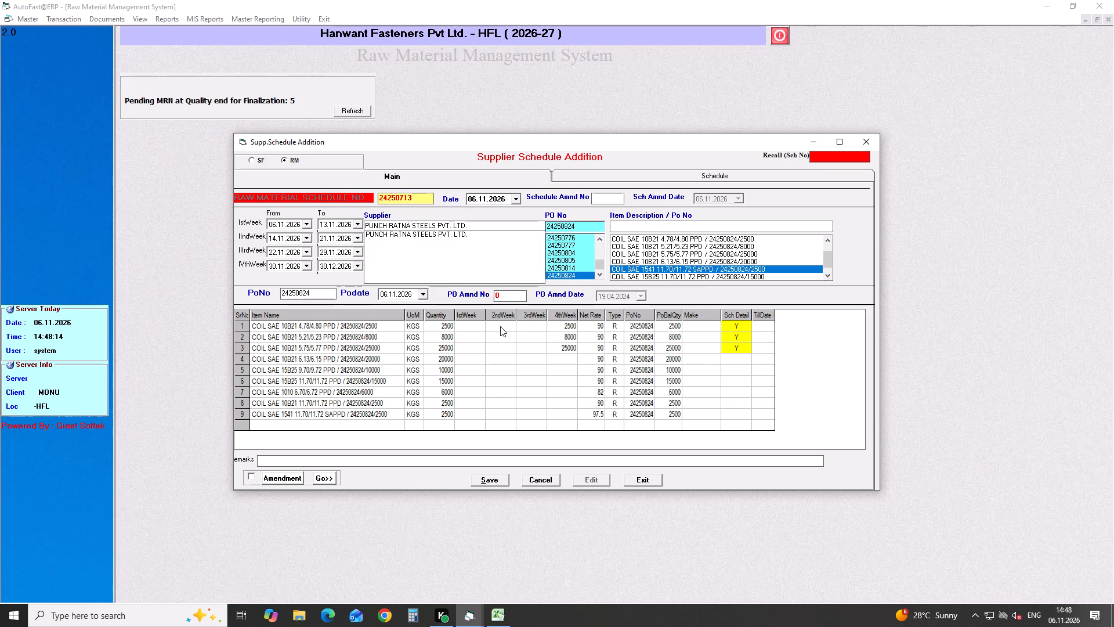
# Schedule coil SAE 10B21 6.13/6.15 PPD as 5000 each on 14.11.2026, 23.11.2026, 07.12.2026 and 21.12.2026, and save its schedule.
pyautogui.click(735, 356)
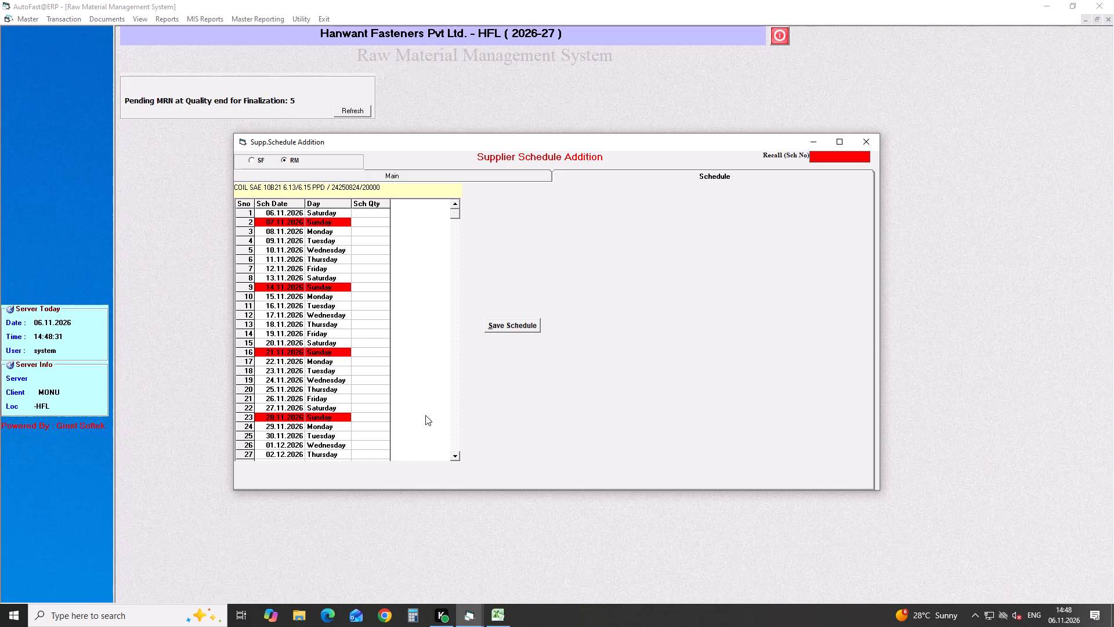
pyautogui.doubleClick(382, 287)
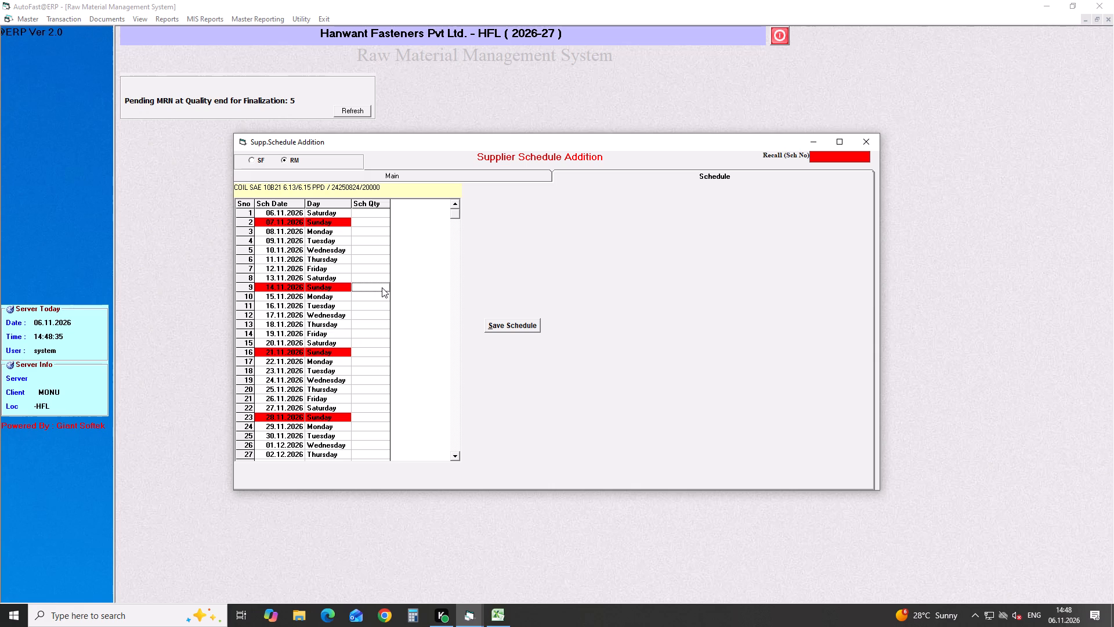
pyautogui.write('5000')
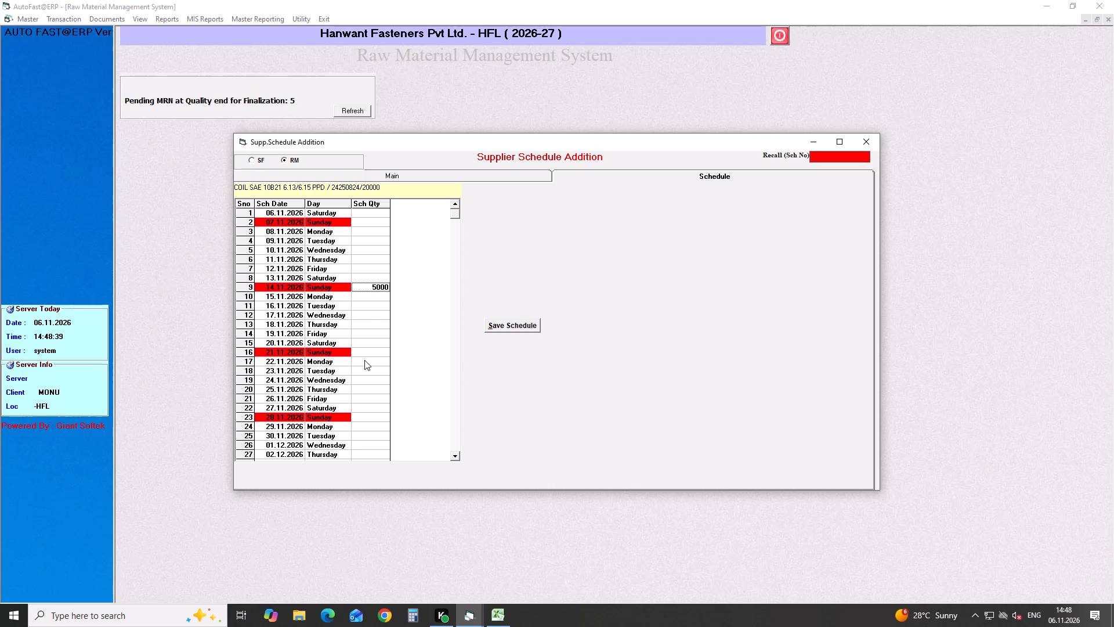
pyautogui.click(367, 370)
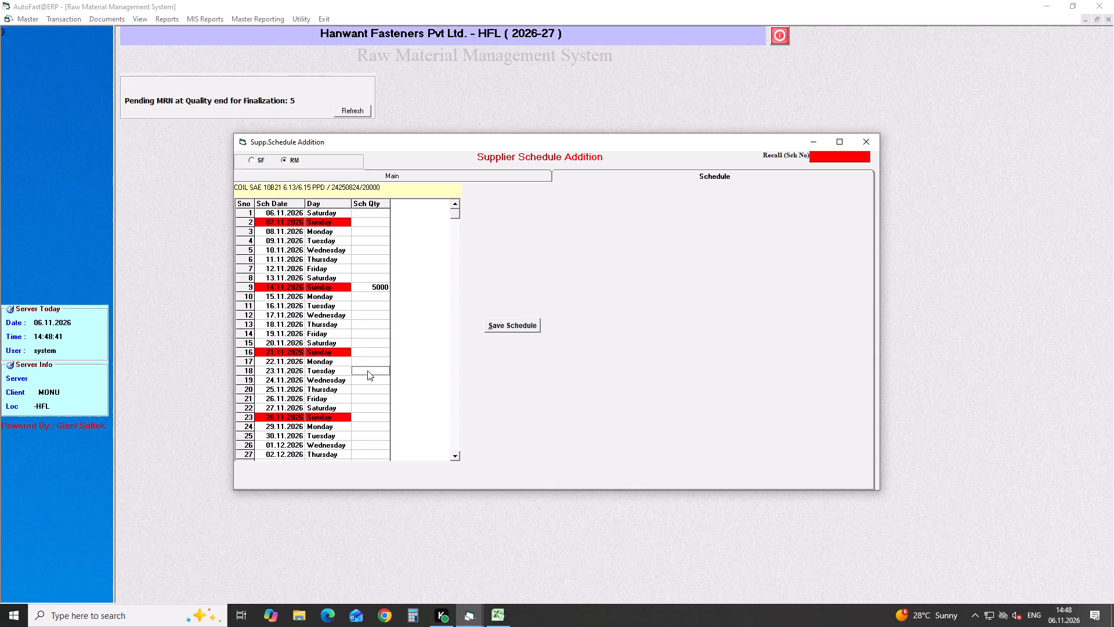
pyautogui.write('5000')
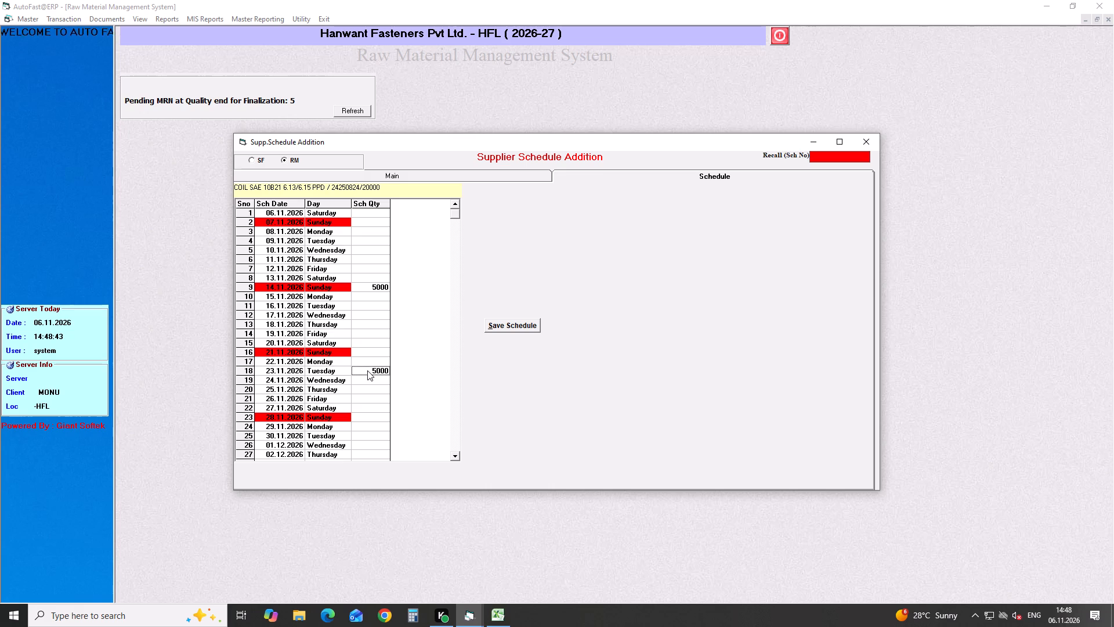
pyautogui.click(455, 456)
pyautogui.click(458, 459)
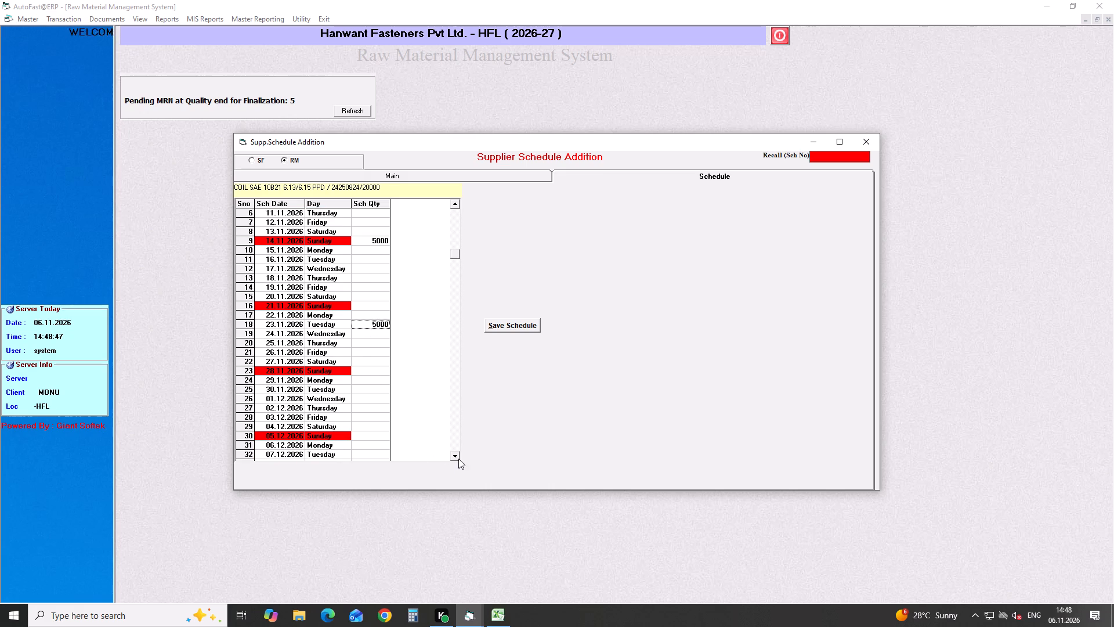
pyautogui.click(376, 453)
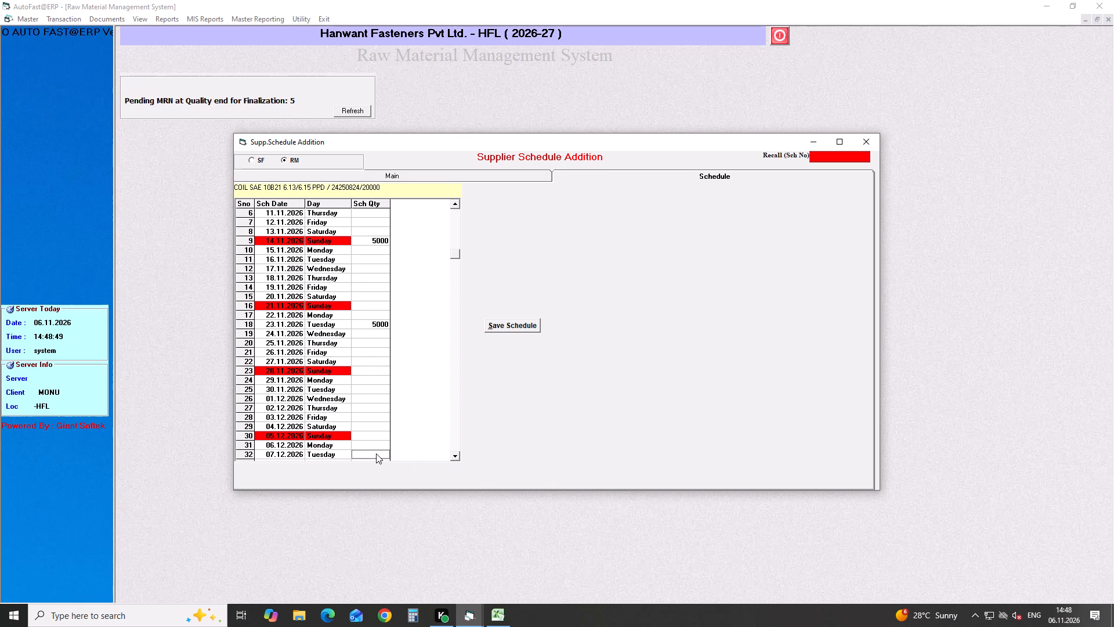
pyautogui.write('5000')
pyautogui.click(533, 330)
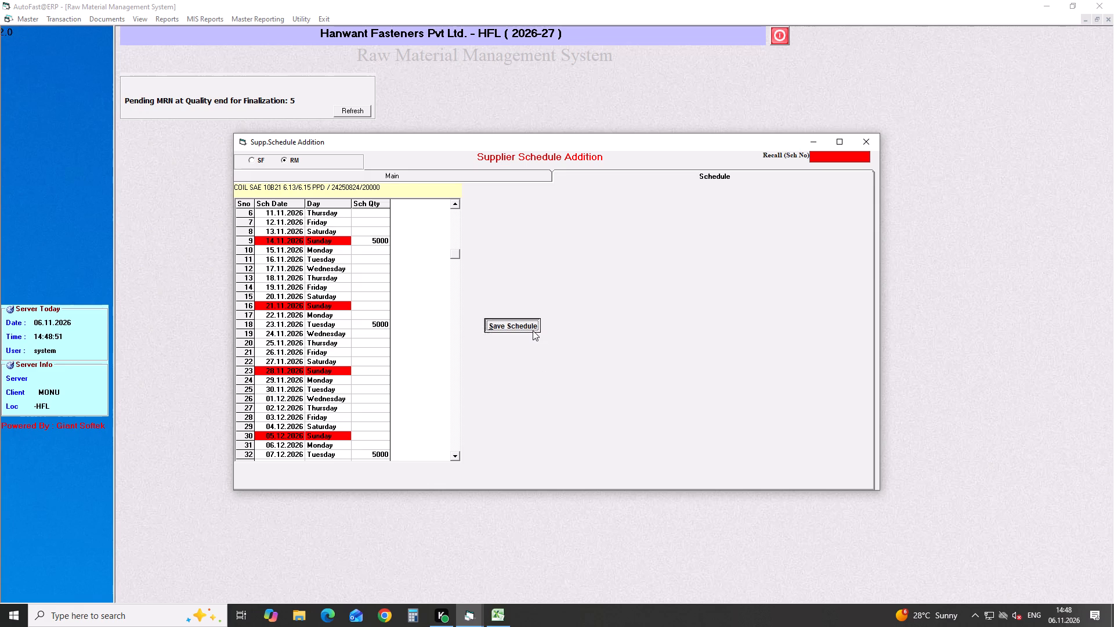
pyautogui.click(632, 344)
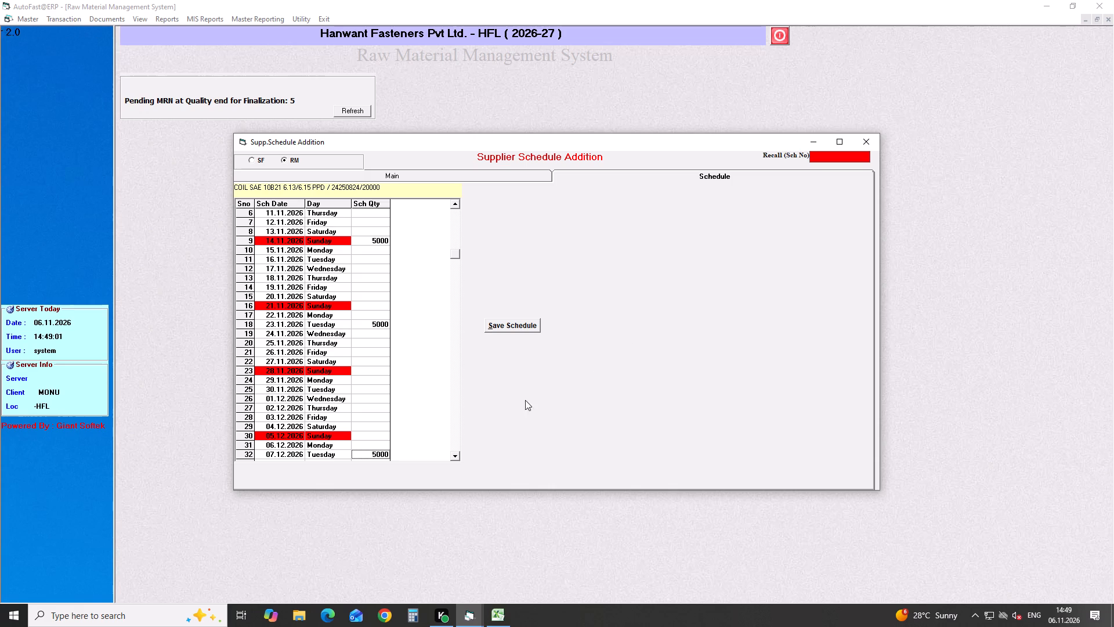
pyautogui.click(455, 458)
pyautogui.click(455, 458)
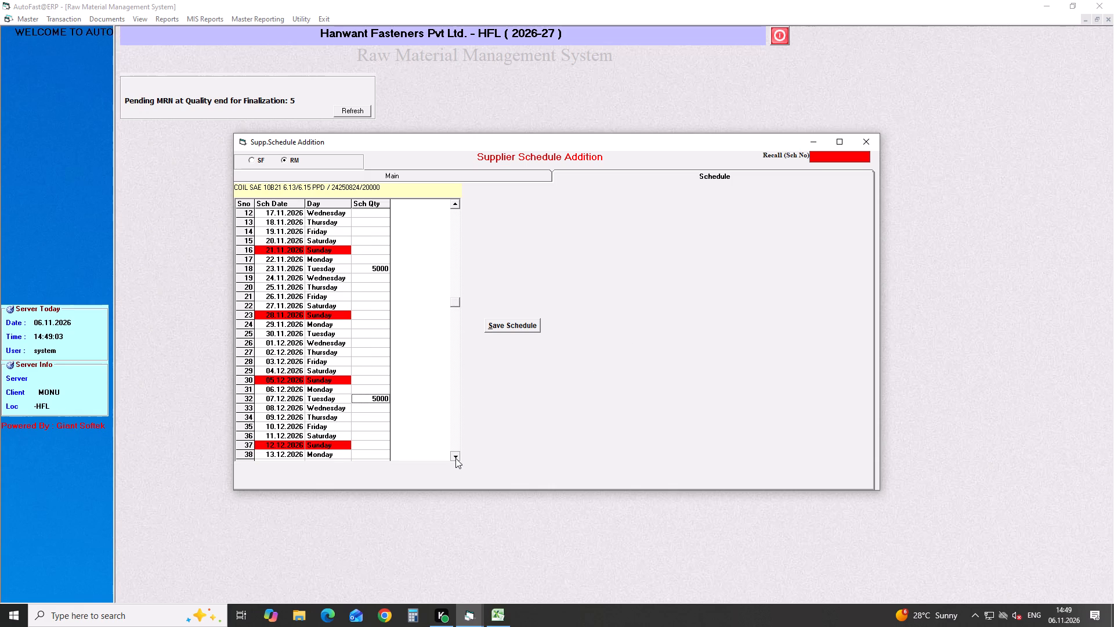
pyautogui.click(455, 458)
pyautogui.click(458, 457)
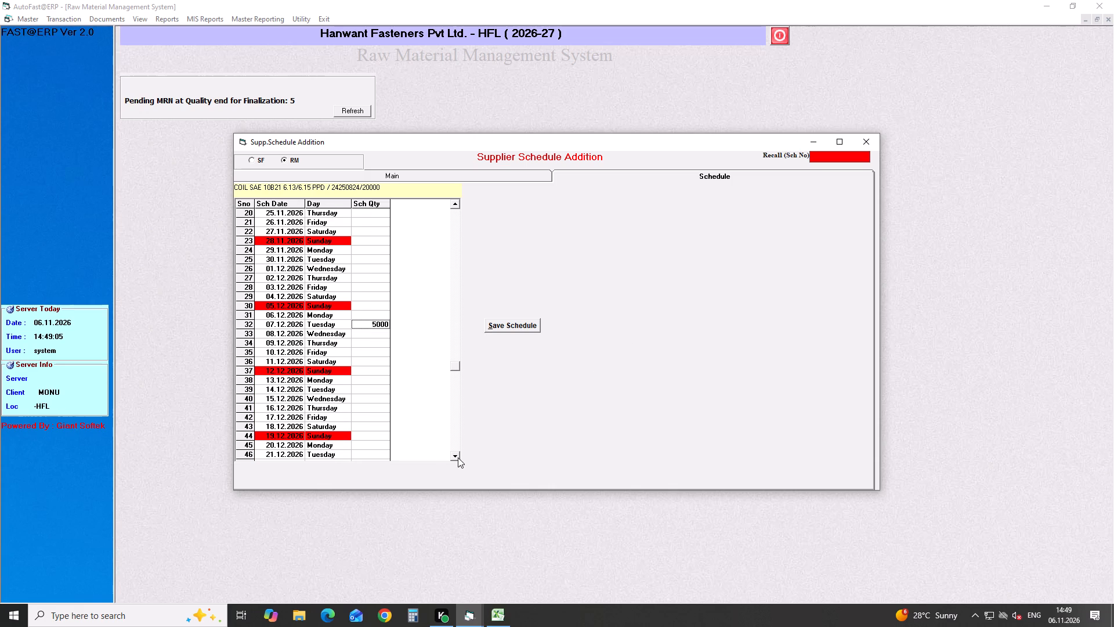
pyautogui.click(375, 456)
pyautogui.write('5000')
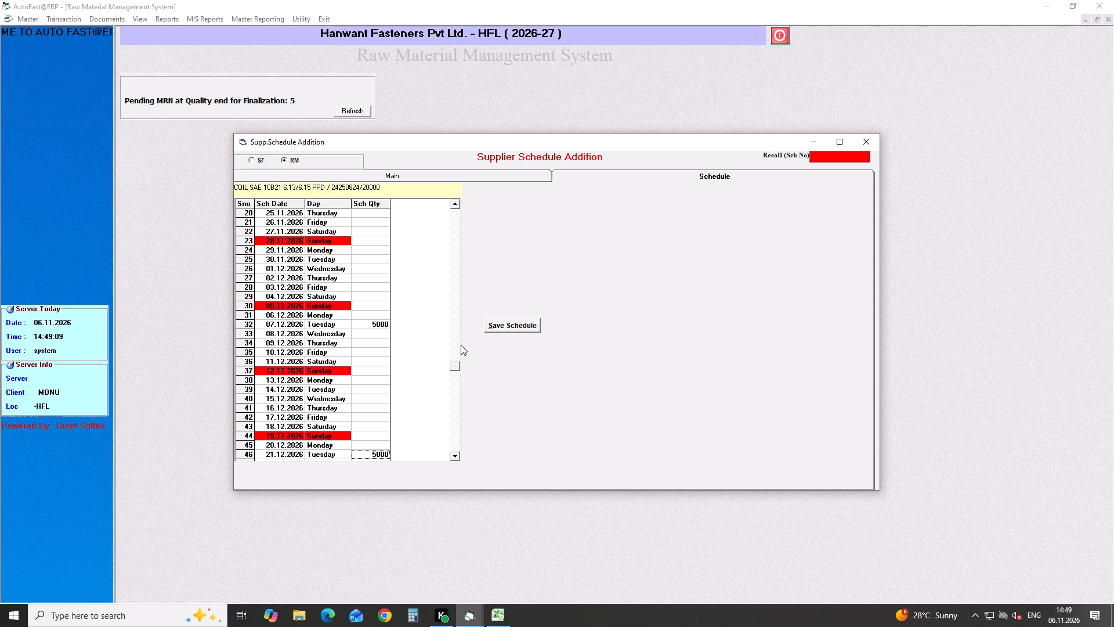
pyautogui.click(510, 323)
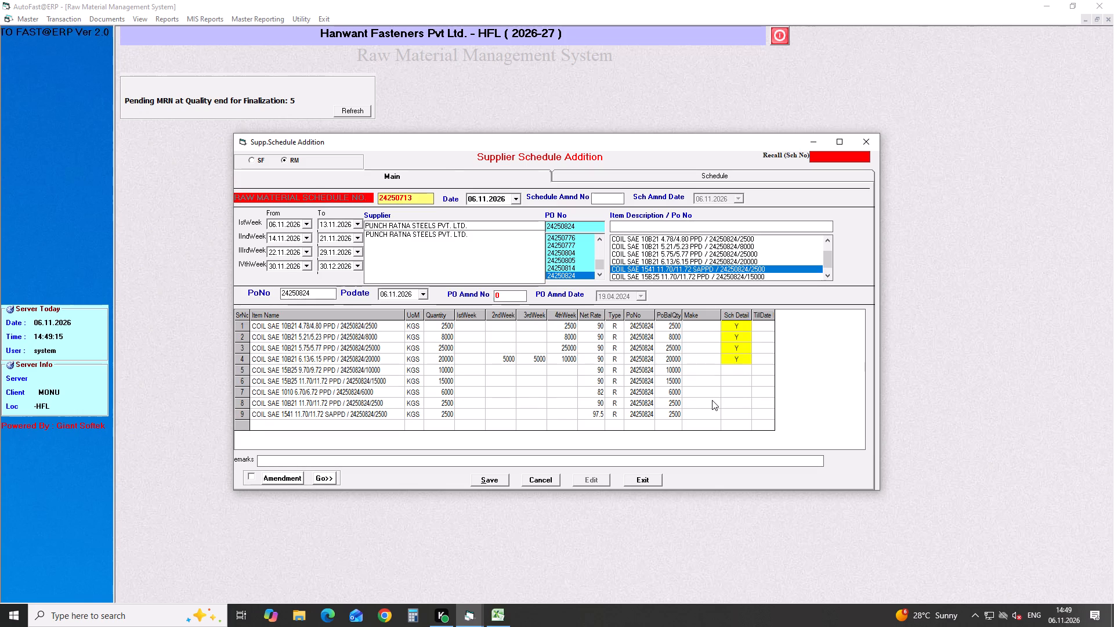
# Schedule coil SAE 15B25 9.70/9.72 PPD as 5000 on 26.11.2026 and 5000 on 05.12.2026, and save its schedule.
pyautogui.click(739, 372)
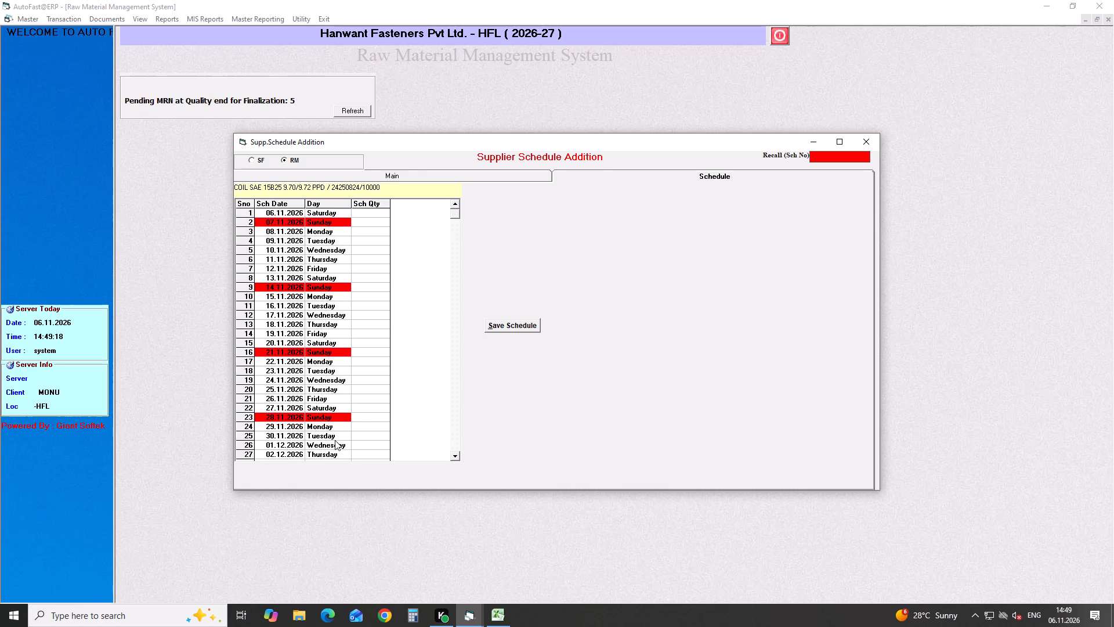
pyautogui.click(363, 398)
pyautogui.write('5000')
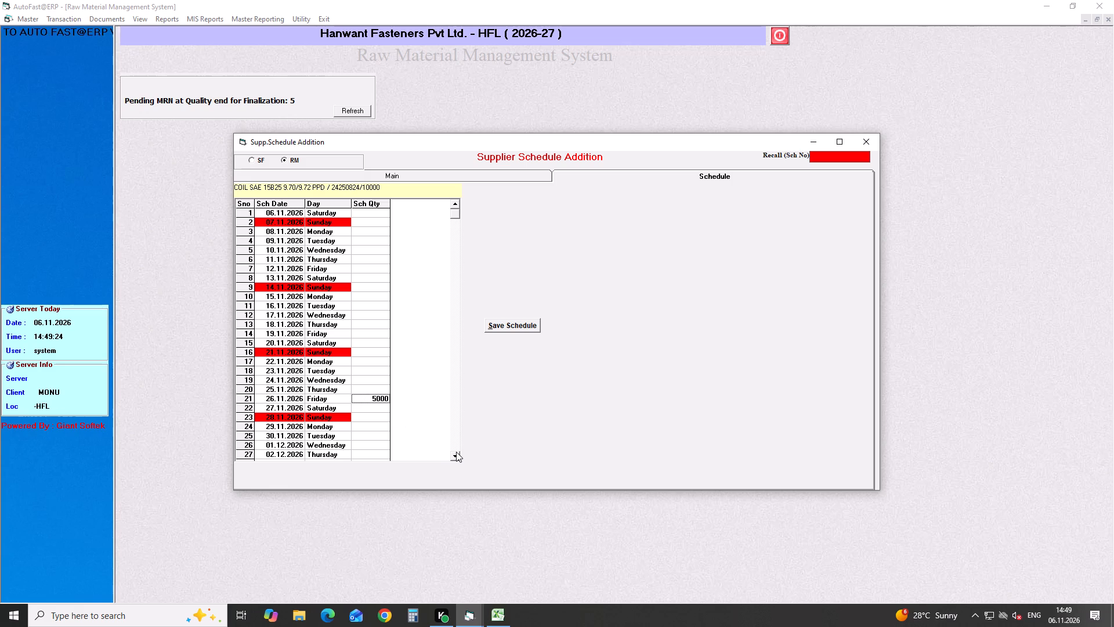
pyautogui.tripleClick(456, 452)
pyautogui.click(379, 455)
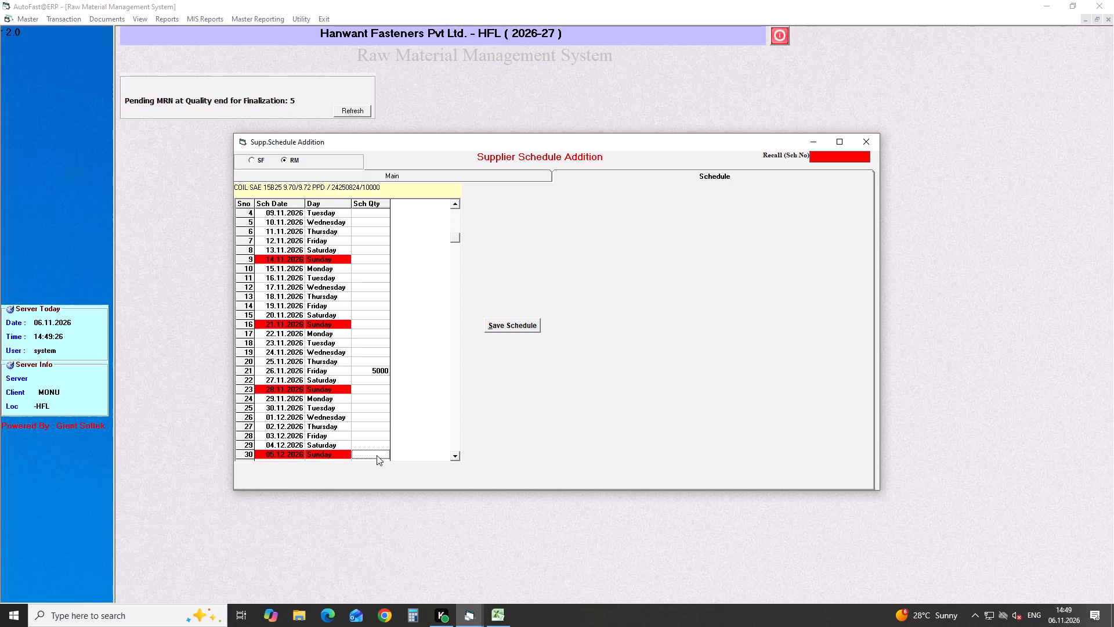
pyautogui.write('5000')
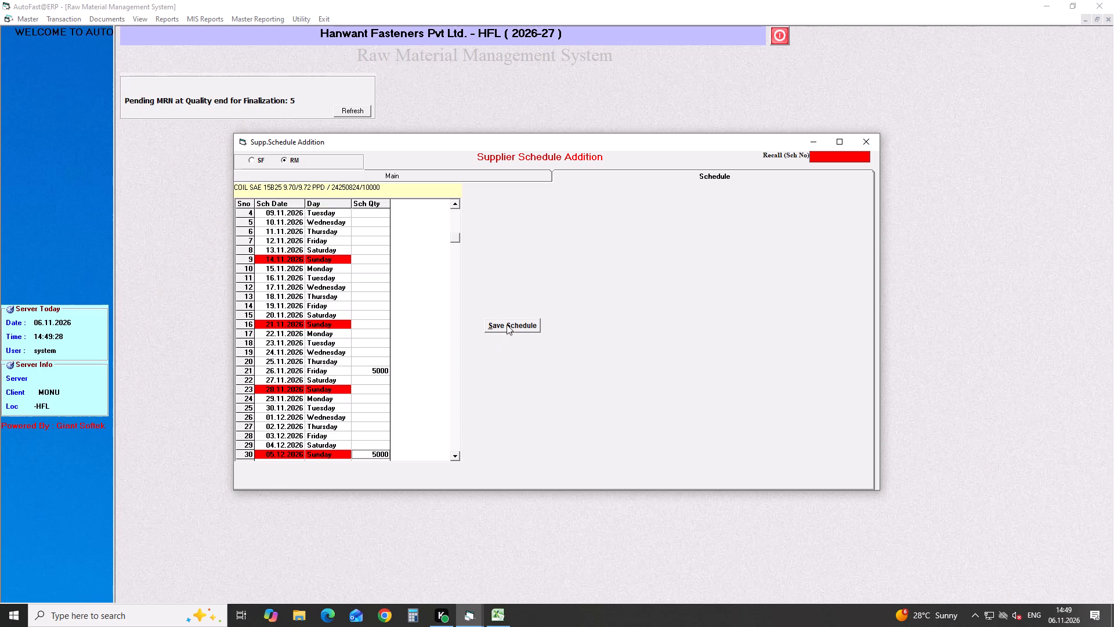
pyautogui.click(507, 325)
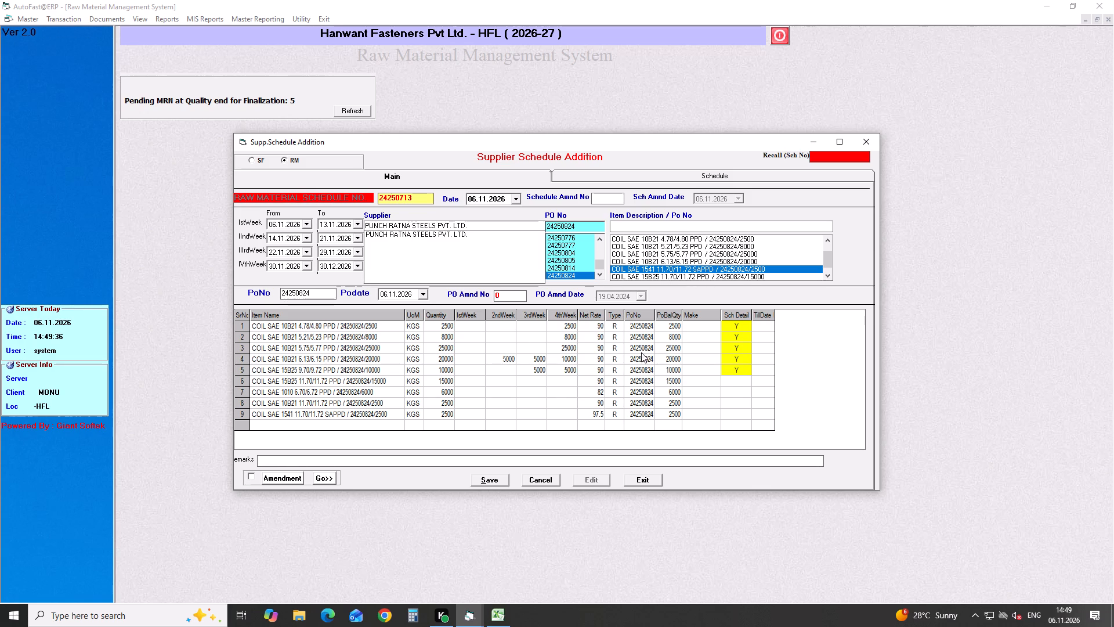
# Schedule coil SAE 15B25 11.70/11.72 PPD as 5000 each on 02.12.2026, 08.12.2026 and 14.12.2026, and save its schedule.
pyautogui.click(730, 382)
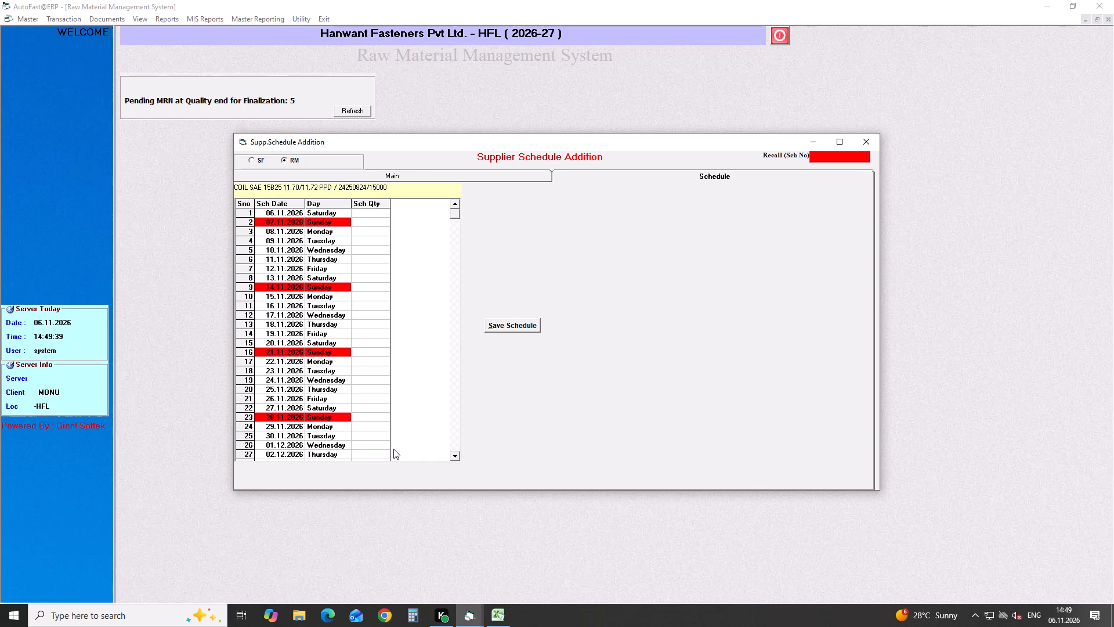
pyautogui.click(370, 454)
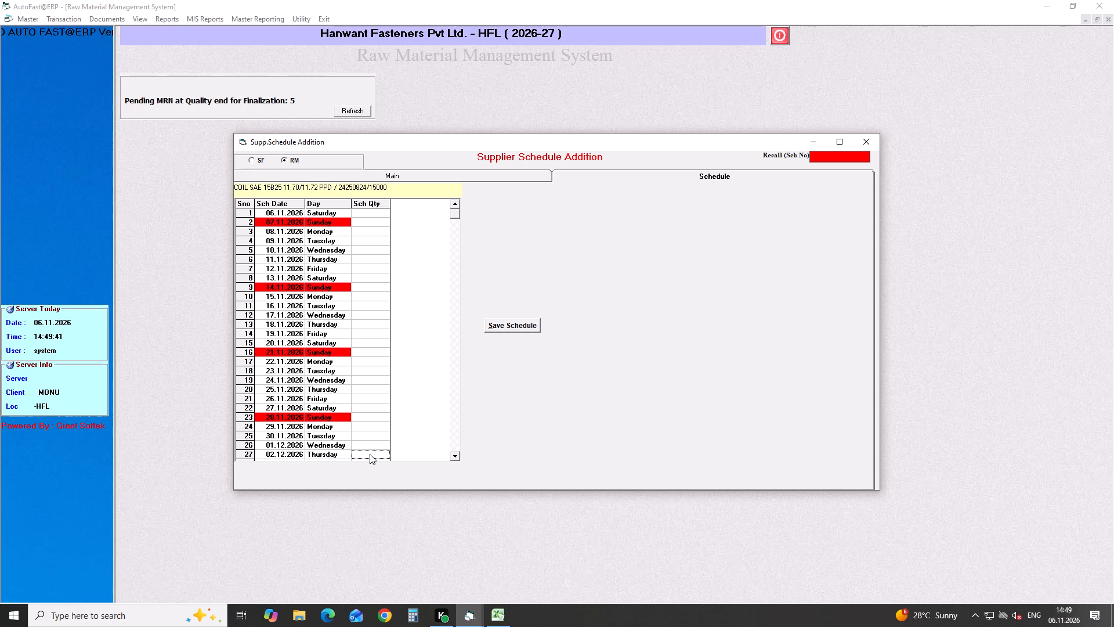
pyautogui.write('5000')
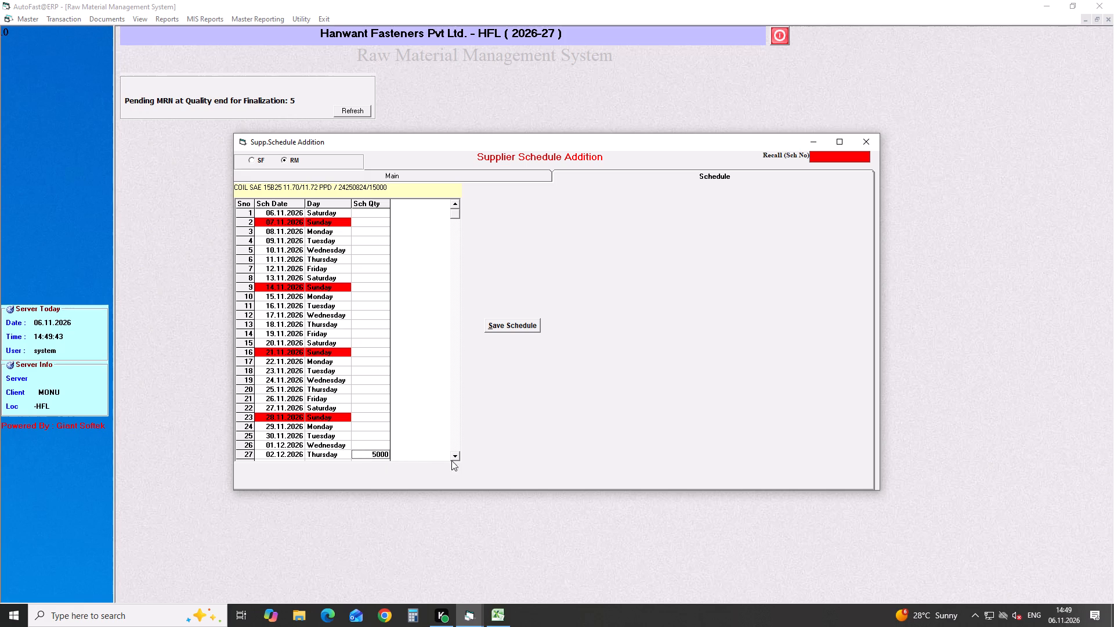
pyautogui.click(458, 456)
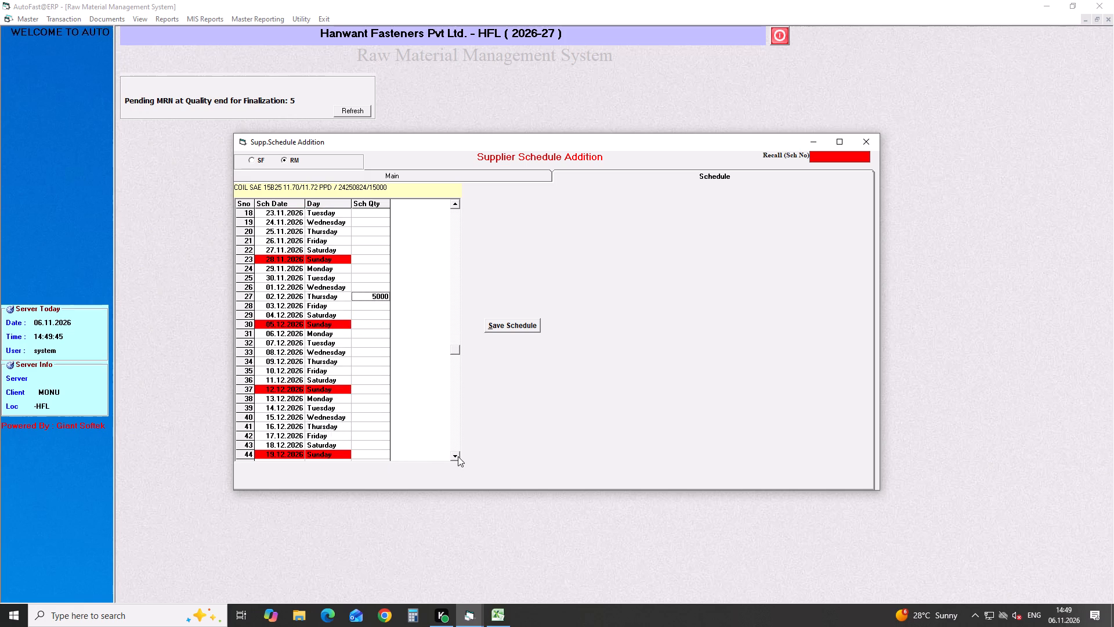
pyautogui.click(364, 352)
pyautogui.write('5000')
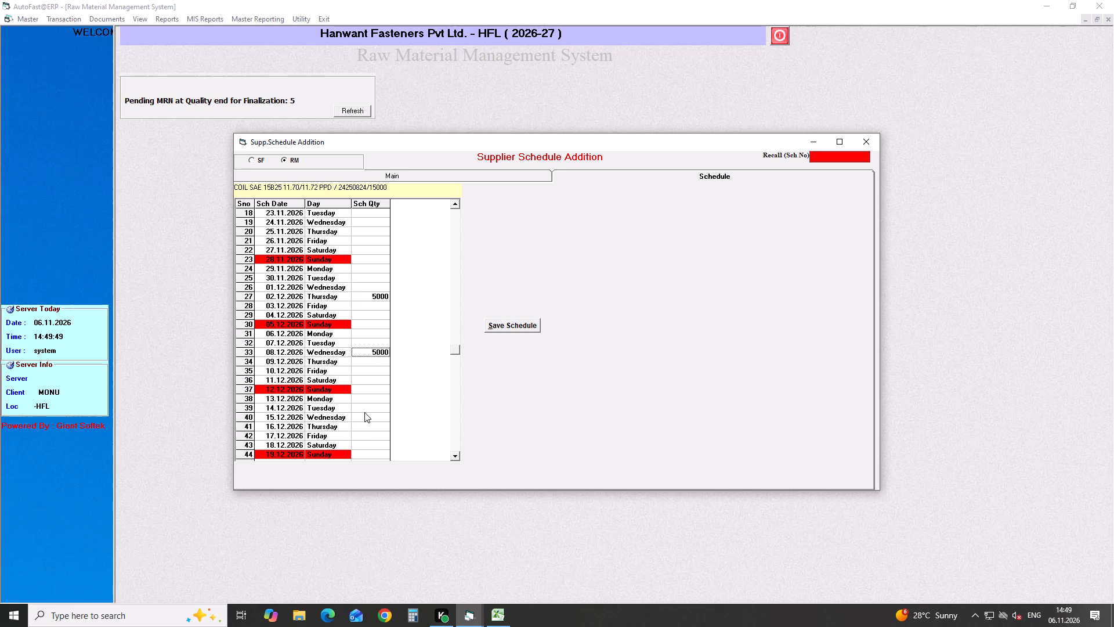
pyautogui.click(372, 408)
pyautogui.write('5000')
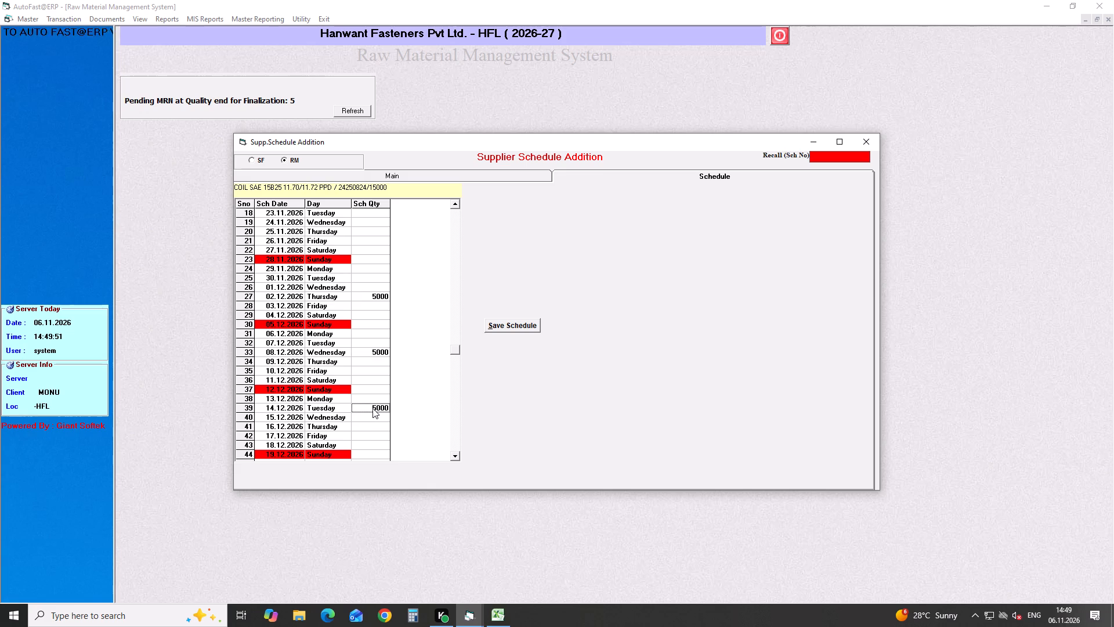
pyautogui.click(520, 328)
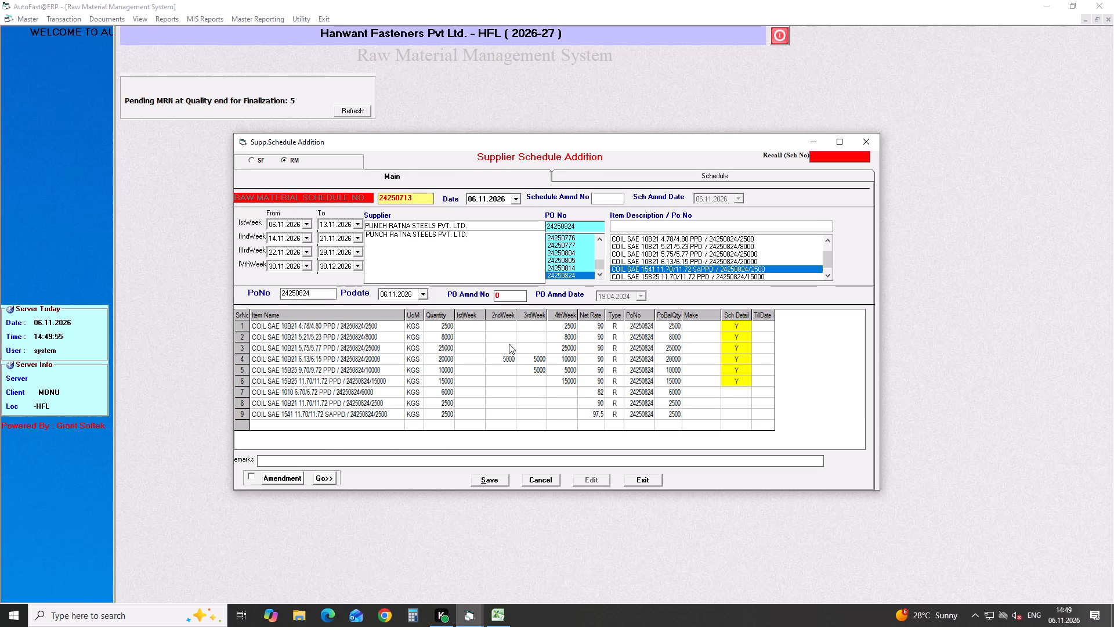
# Schedule 6000 KGS of coil SAE 1010 6.70/6.72 PPD for 07.12.2026 and save its schedule.
pyautogui.click(735, 392)
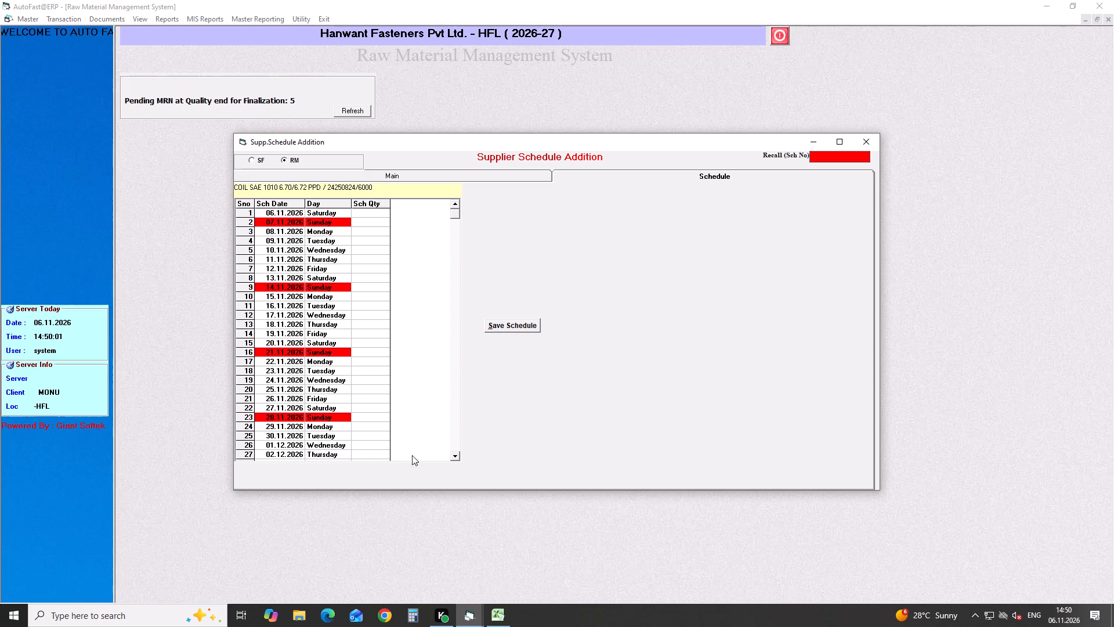
pyautogui.tripleClick(458, 459)
pyautogui.doubleClick(458, 458)
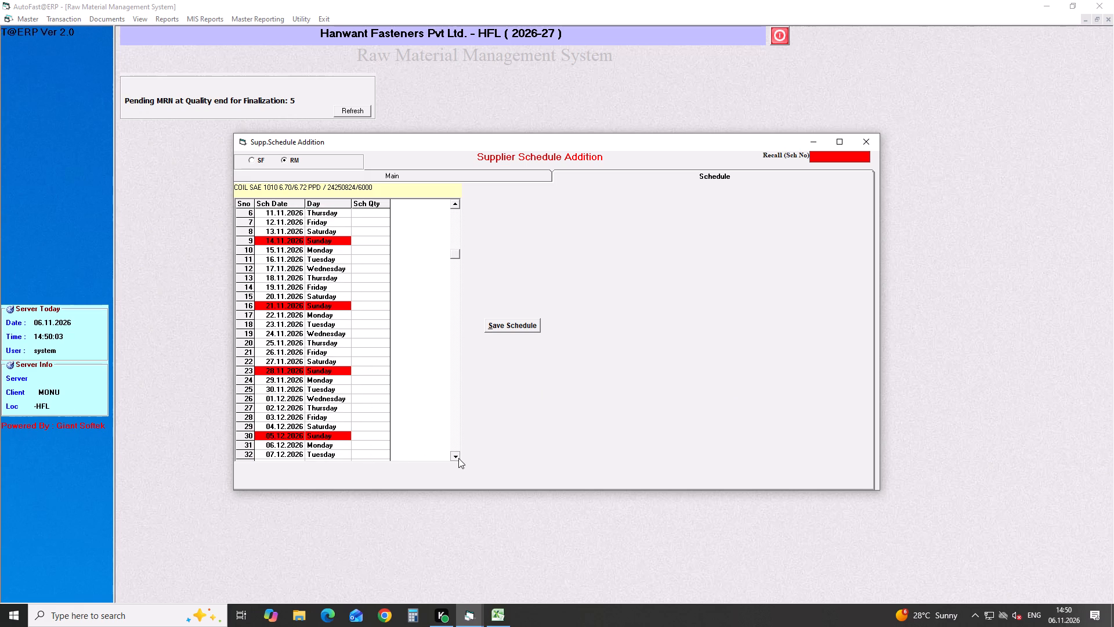
pyautogui.click(380, 454)
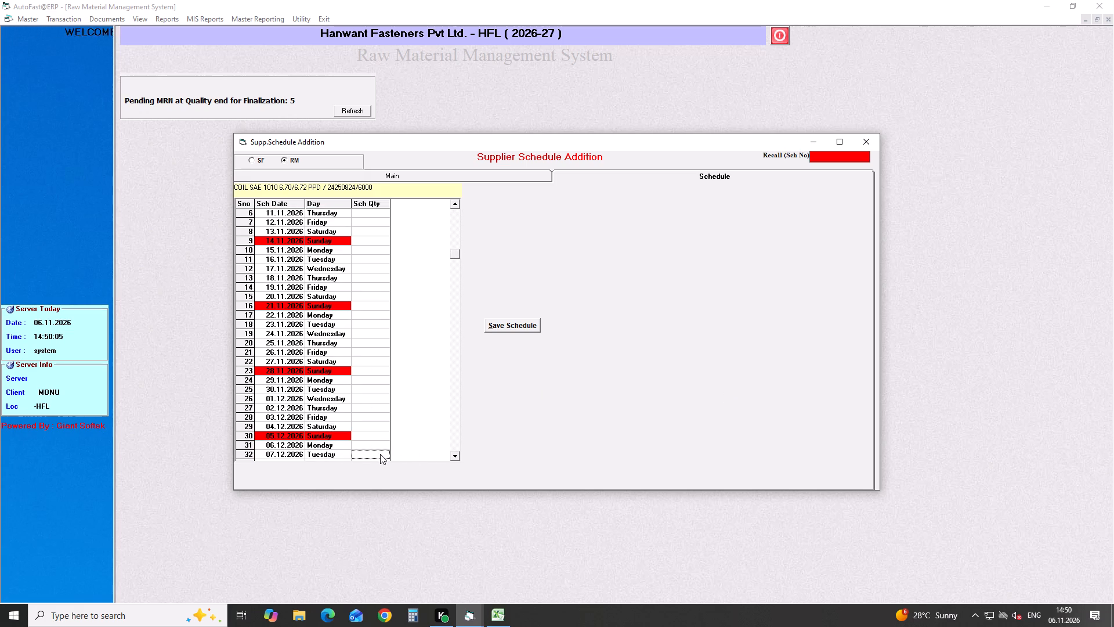
pyautogui.write('6000')
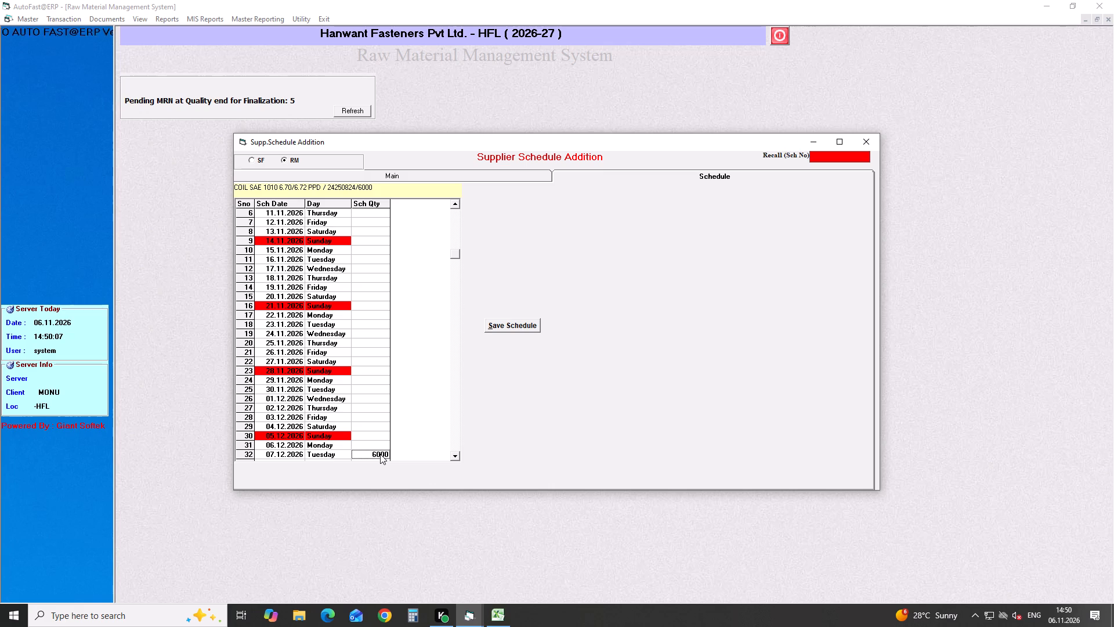
pyautogui.click(493, 325)
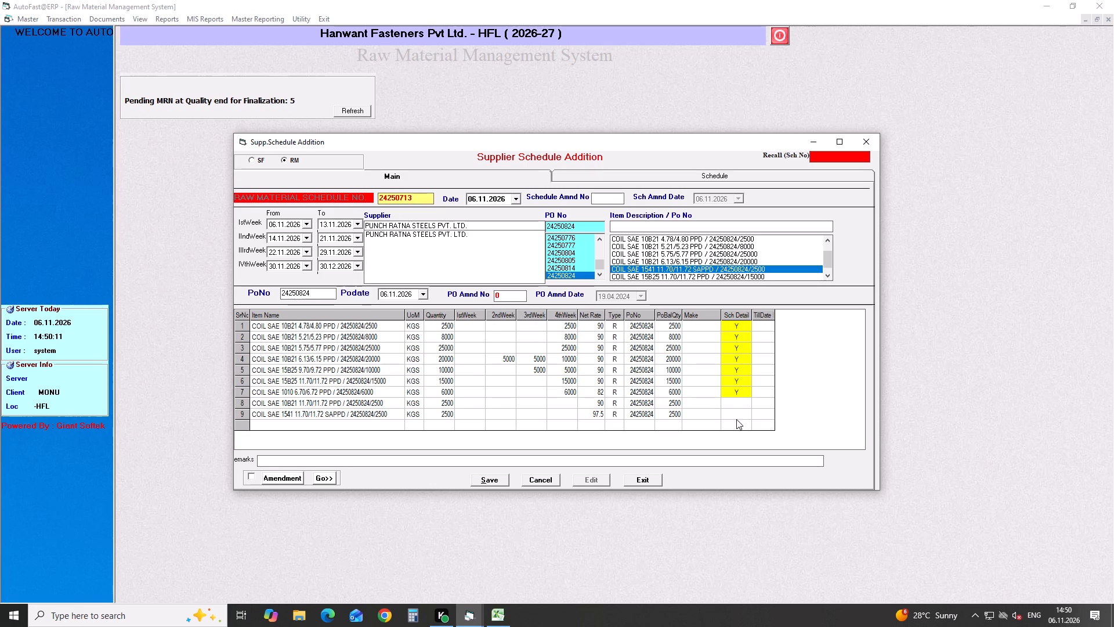
# Schedule 2500 KGS of coil SAE 10B21 11.70/11.72 PPD for 11.11.2026 and save its schedule.
pyautogui.click(732, 405)
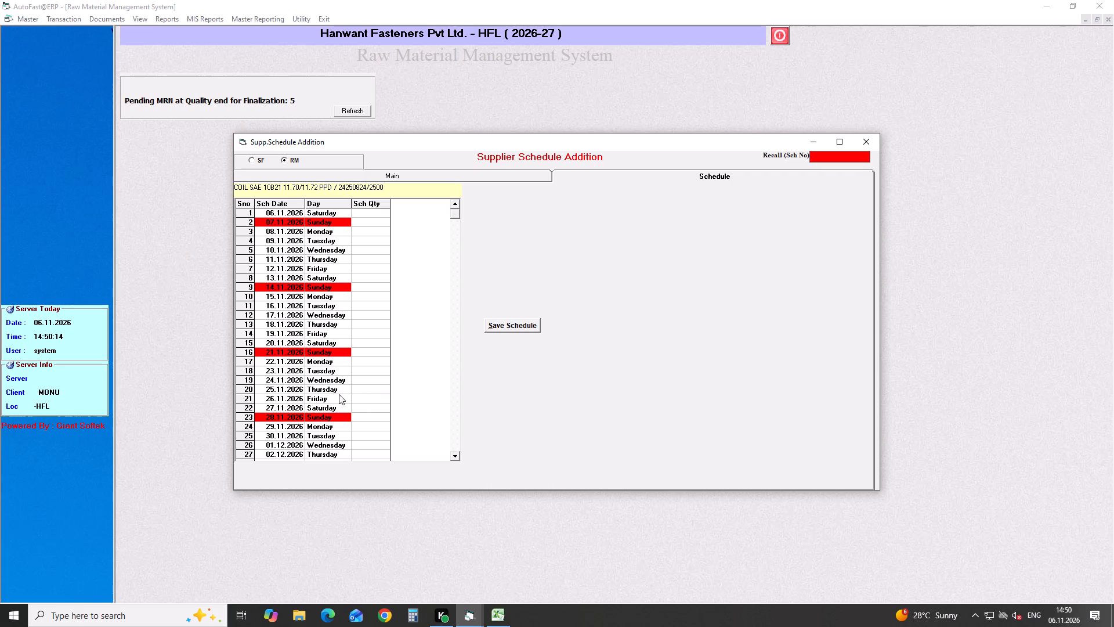
pyautogui.click(361, 259)
pyautogui.write('2500')
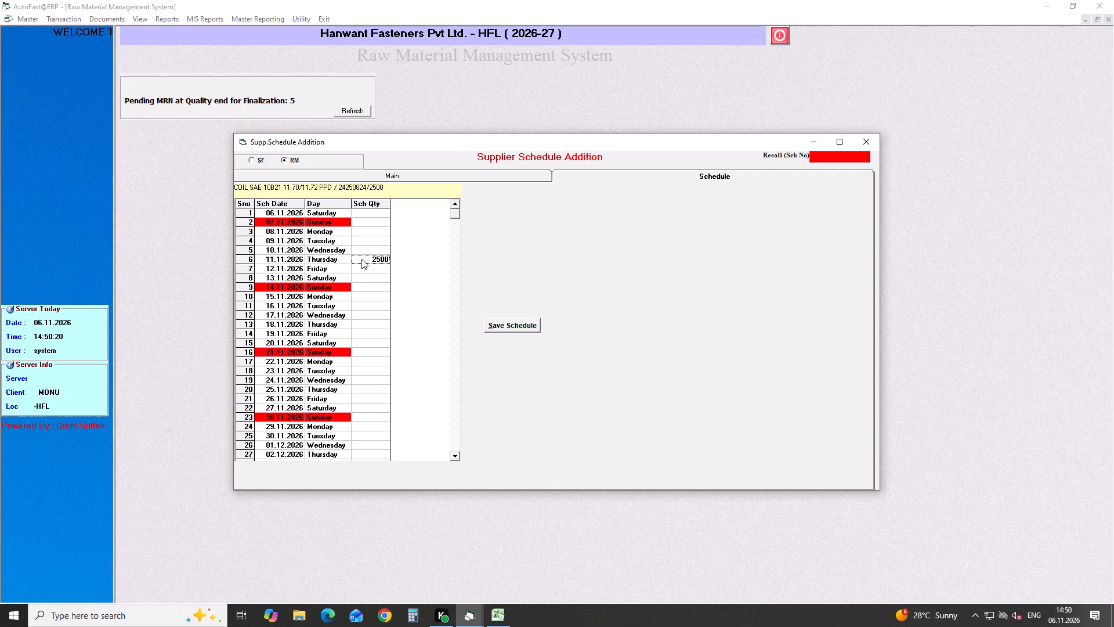
pyautogui.click(496, 326)
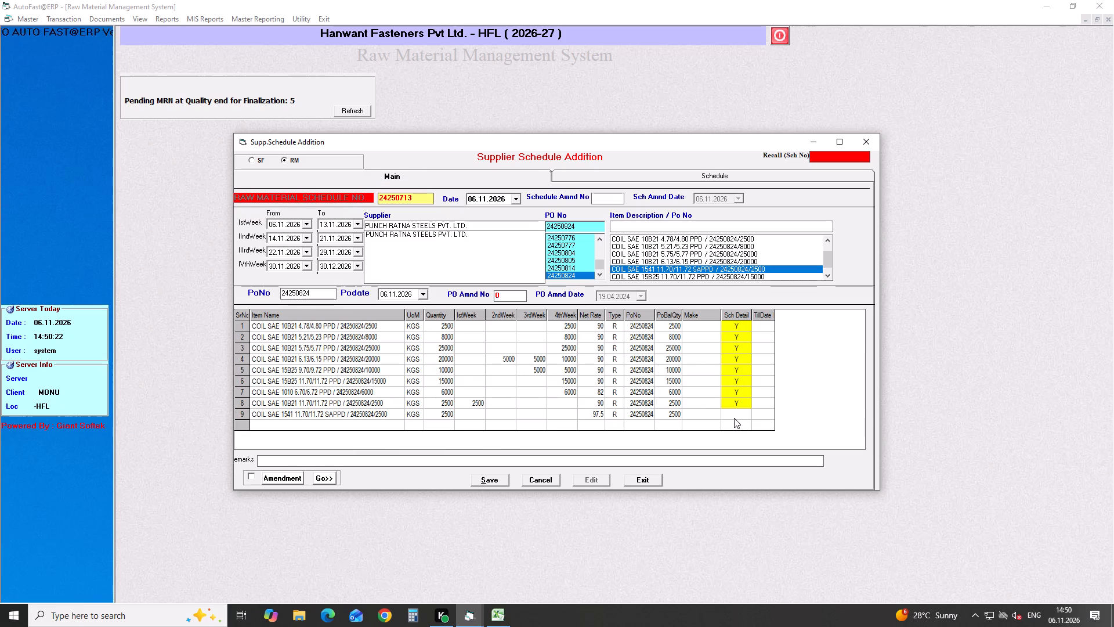
# Schedule 2500 KGS of coil SAE 1541 11.70/11.72 SAPPD for 12.12.2026 and save its schedule.
pyautogui.click(733, 417)
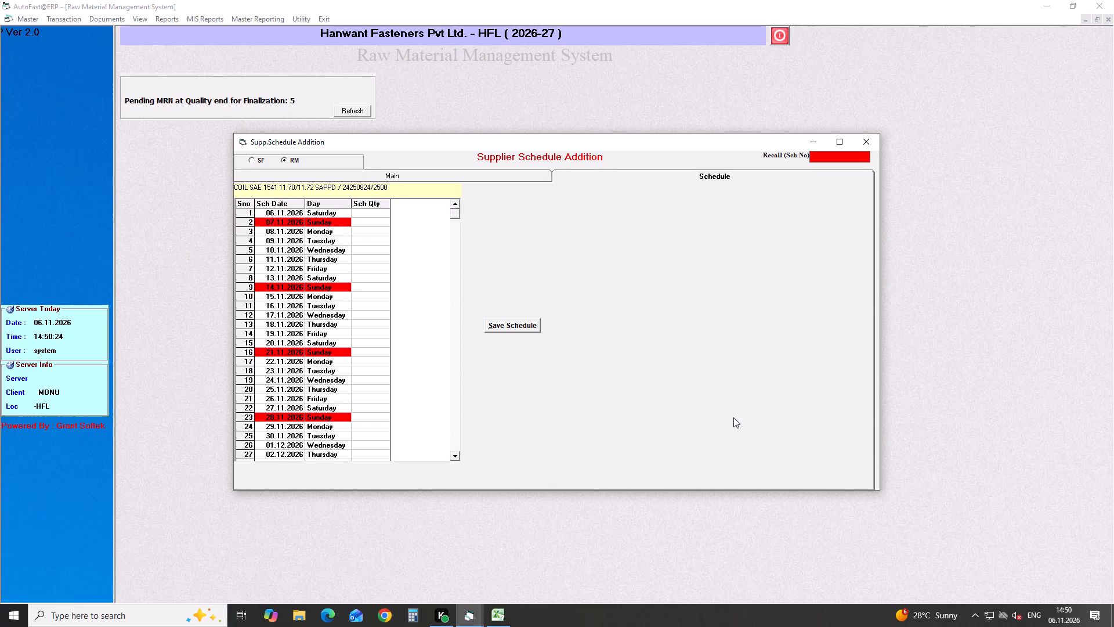
pyautogui.click(454, 455)
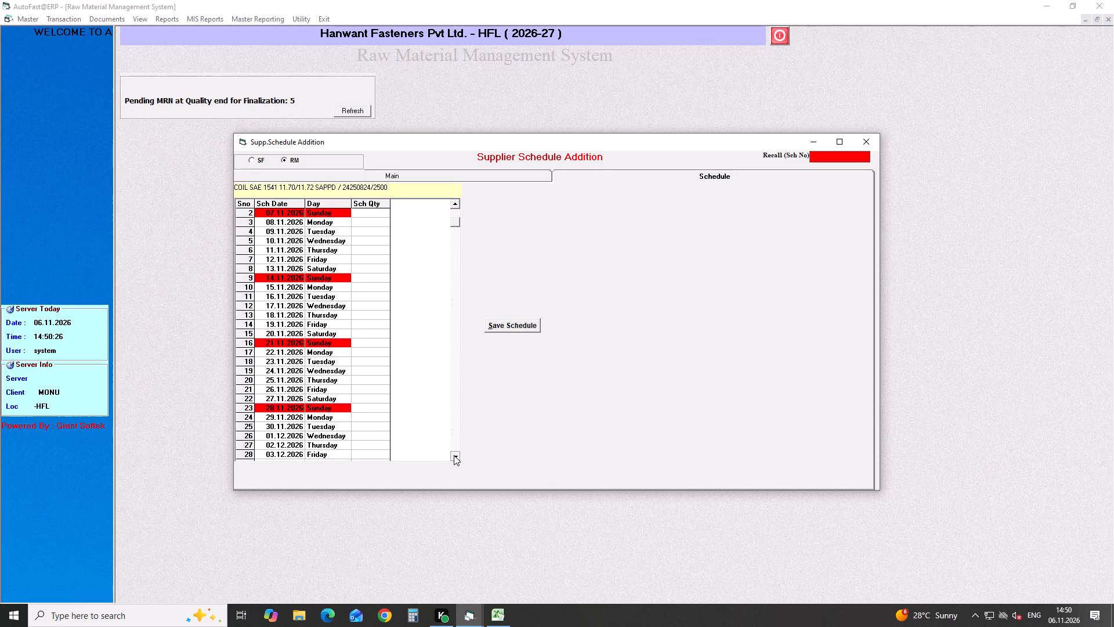
pyautogui.click(454, 455)
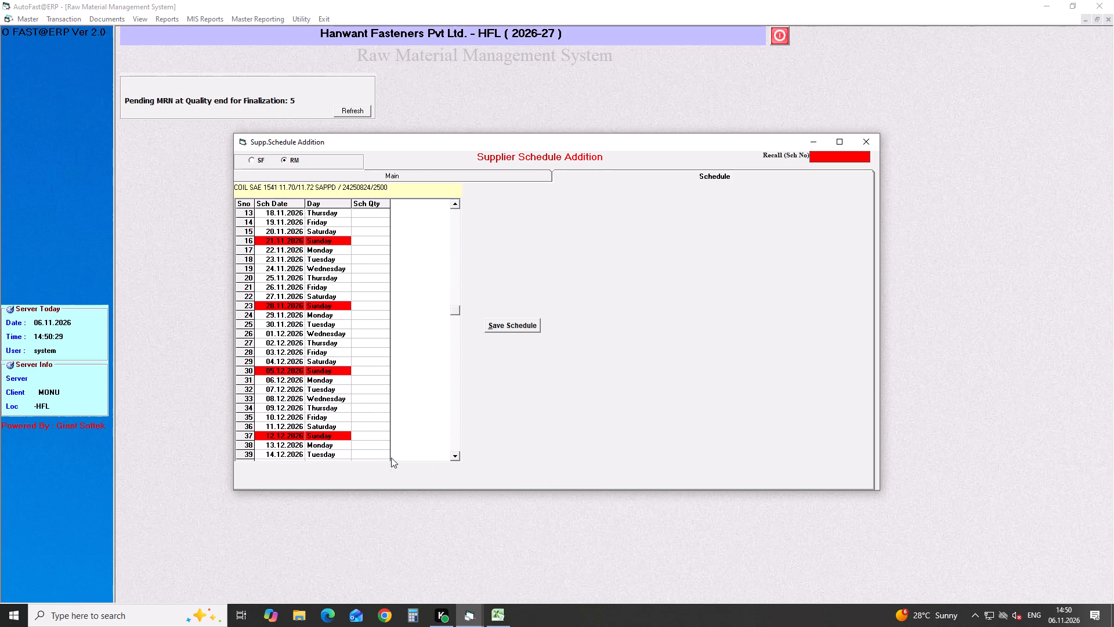
pyautogui.click(368, 435)
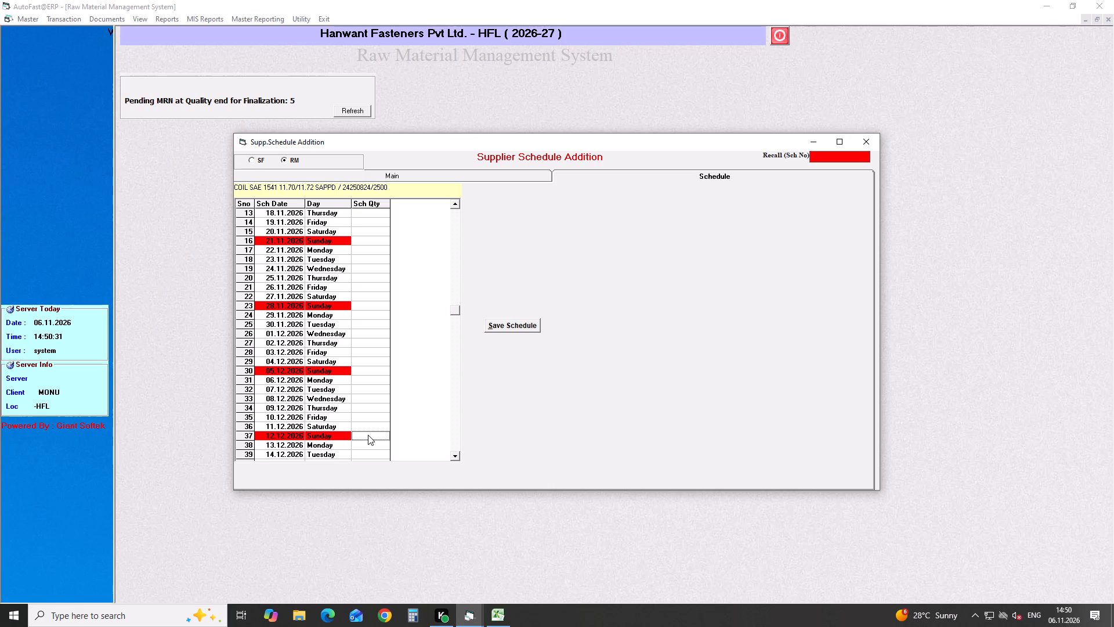
pyautogui.write('2500')
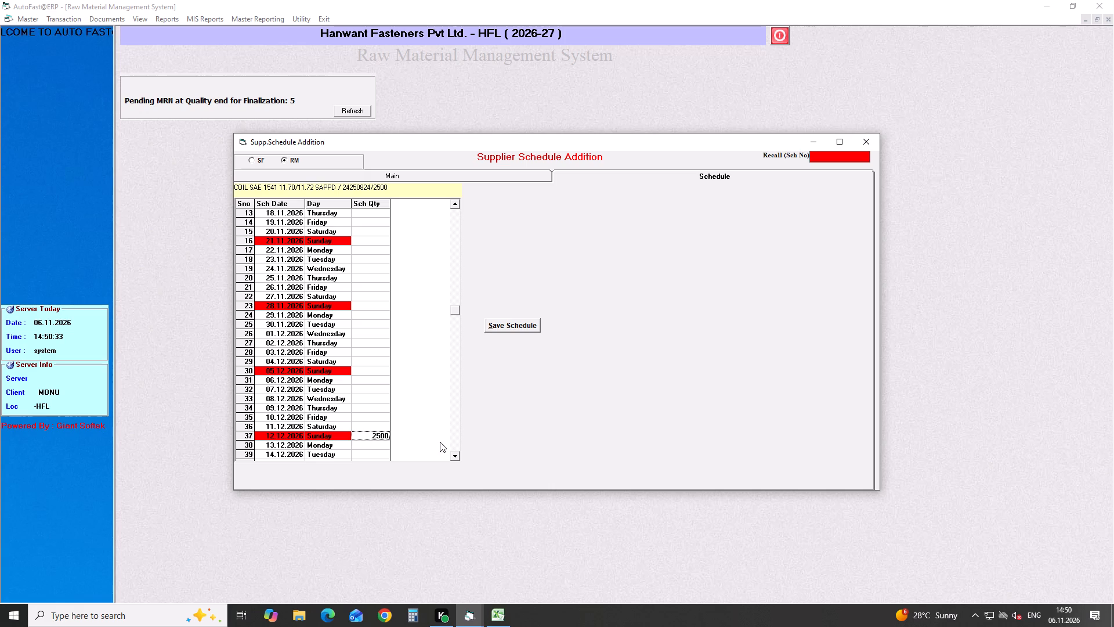
pyautogui.click(522, 330)
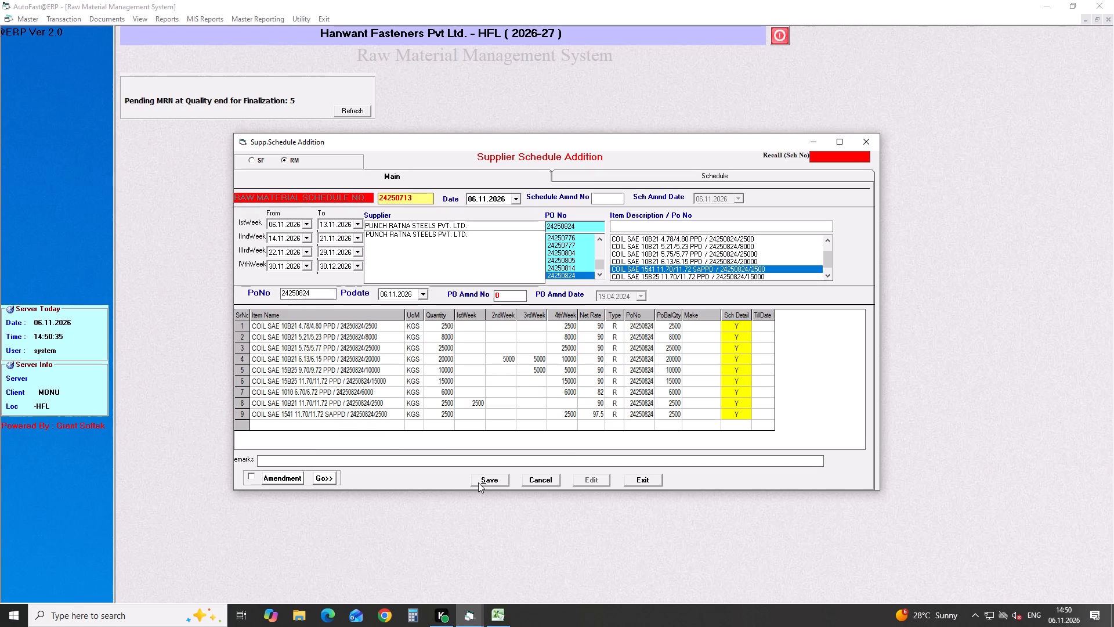
# Save supplier schedule 24250713 and close the schedule form and the RM MRP History window.
pyautogui.click(478, 481)
pyautogui.click(594, 344)
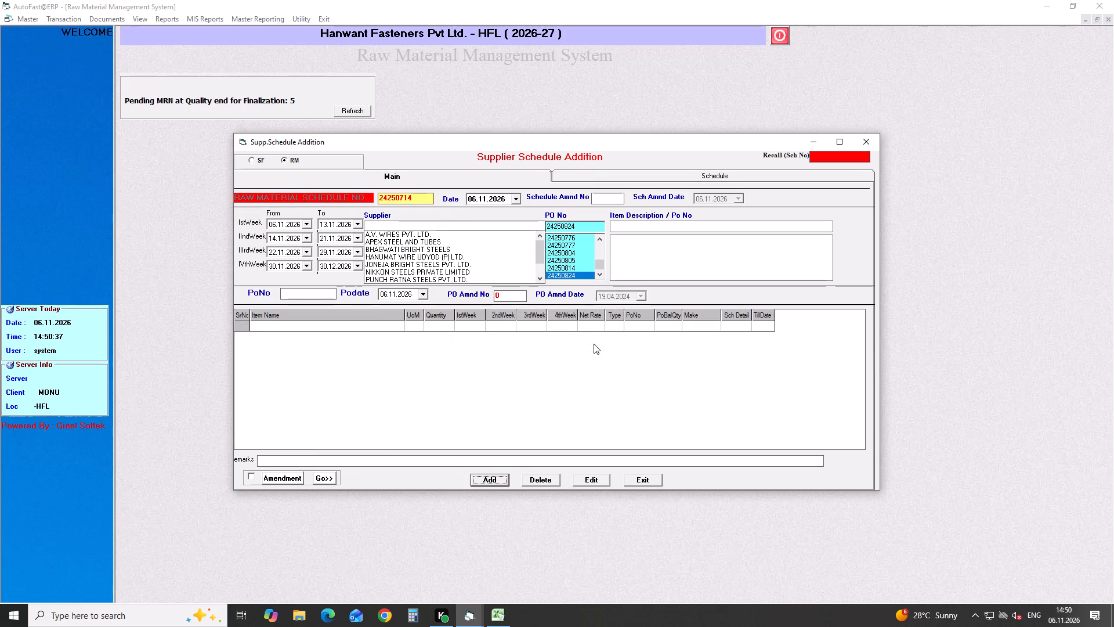
pyautogui.click(866, 147)
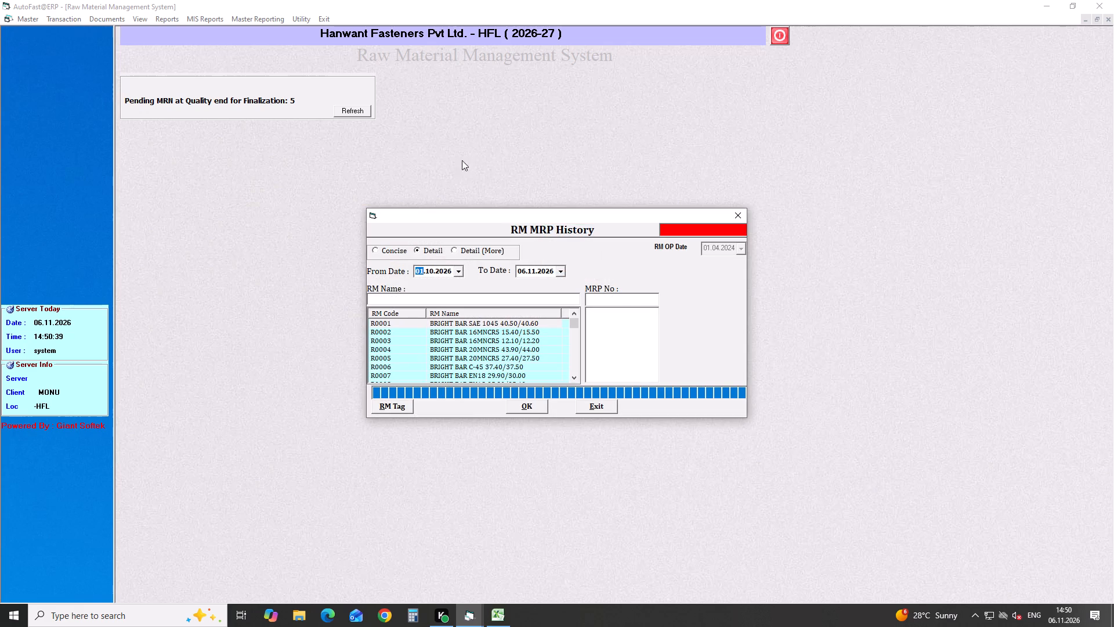
pyautogui.click(731, 210)
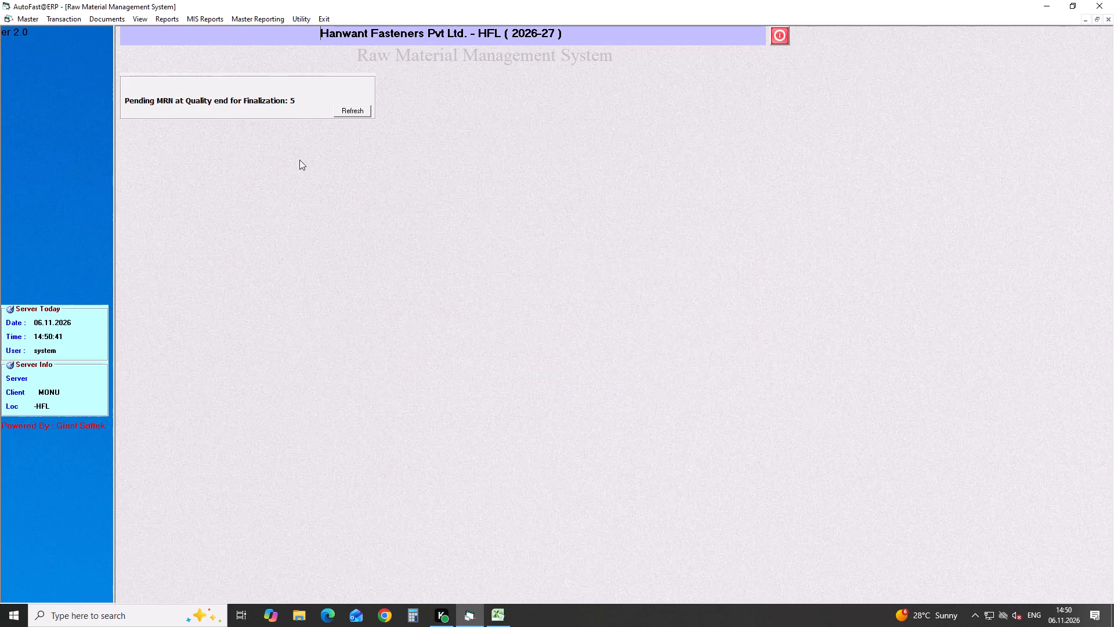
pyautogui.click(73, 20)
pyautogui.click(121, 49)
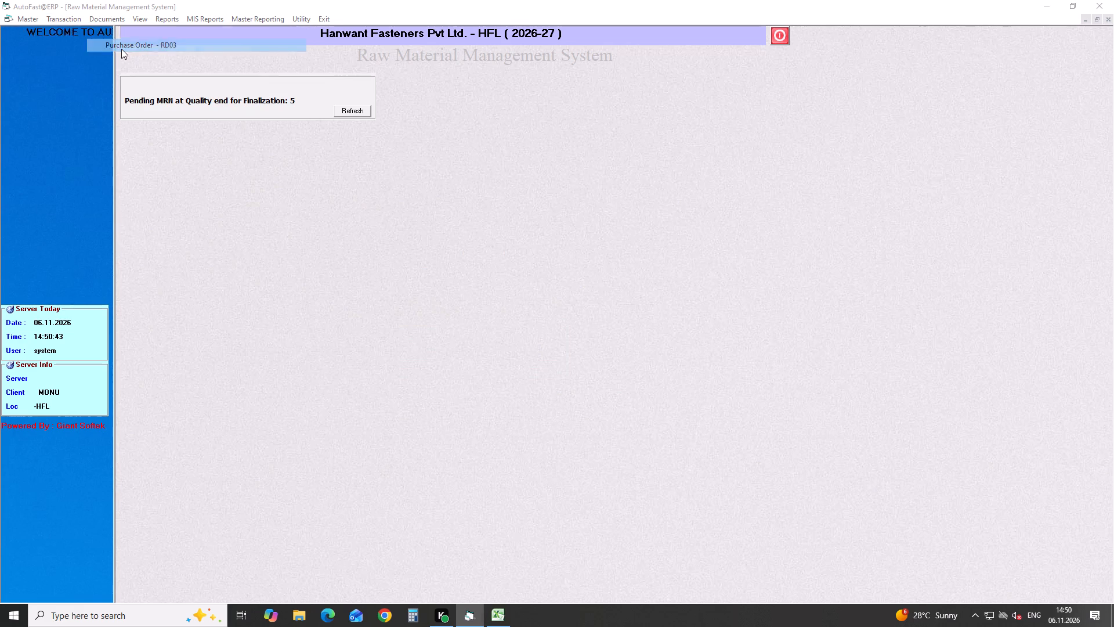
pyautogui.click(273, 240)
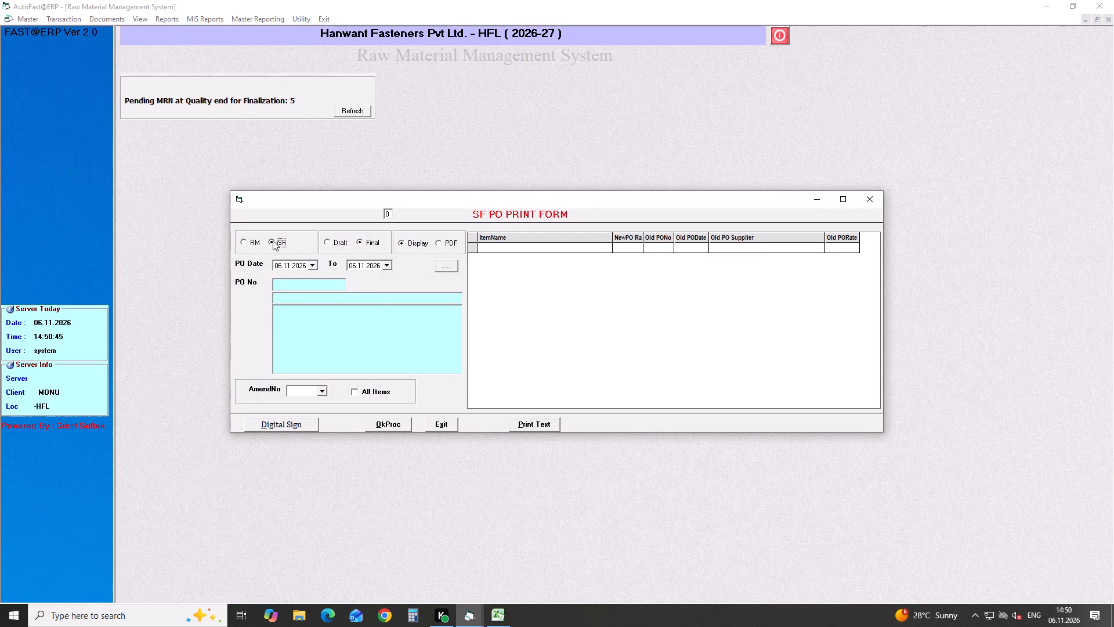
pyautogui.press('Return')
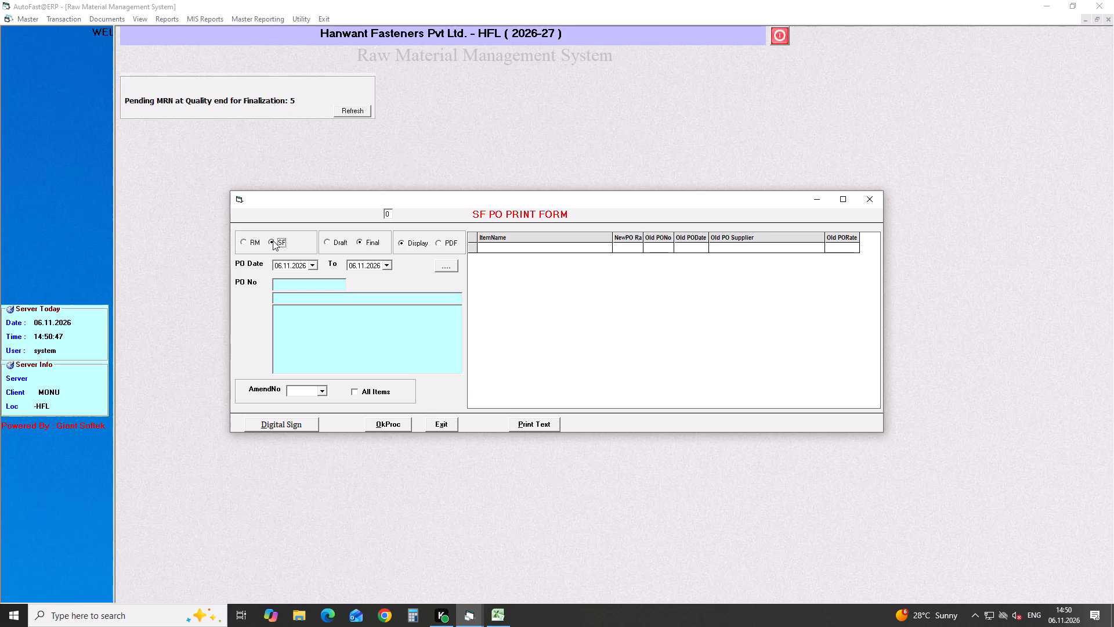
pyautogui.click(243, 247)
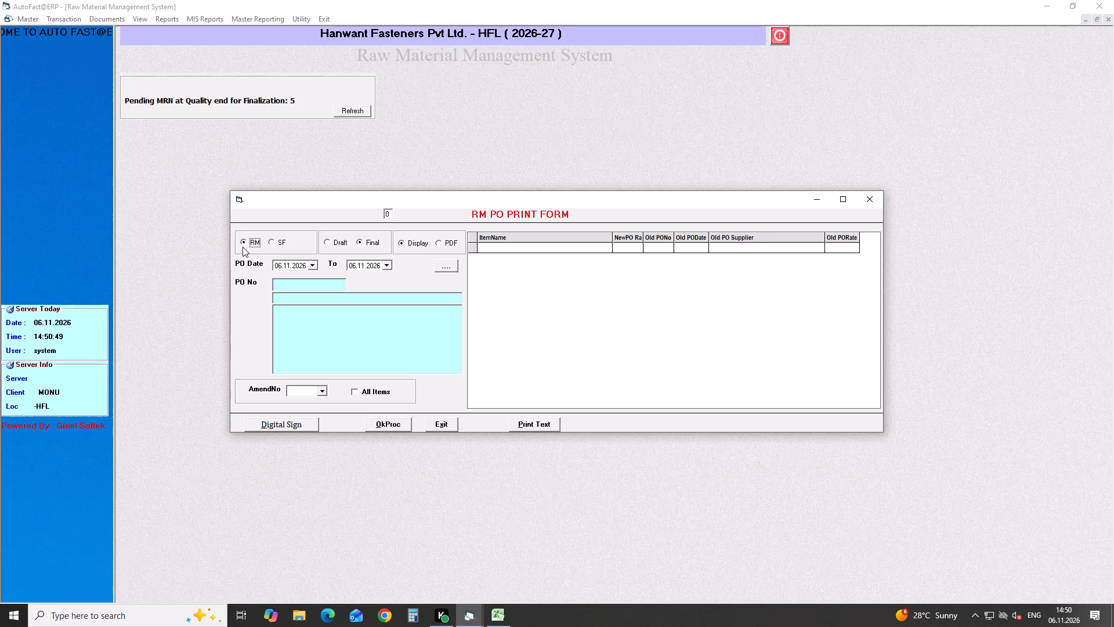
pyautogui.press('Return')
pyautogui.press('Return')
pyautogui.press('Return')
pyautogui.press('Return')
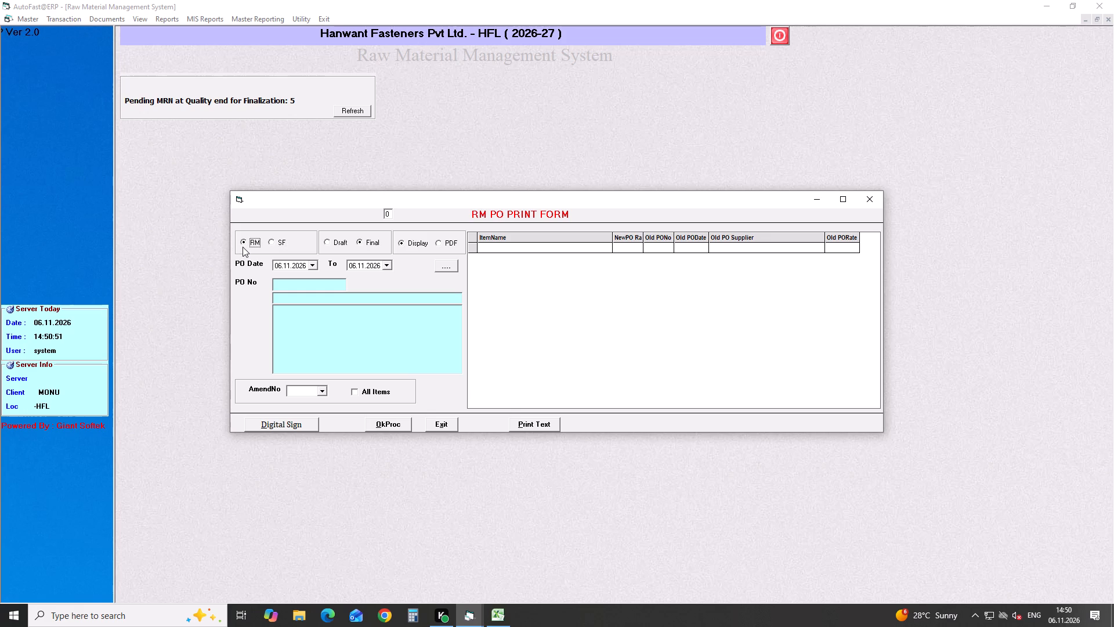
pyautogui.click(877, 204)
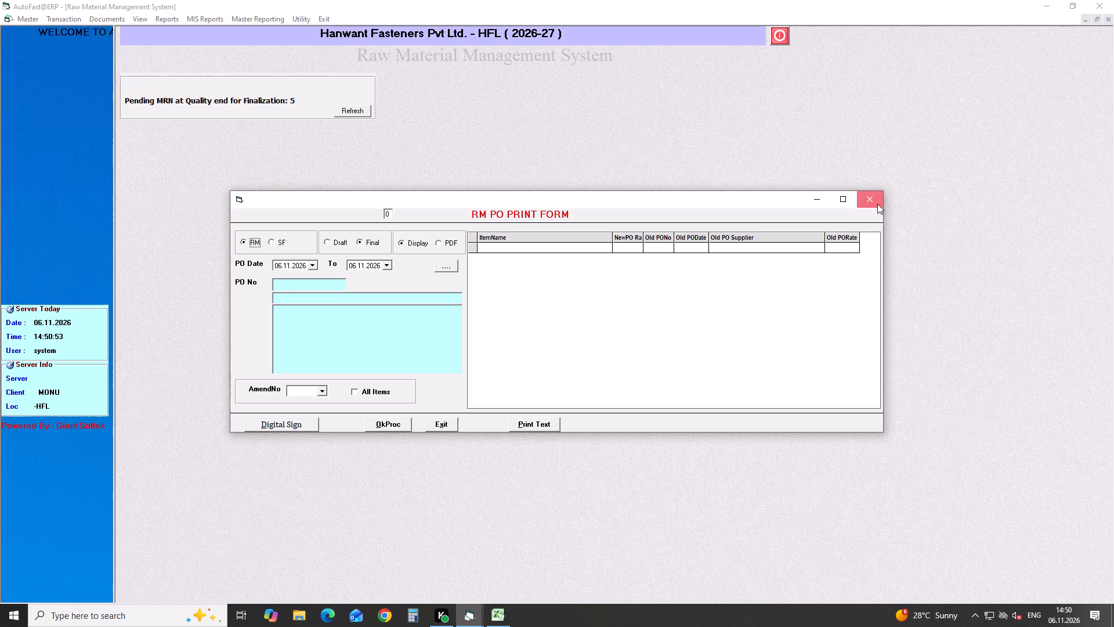
# Display the final RM purchase order print for Punch Ratna Steels order 24250824 dated 06.11.2026 and review it.
pyautogui.click(64, 21)
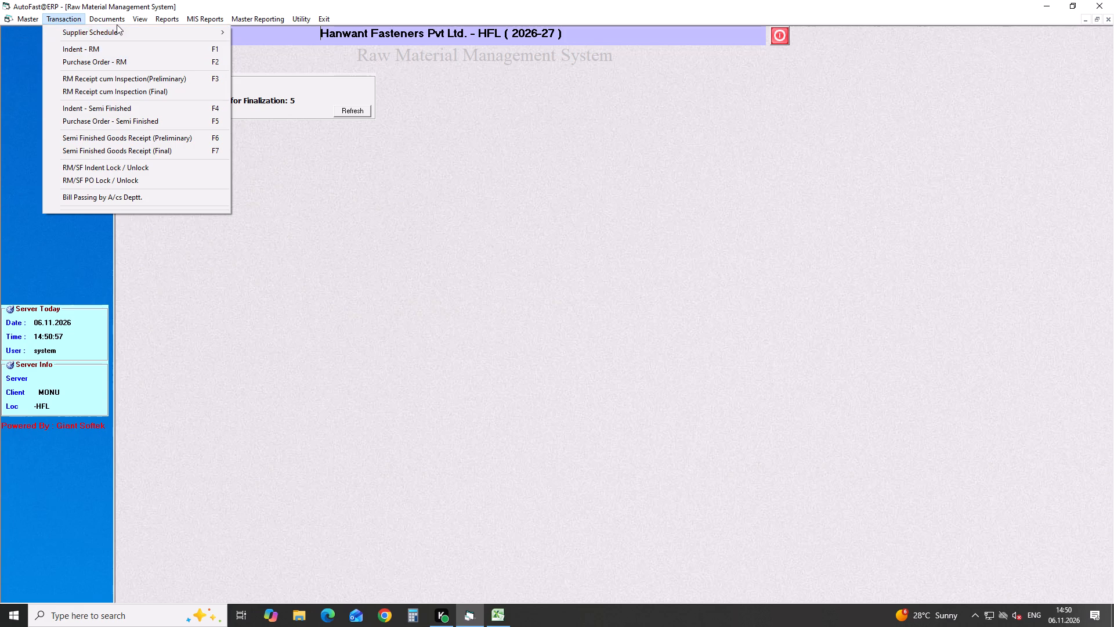
pyautogui.click(123, 49)
pyautogui.press('Return')
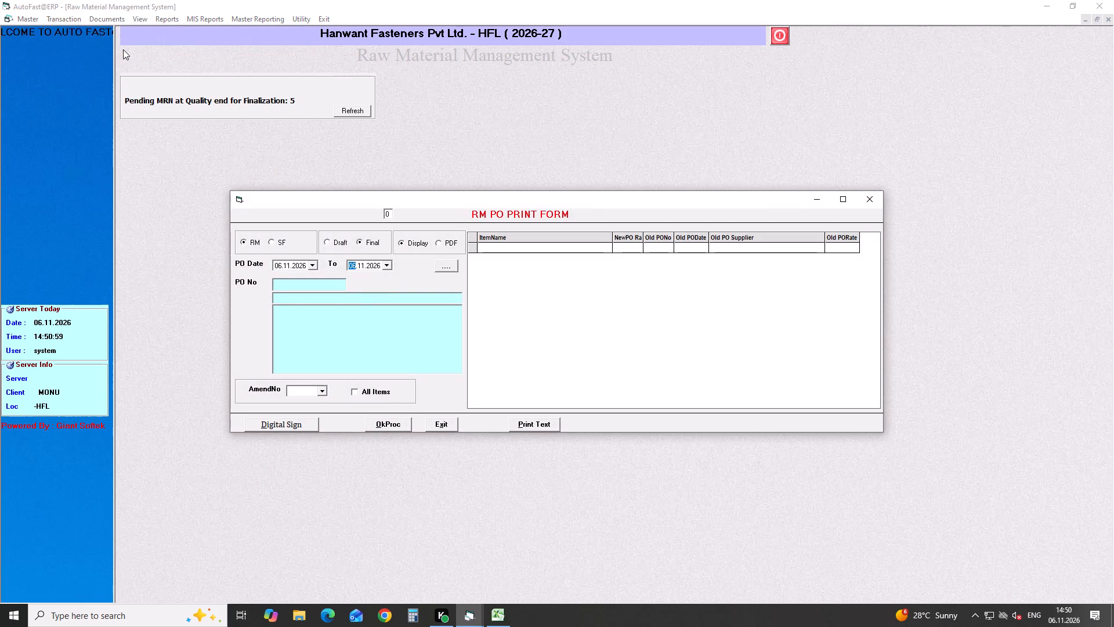
pyautogui.press('Return')
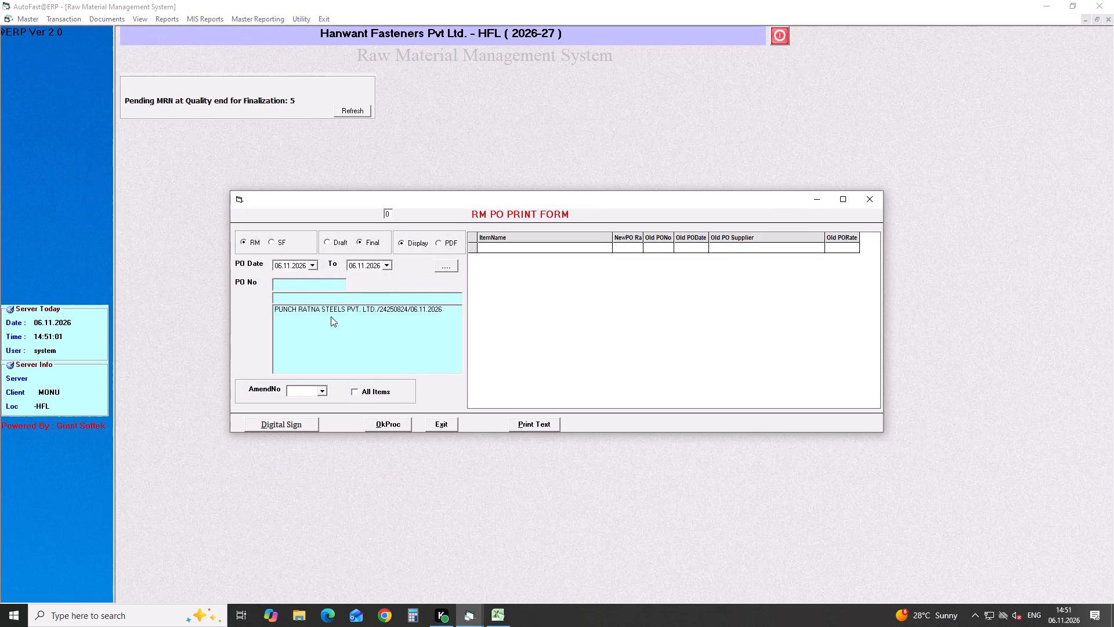
pyautogui.click(332, 312)
pyautogui.press('Return')
pyautogui.press('Return')
pyautogui.press('Return')
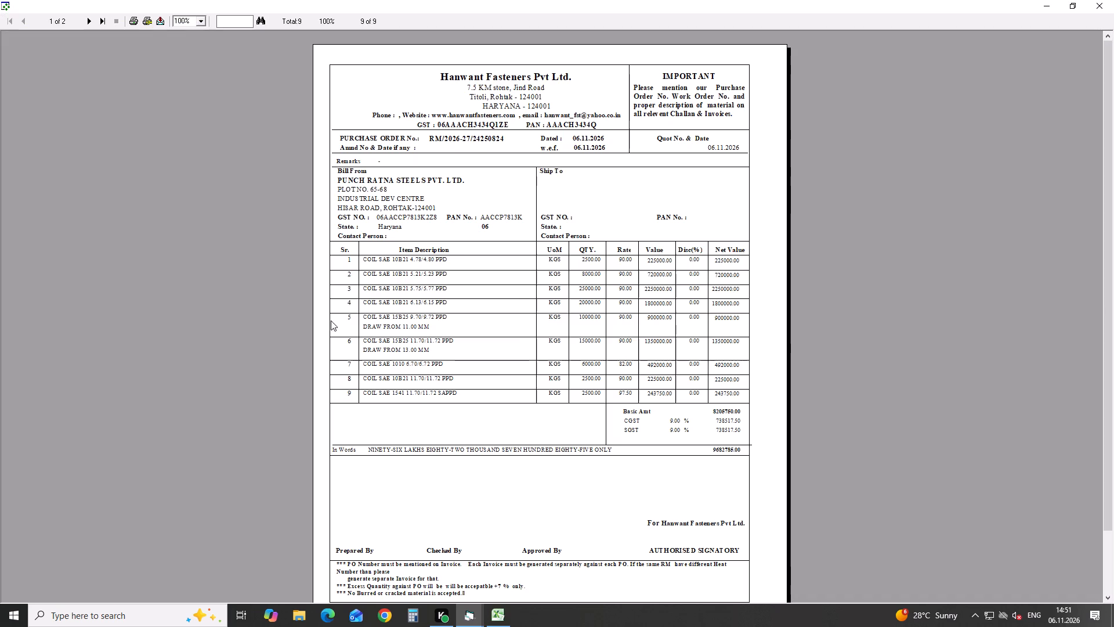
pyautogui.scroll(-2, 335, 344)
pyautogui.scroll(-1, 455, 448)
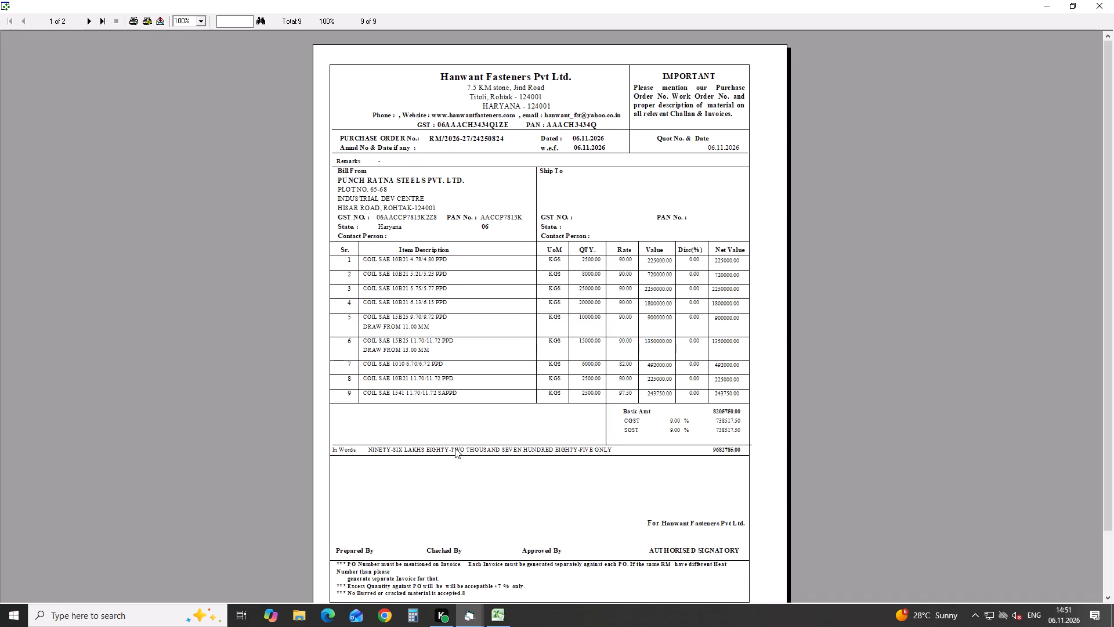
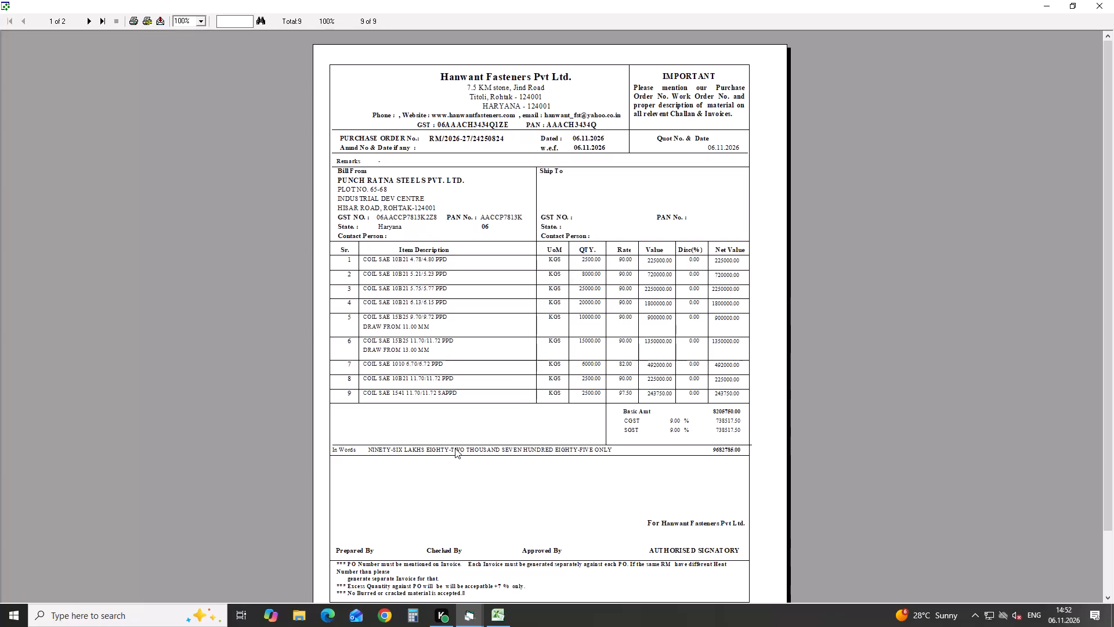
# Print purchase order 24250824 on the HP LaserJet M1005, with 1 as the last page of the range.
pyautogui.click(134, 21)
pyautogui.click(559, 343)
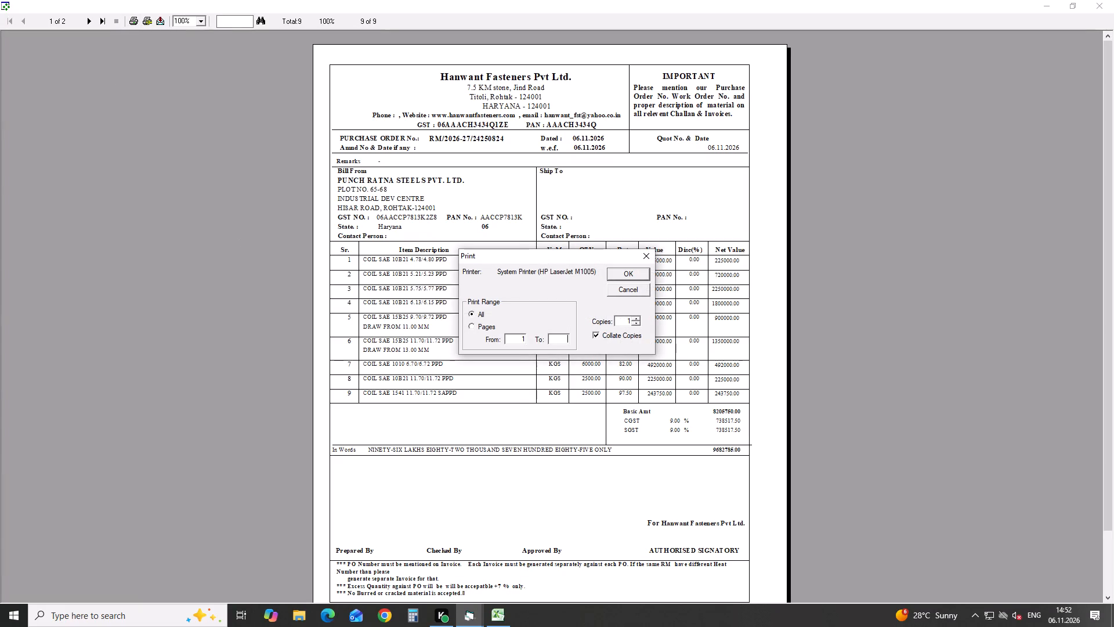
pyautogui.press('1')
pyautogui.click(628, 276)
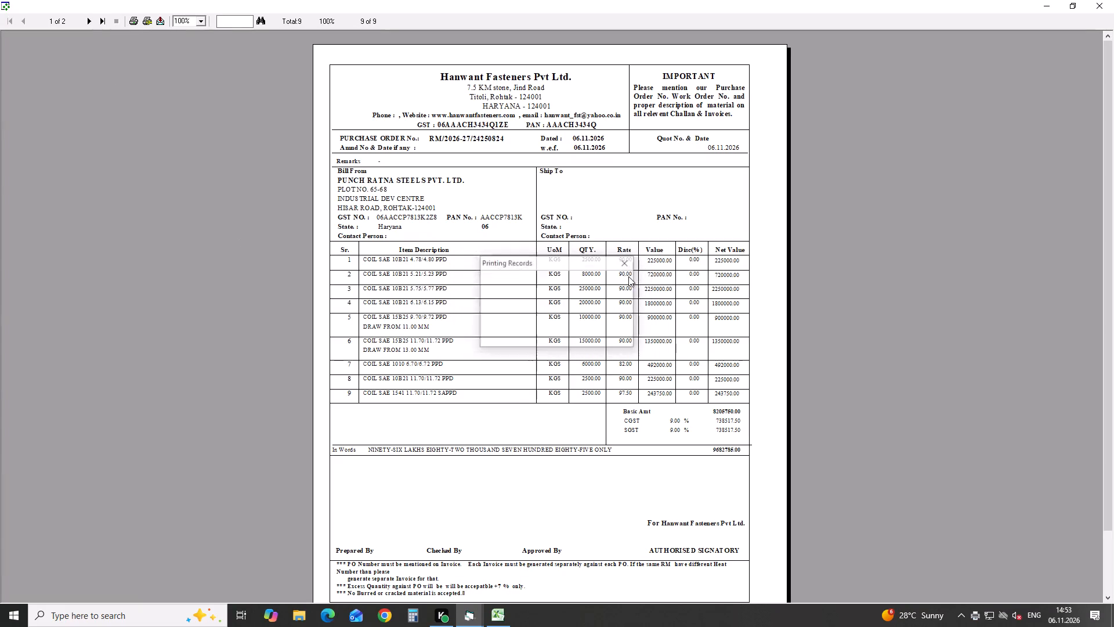
pyautogui.scroll(1, 476, 499)
pyautogui.scroll(-5, 476, 499)
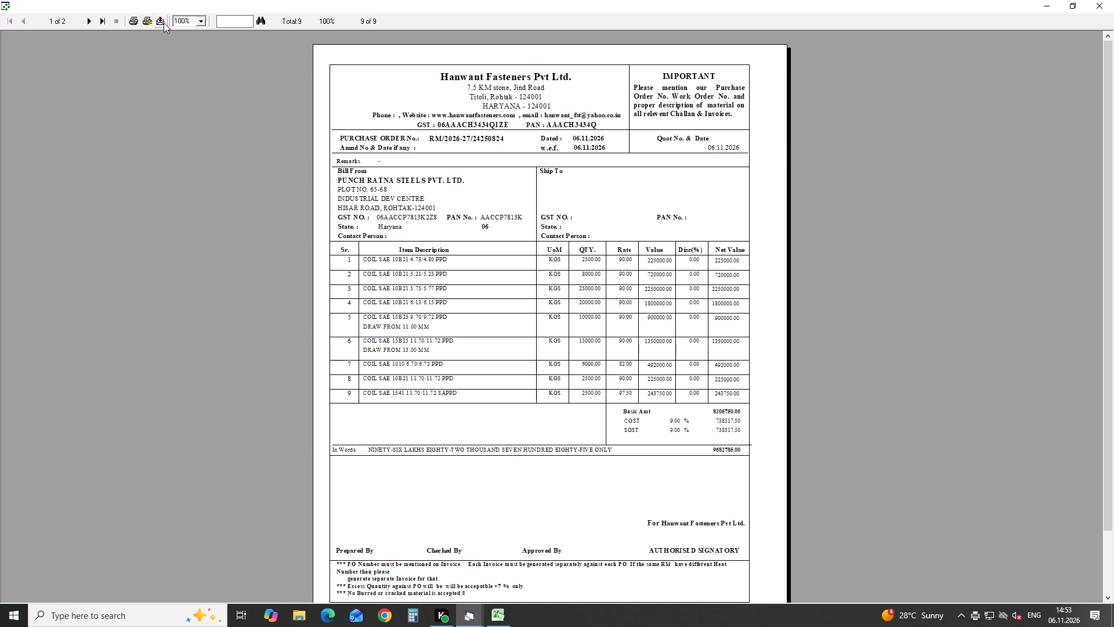
# Export all pages of the purchase order as a PDF named PurchaseOrderHFL P on the Desktop, and close the RM PO print form.
pyautogui.click(164, 23)
pyautogui.click(621, 295)
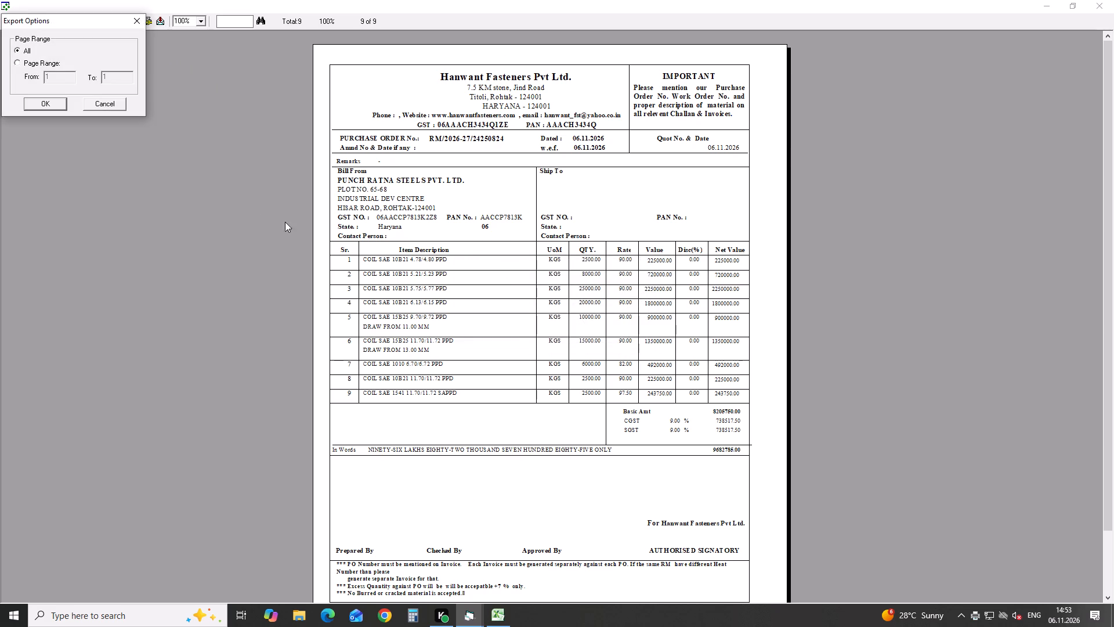
pyautogui.click(59, 107)
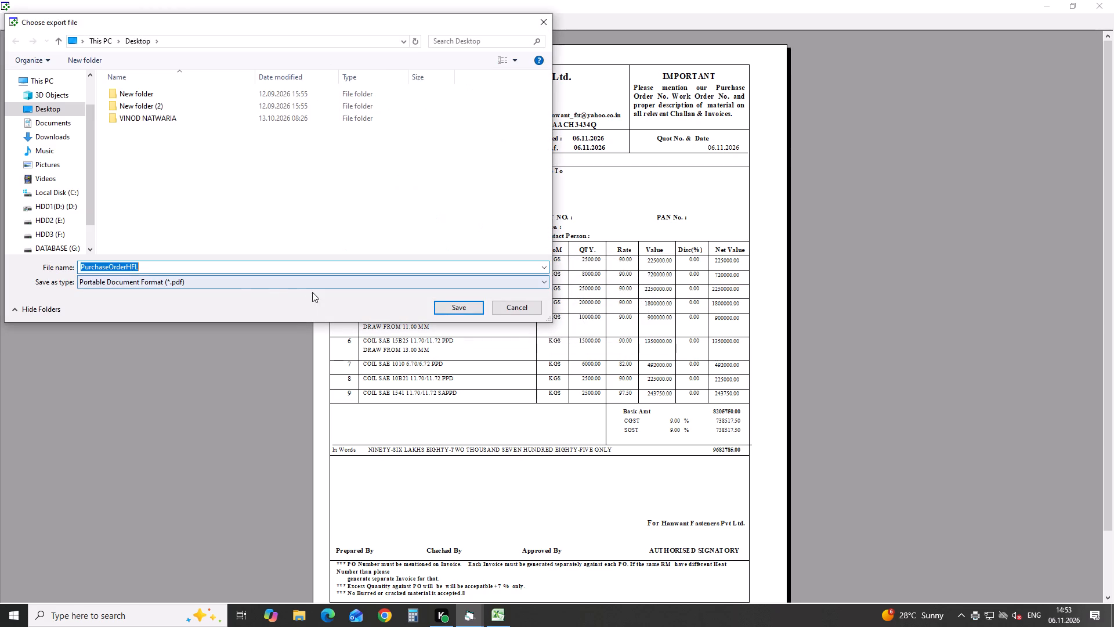
pyautogui.click(215, 266)
pyautogui.press('space')
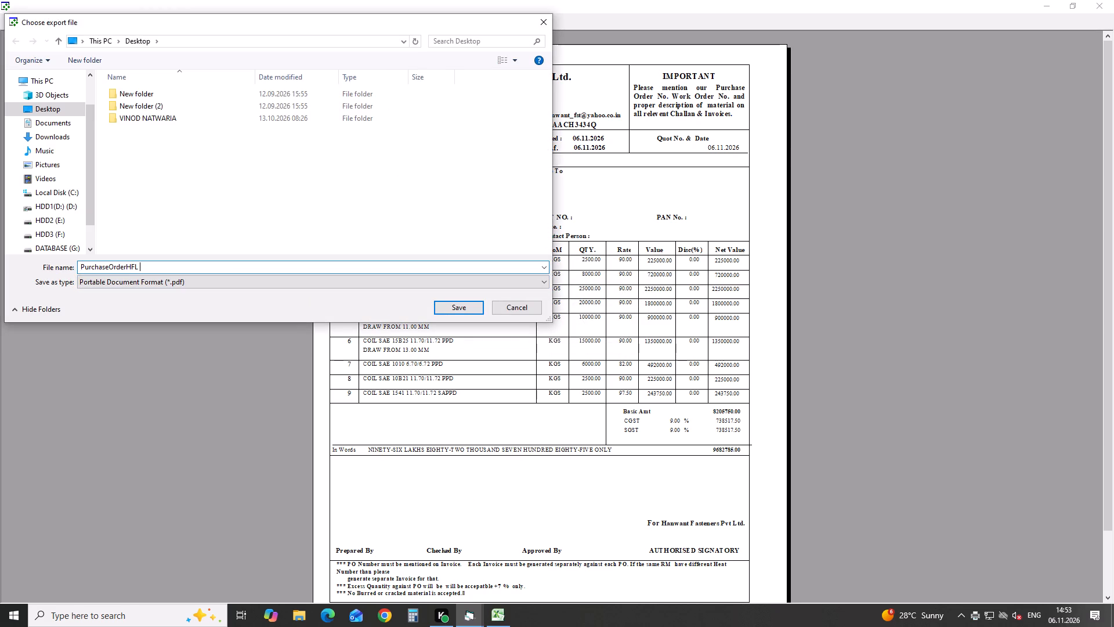
pyautogui.press('p')
pyautogui.click(465, 310)
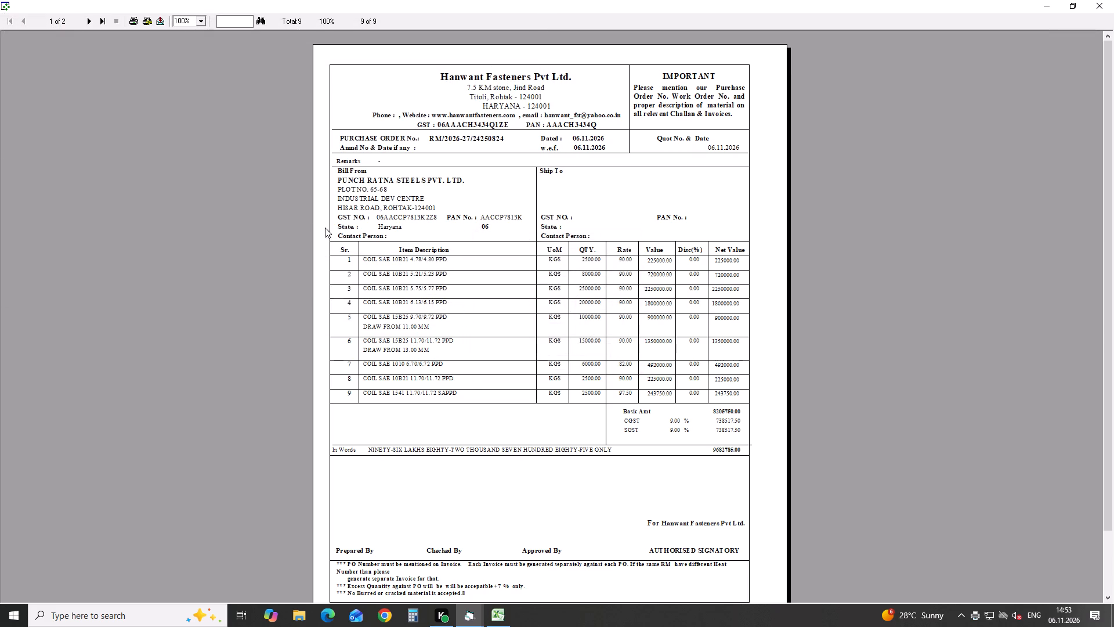
pyautogui.click(1094, 4)
pyautogui.click(867, 198)
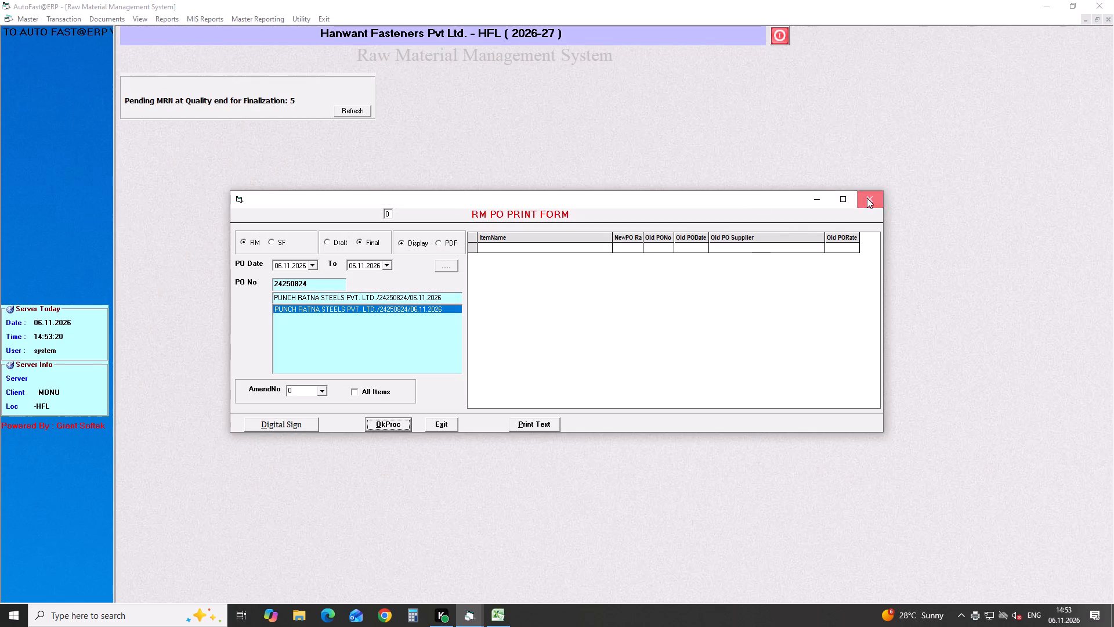
# Display the confirmed RM annexture print of Punch Ratna Steels supplier schedule 24250713 and review both pages.
pyautogui.click(109, 19)
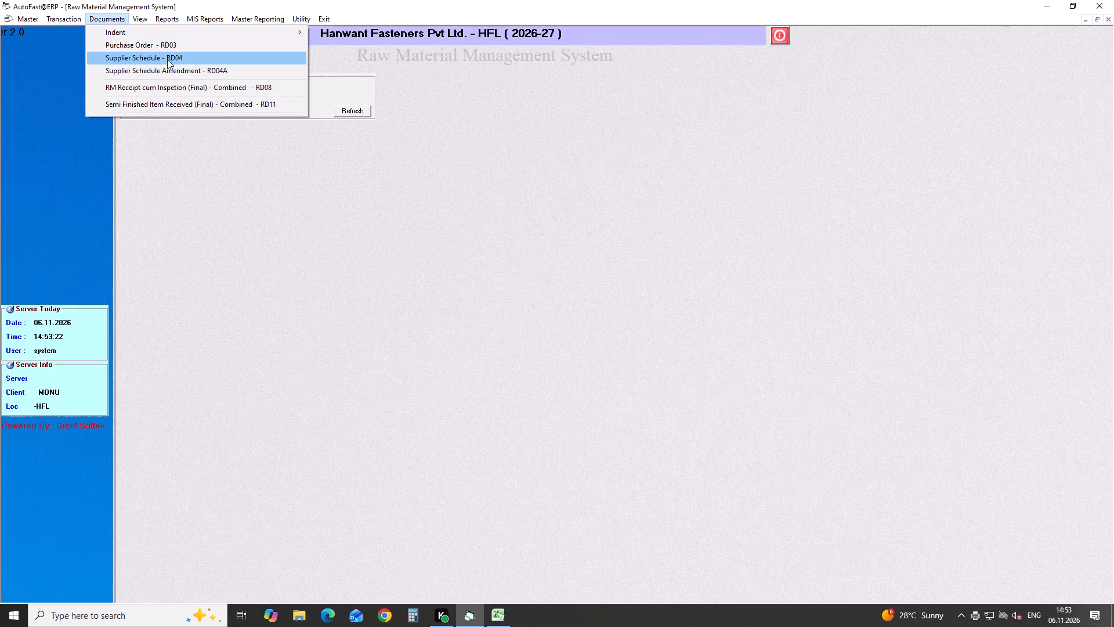
pyautogui.click(167, 59)
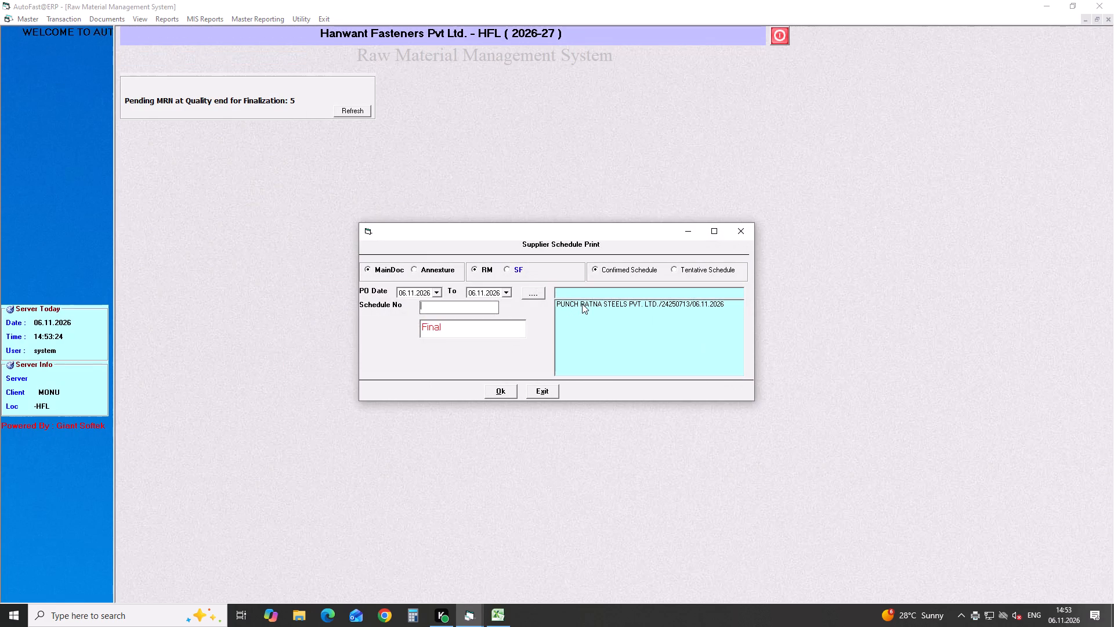
pyautogui.click(582, 304)
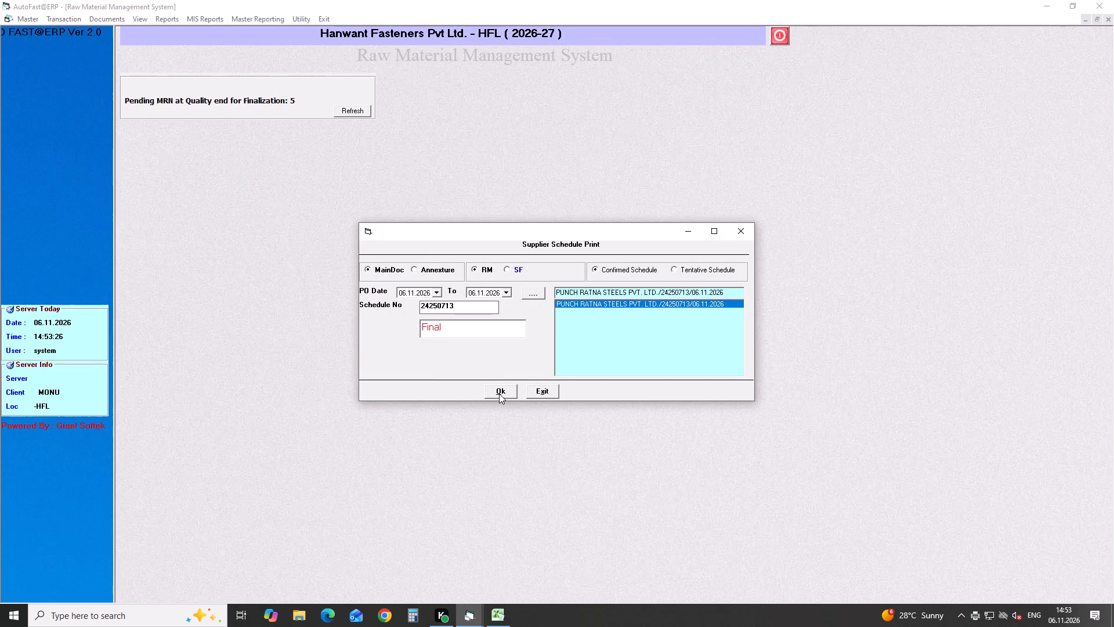
pyautogui.click(413, 269)
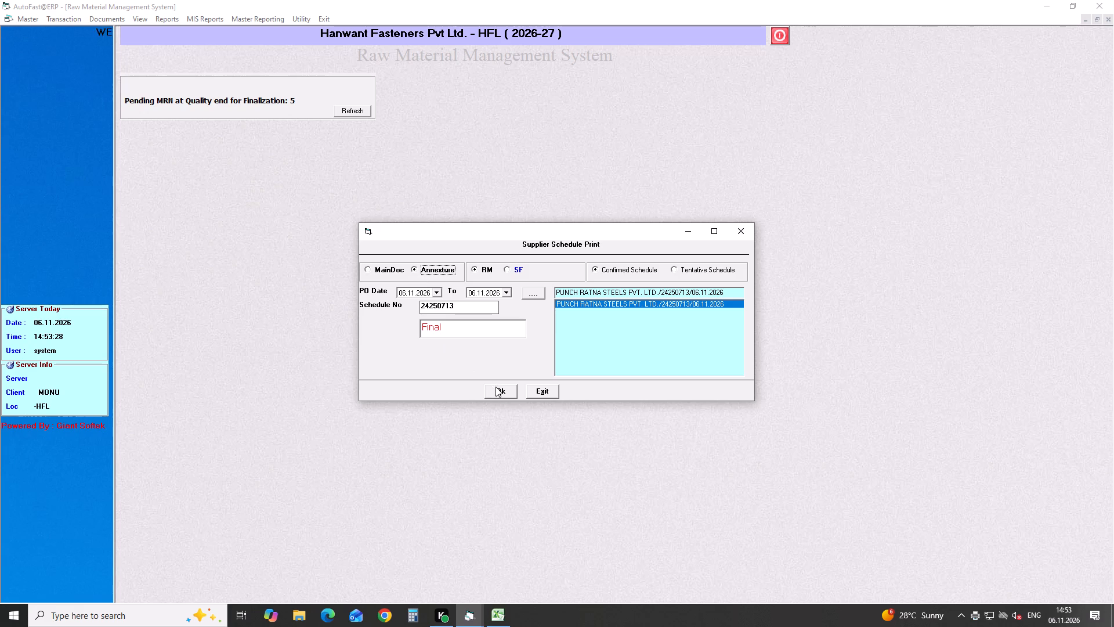
pyautogui.click(495, 387)
pyautogui.scroll(-4, 484, 387)
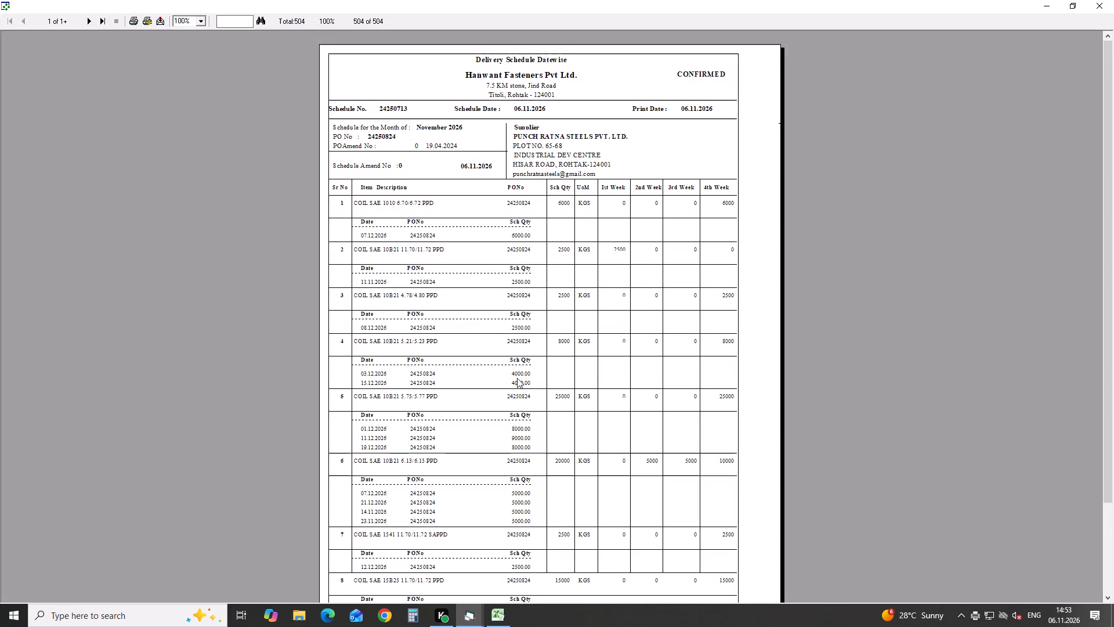
pyautogui.moveTo(1111, 148); pyautogui.dragTo(1097, 257)
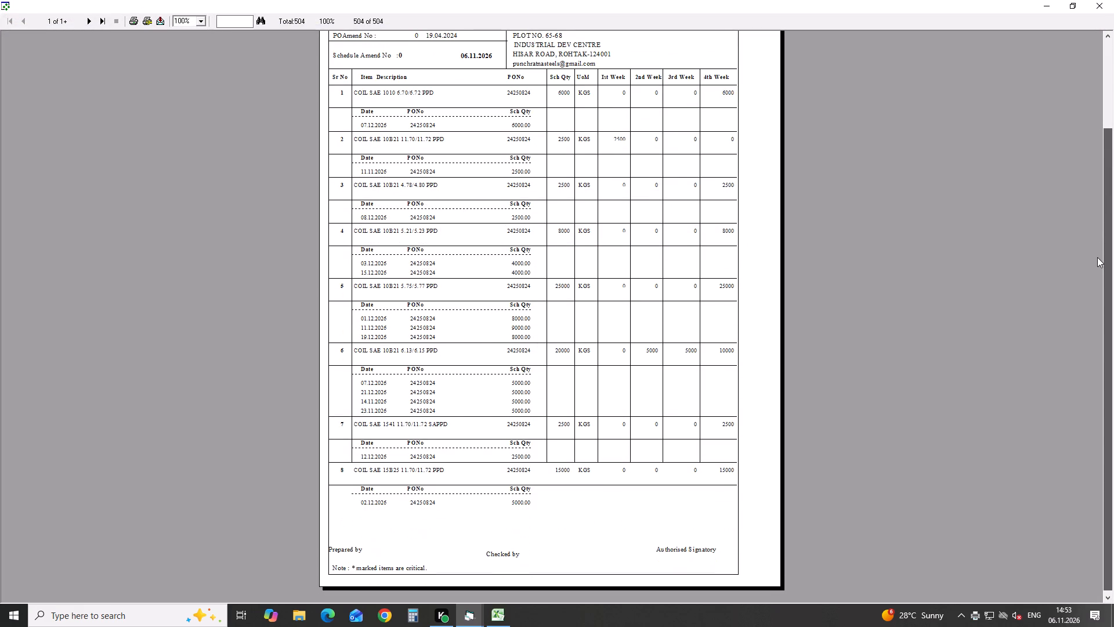
pyautogui.moveTo(1097, 257); pyautogui.dragTo(1087, 169)
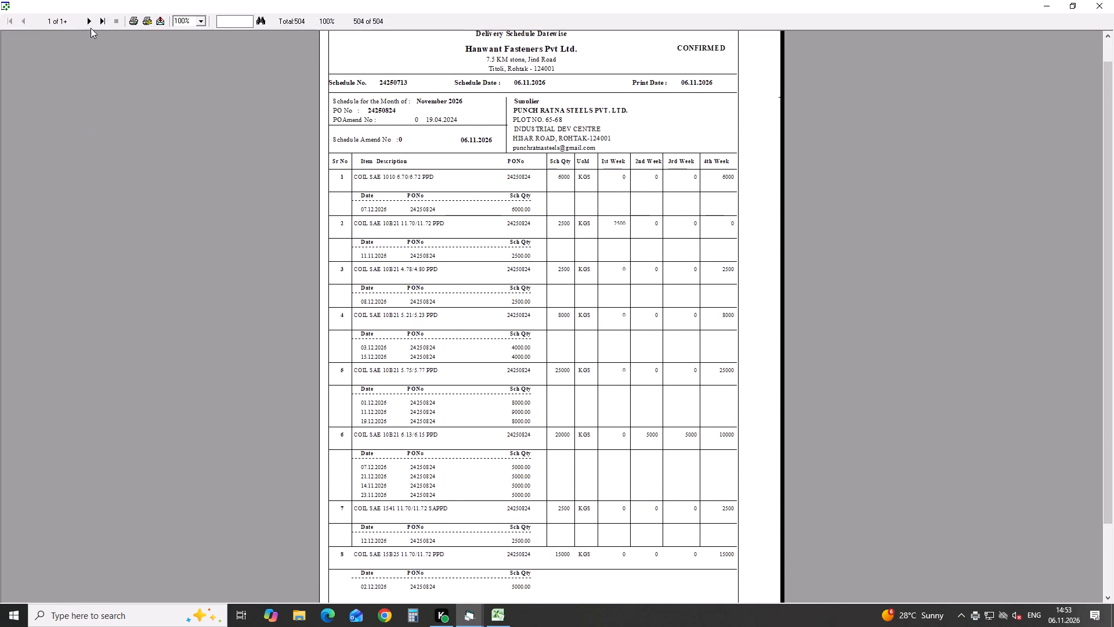
pyautogui.click(88, 20)
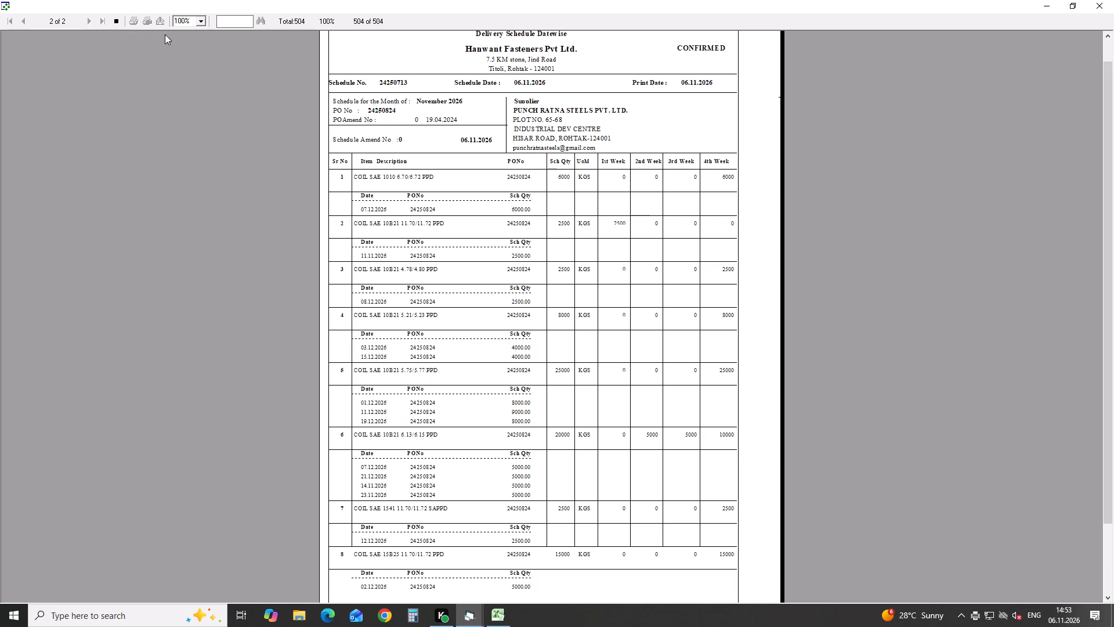
# Print one copy of all pages of the datewise delivery schedule on the HP LaserJet M1005 and dismiss the printer's status message.
pyautogui.click(135, 23)
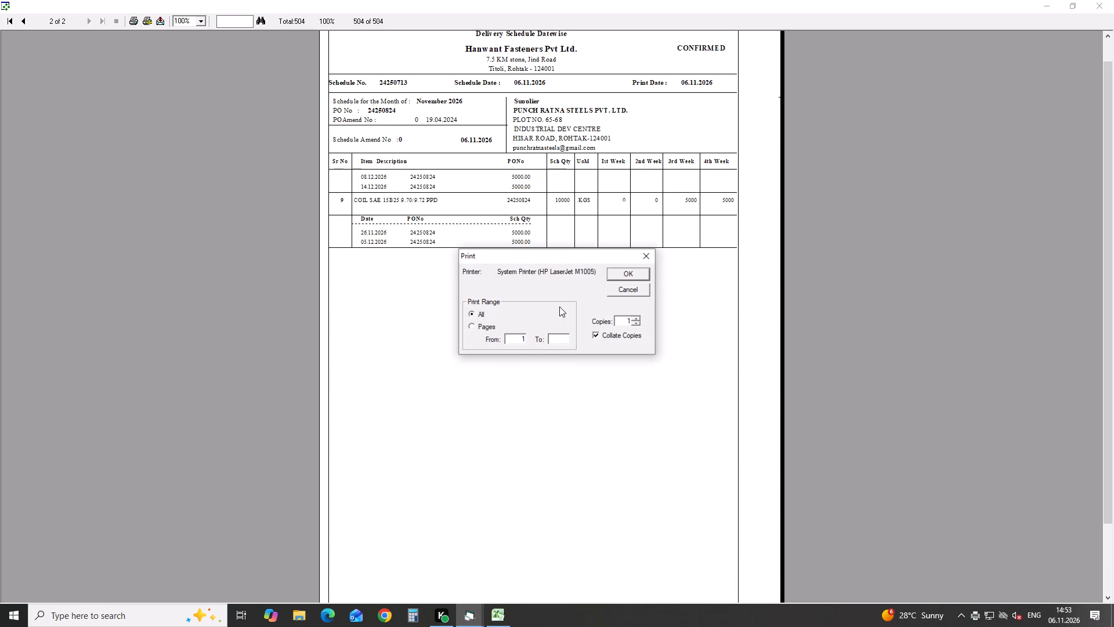
pyautogui.moveTo(618, 278); pyautogui.dragTo(568, 399)
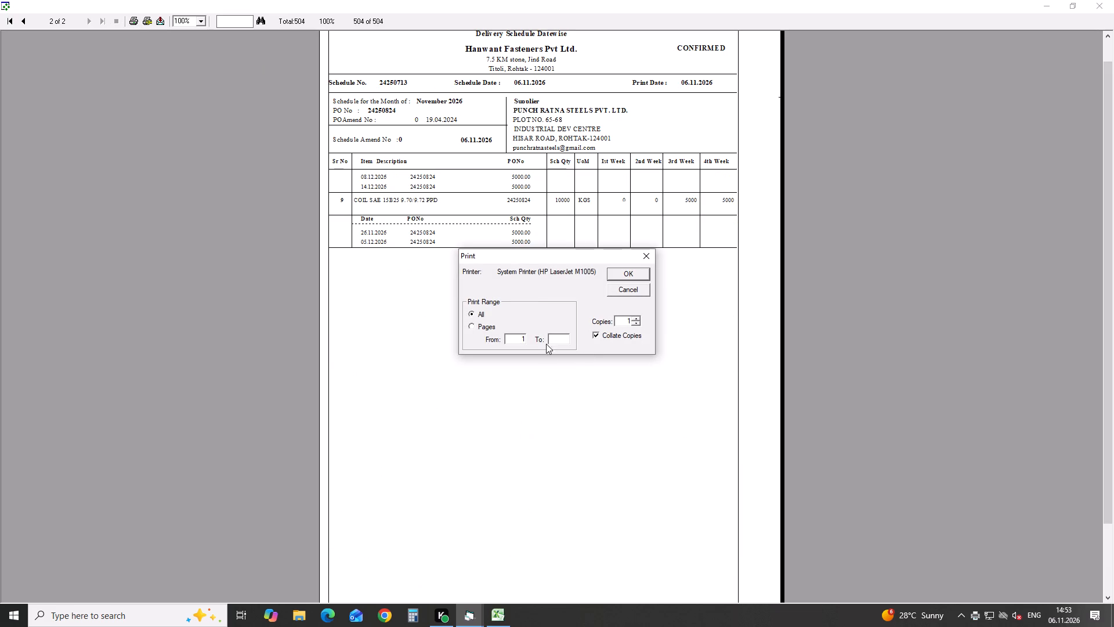
pyautogui.click(627, 271)
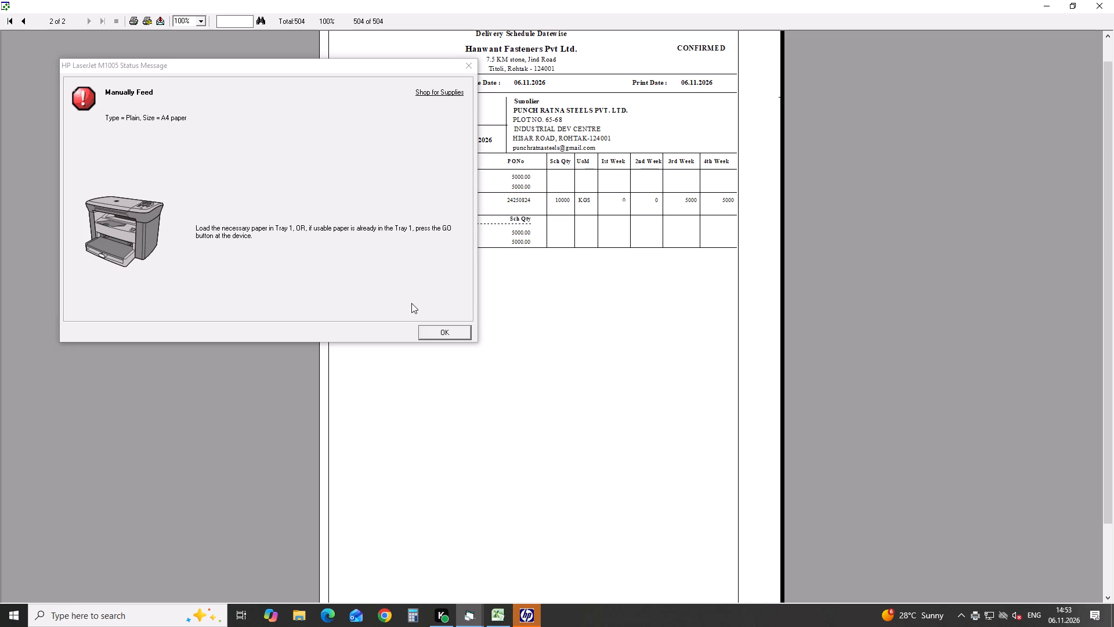
pyautogui.click(457, 333)
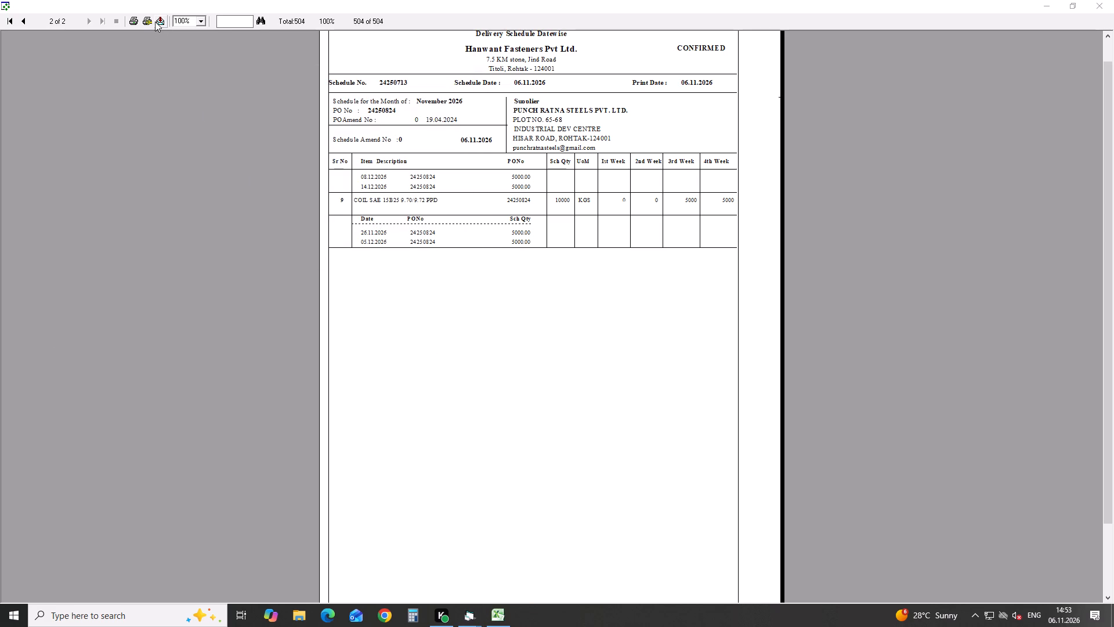
# Export all pages of the delivery schedule as a PDF named supscheduleAnnex P on the Desktop.
pyautogui.click(157, 21)
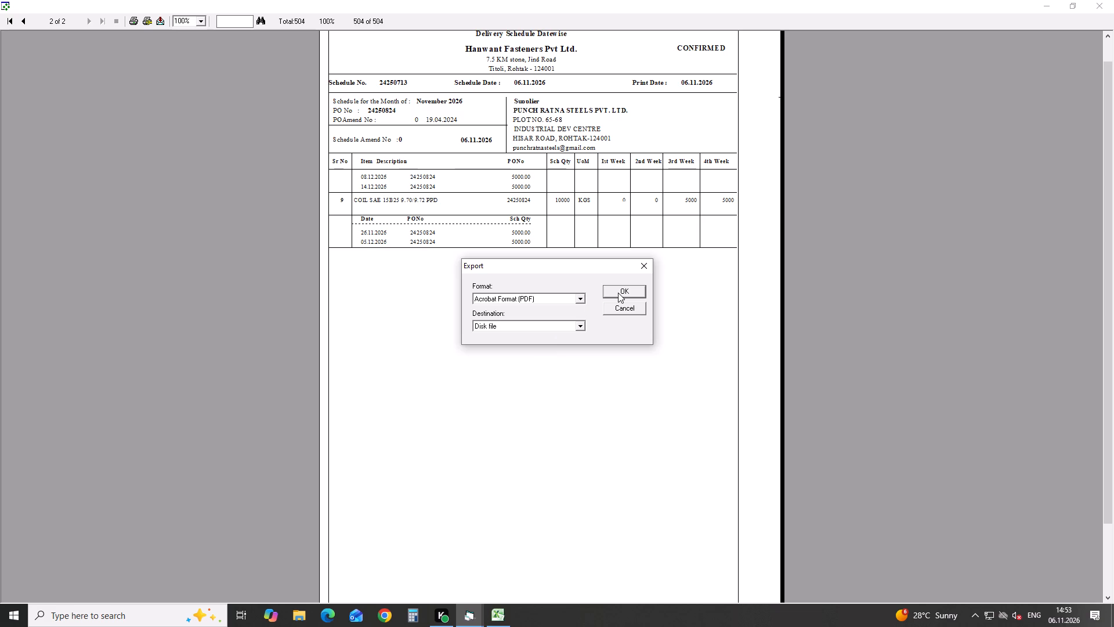
pyautogui.click(618, 293)
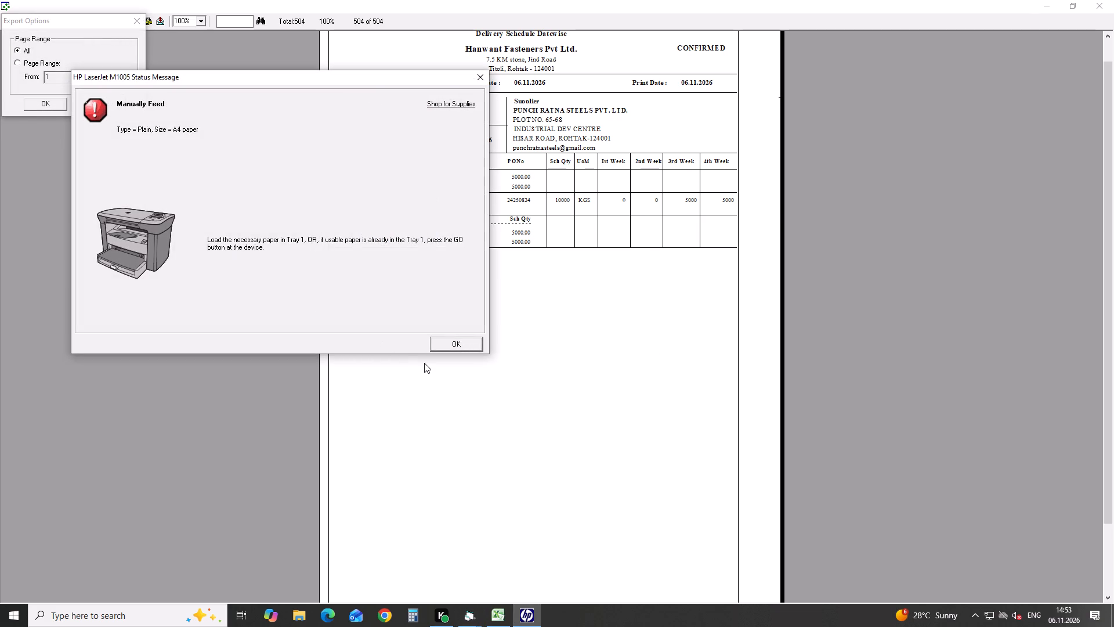
pyautogui.click(451, 344)
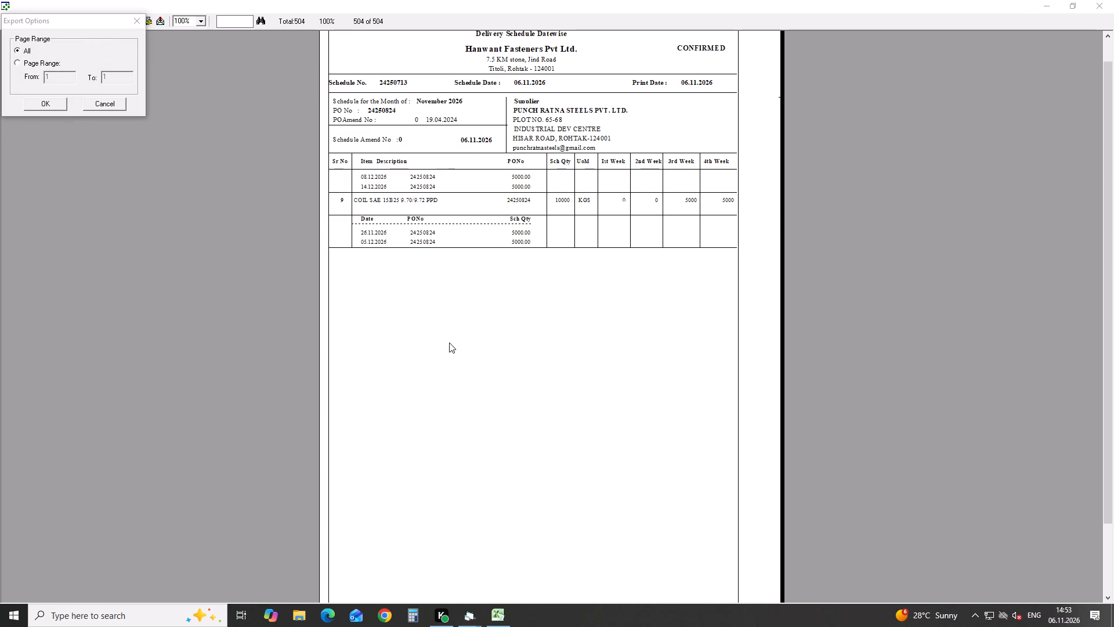
pyautogui.click(58, 105)
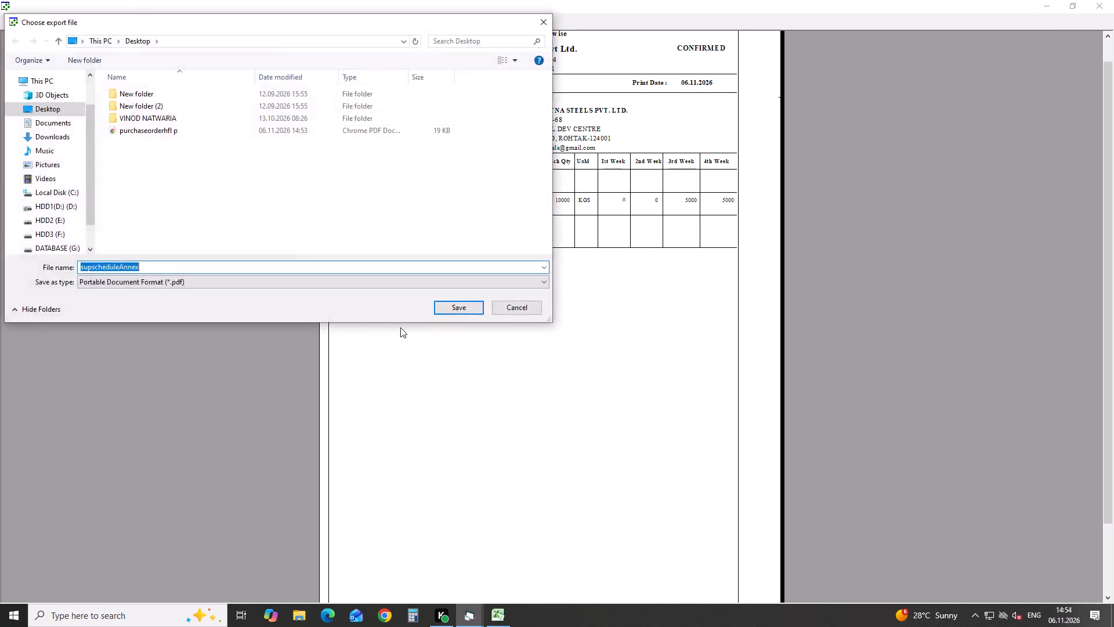
pyautogui.click(179, 267)
pyautogui.press('space')
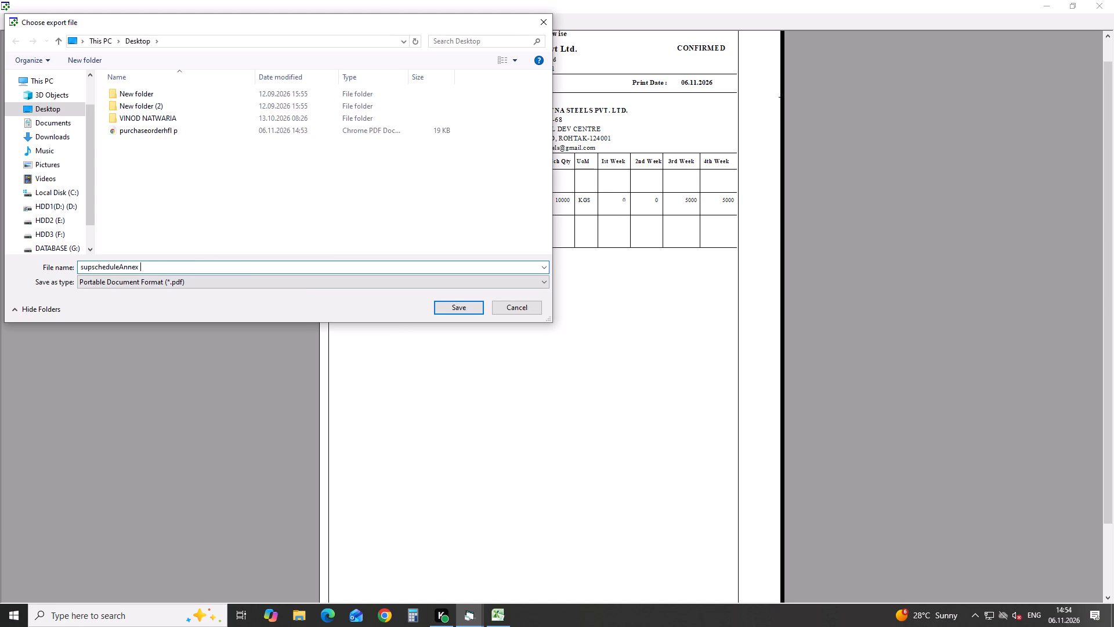
pyautogui.write('P')
pyautogui.click(436, 307)
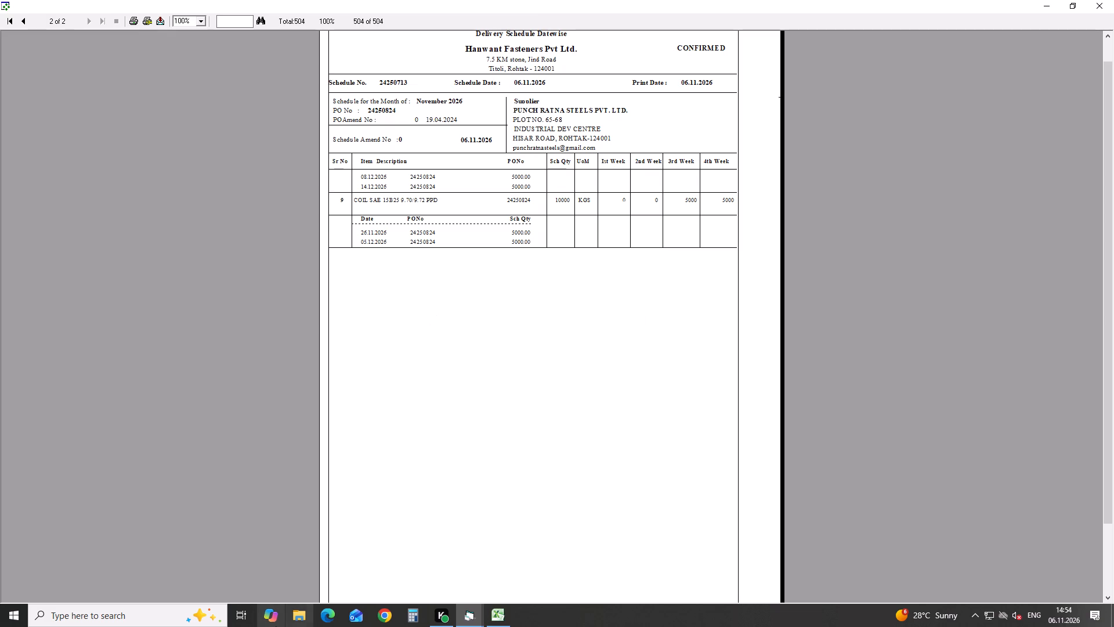
# Leave the schedule preview and exit the Raw Material Management System to the modules menu.
pyautogui.click(885, 287)
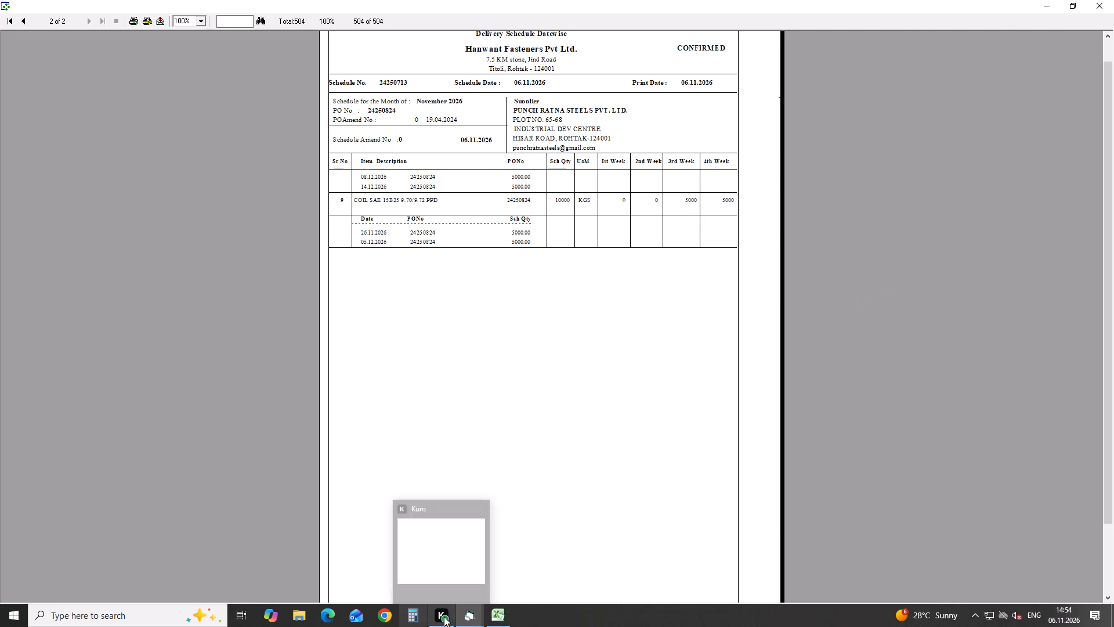
pyautogui.click(474, 616)
pyautogui.click(373, 571)
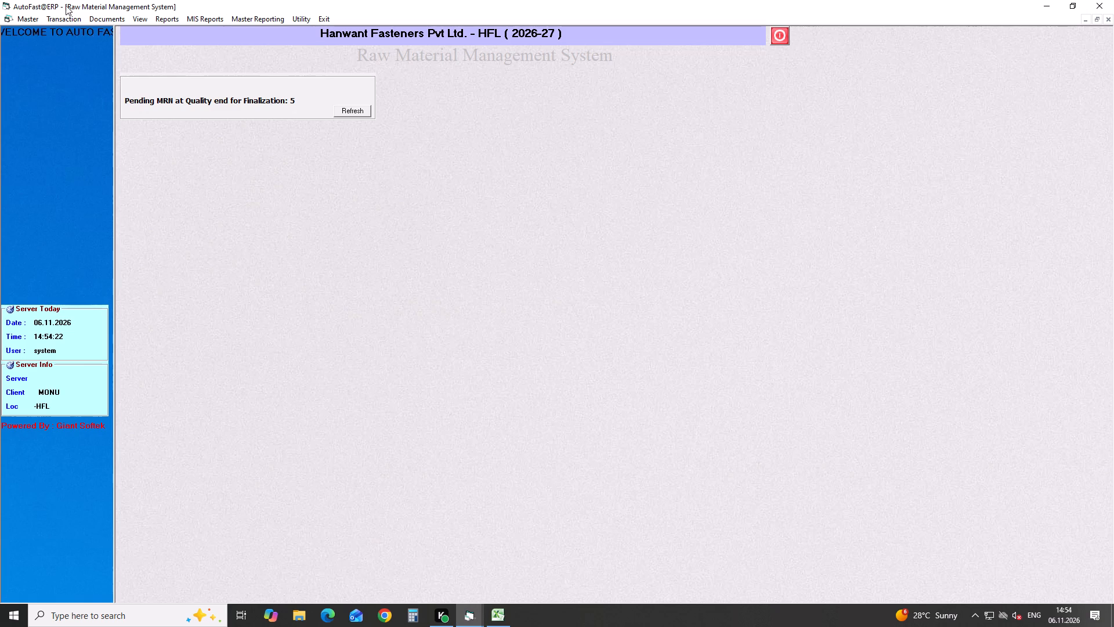
pyautogui.click(325, 21)
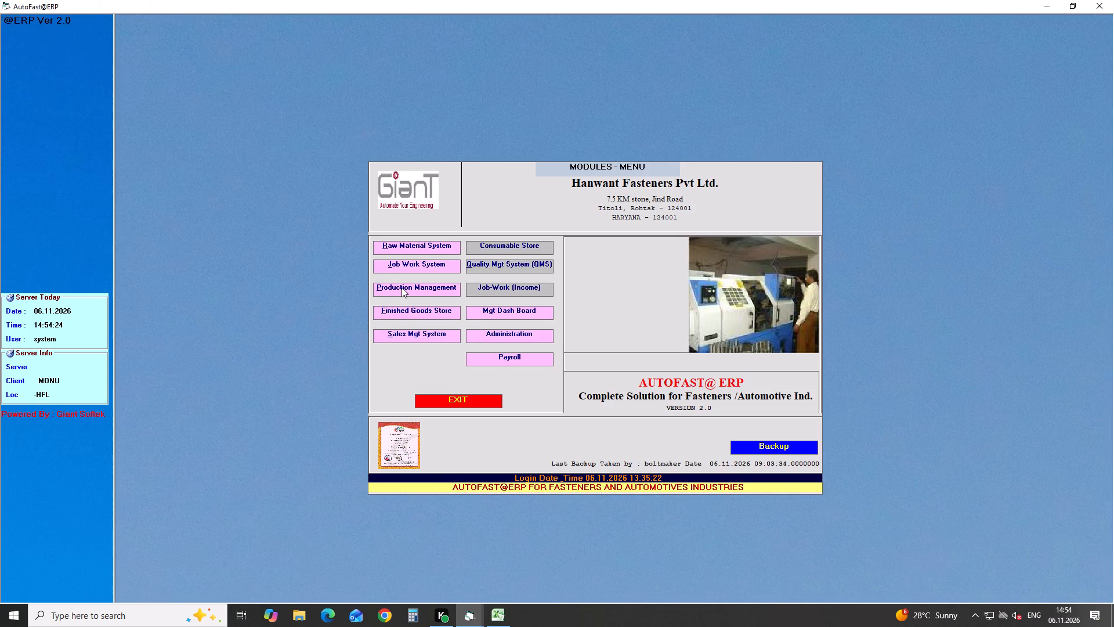
# In Production Management, start a new second-operation item issue to machine dated 05.11.2026.
pyautogui.click(402, 287)
pyautogui.click(76, 20)
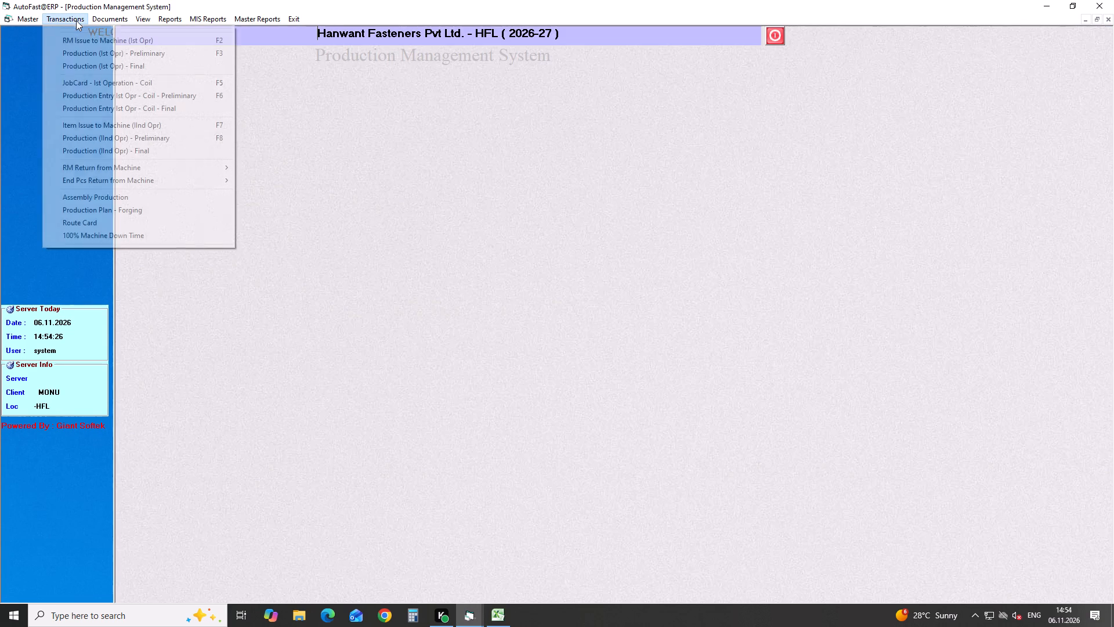
pyautogui.click(180, 127)
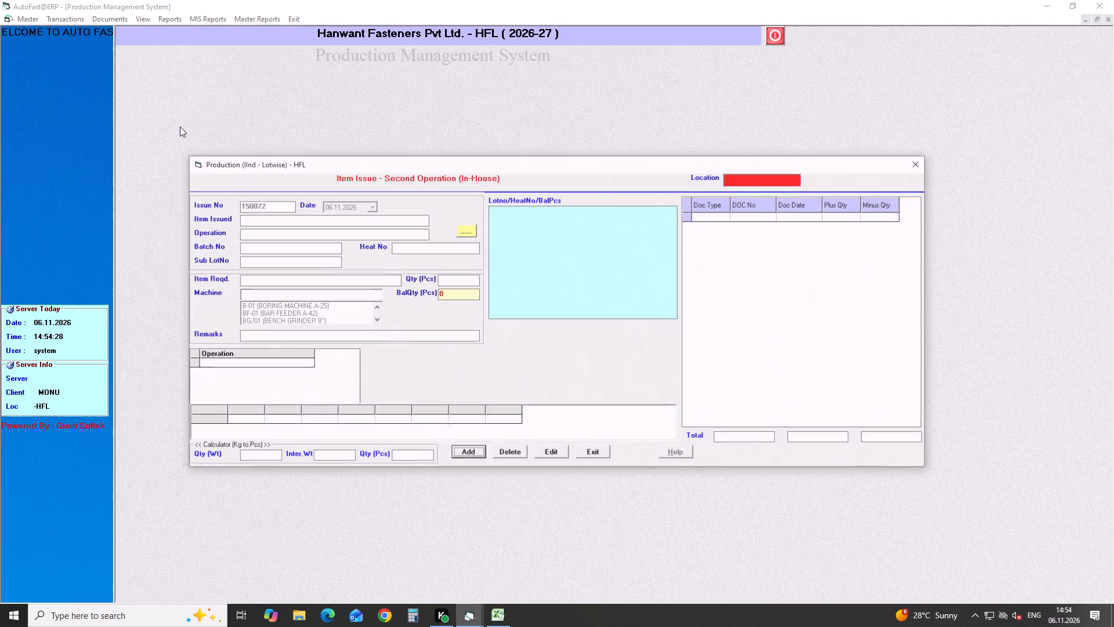
pyautogui.press('Return')
pyautogui.press('Return')
pyautogui.press('Return')
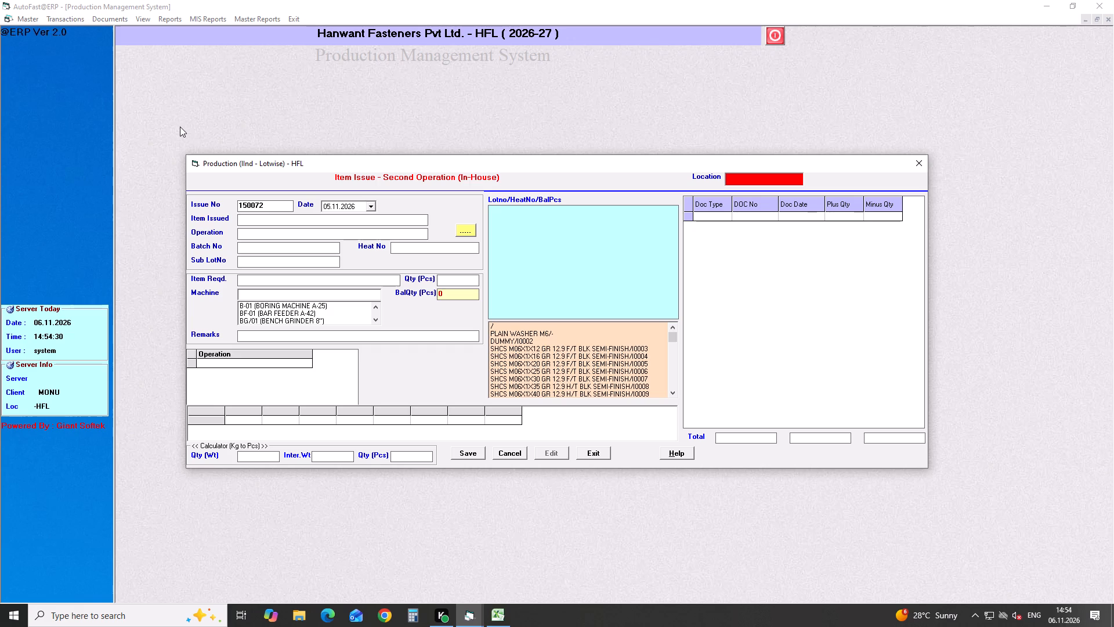
# Find the issued item by 690 and choose SHAFT REAR SPROCKET (690) - N9110690/I0156.
pyautogui.write('%690')
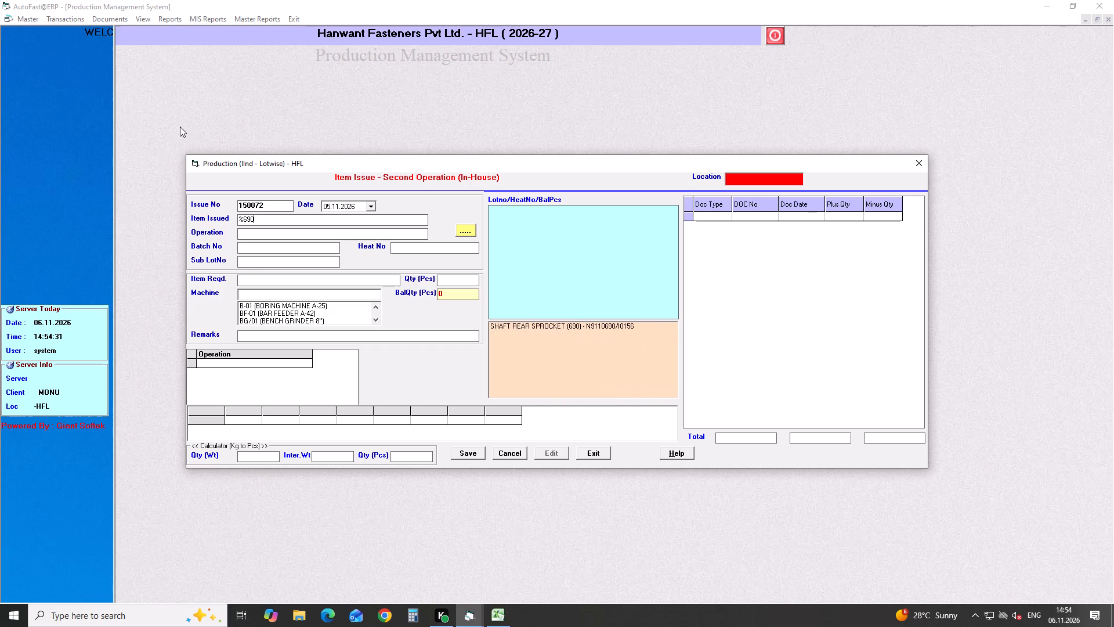
pyautogui.press('Return')
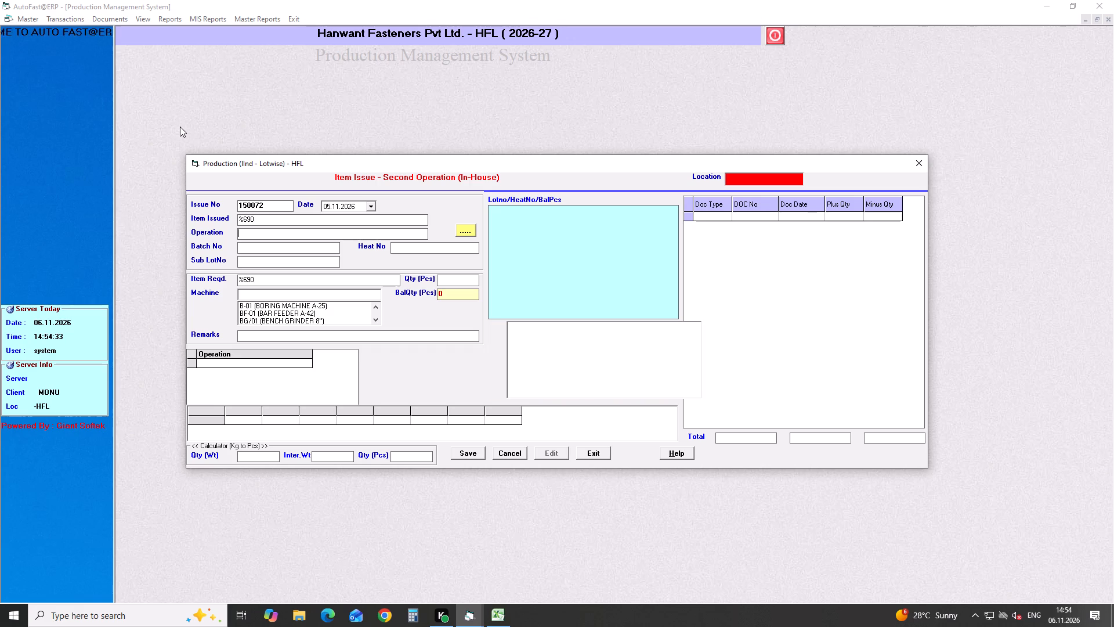
pyautogui.click(277, 219)
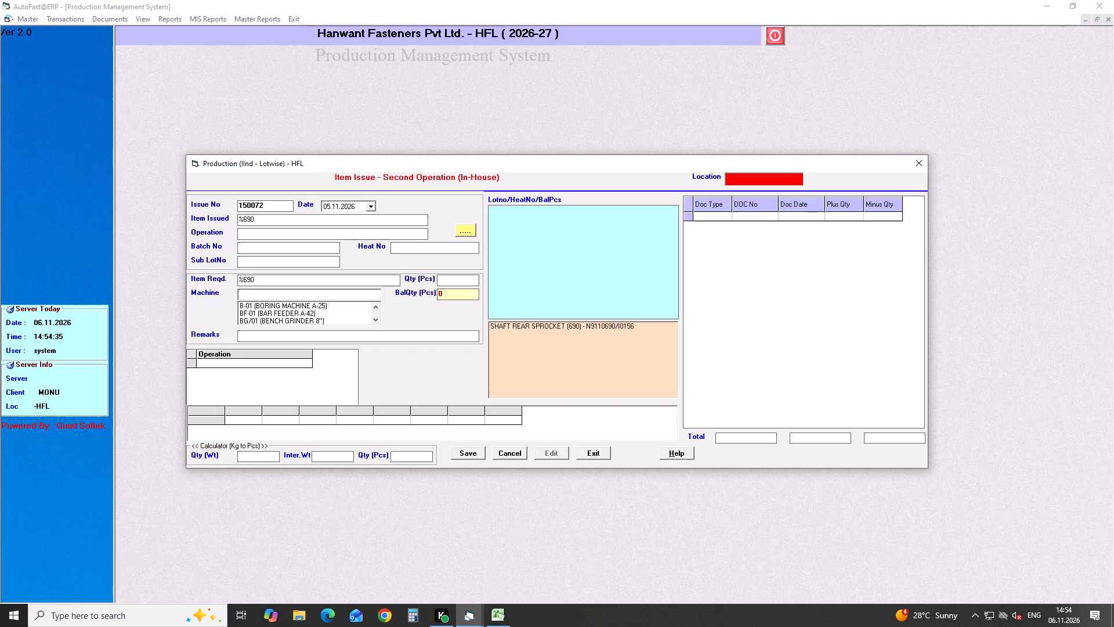
pyautogui.press('Down')
pyautogui.press('Down')
pyautogui.press('Return')
pyautogui.press('Return')
# Set MILLING as the operation for the sprocket shaft issue.
pyautogui.press('Down')
pyautogui.press('Down')
pyautogui.press('Down')
pyautogui.press('Down')
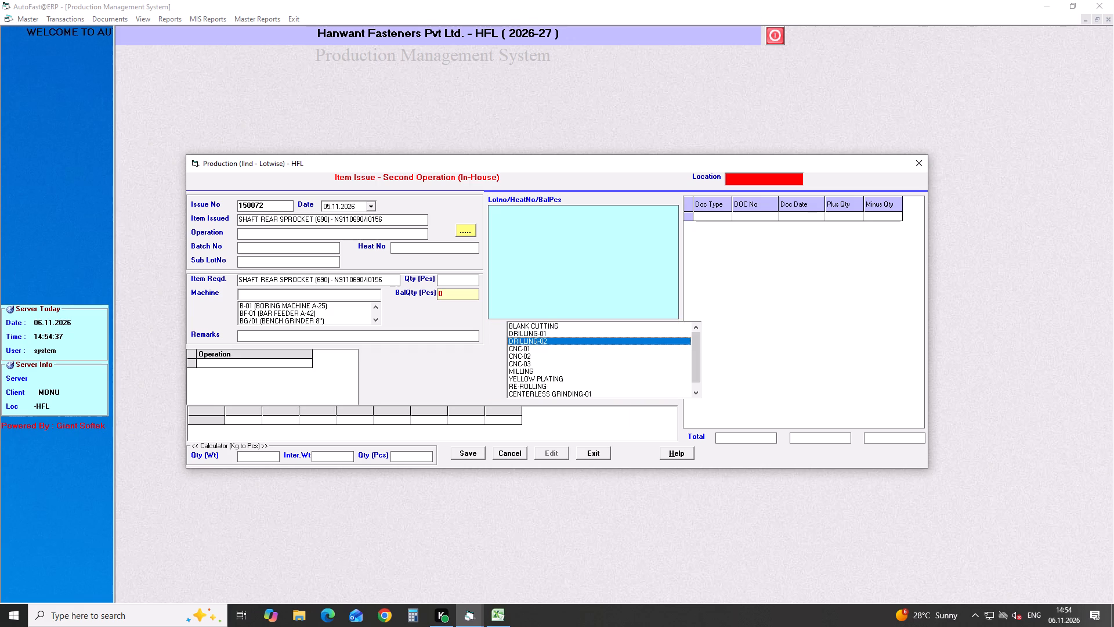
pyautogui.press('Down')
pyautogui.press('Down')
pyautogui.press('Down')
pyautogui.press('Down')
pyautogui.press('Return')
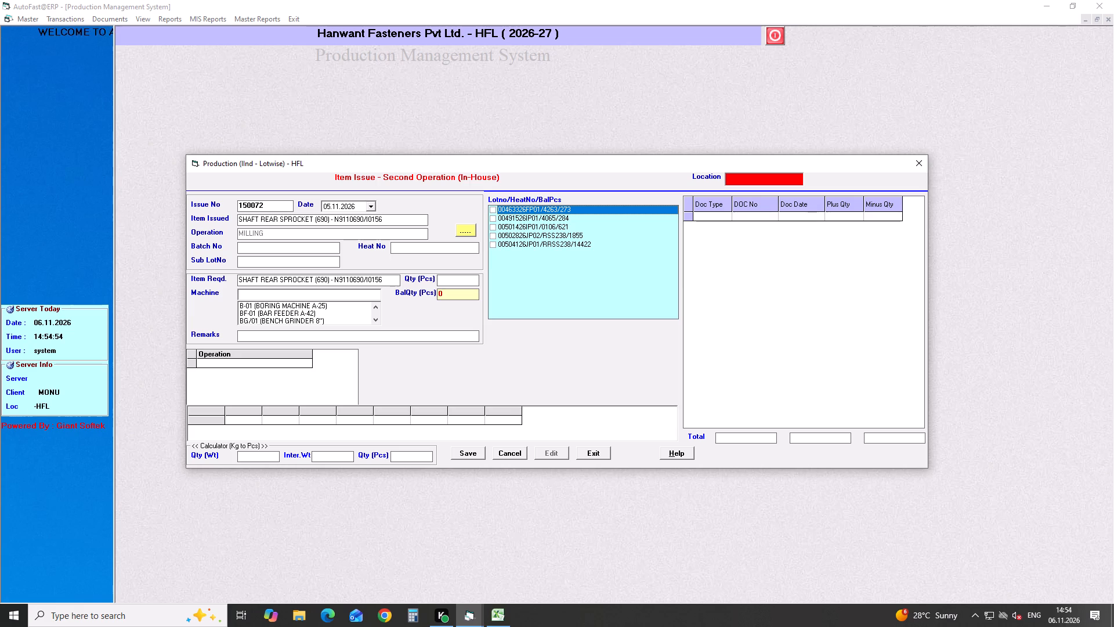
# Issue lot 00504126JP01 with heat RRSS238 to machine M-02 (MILLING), save the item issue and close the form.
pyautogui.click(490, 246)
pyautogui.press('Return')
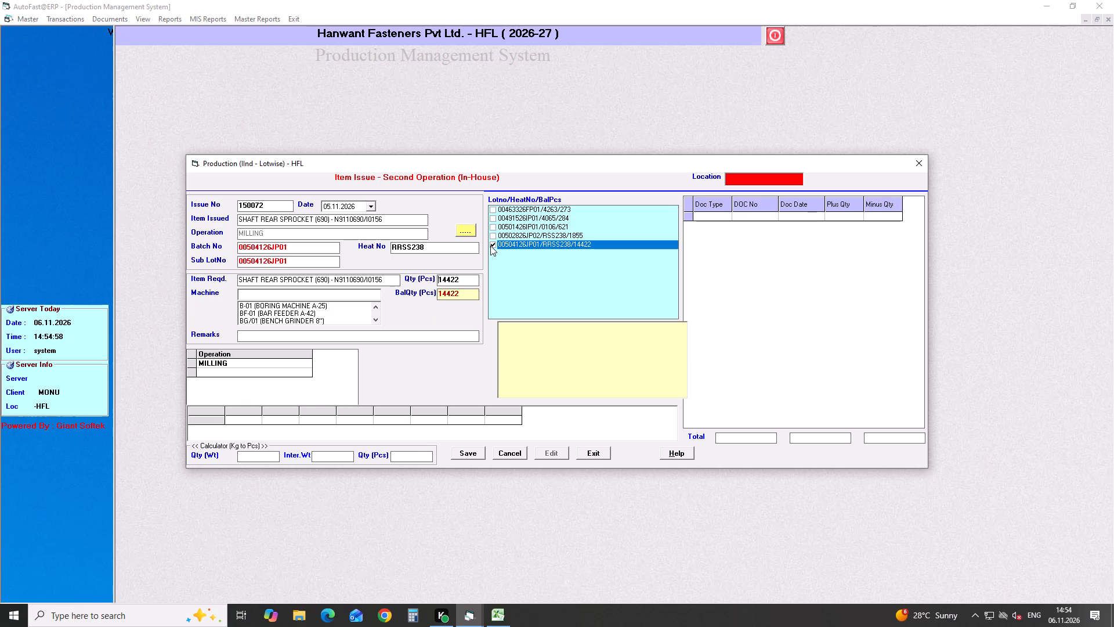
pyautogui.press('Return')
pyautogui.press('m')
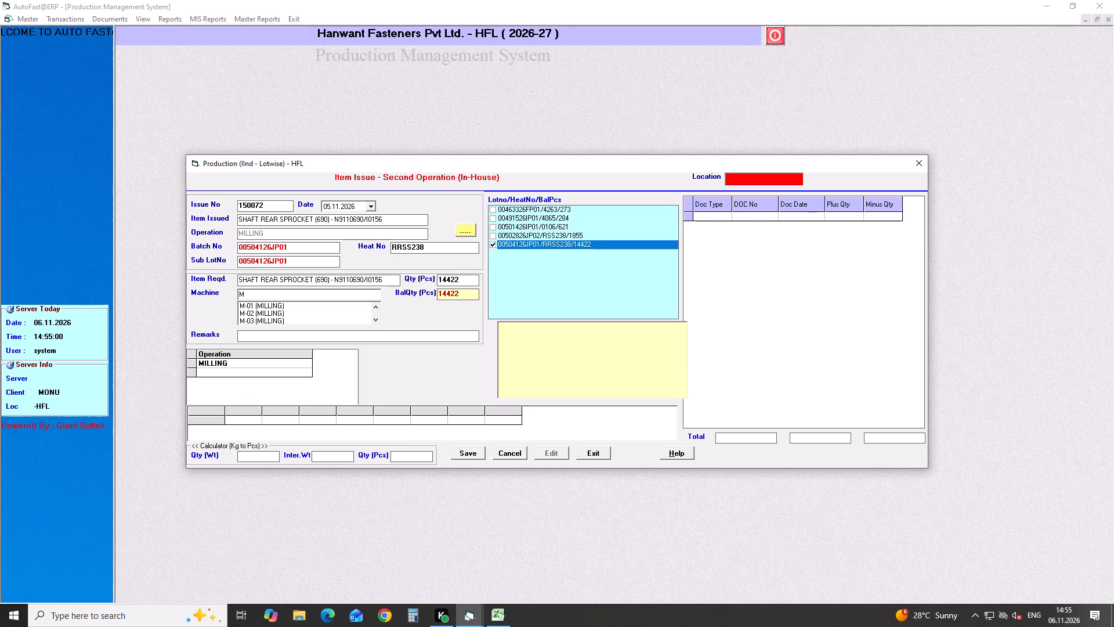
pyautogui.press('Down')
pyautogui.press('Down')
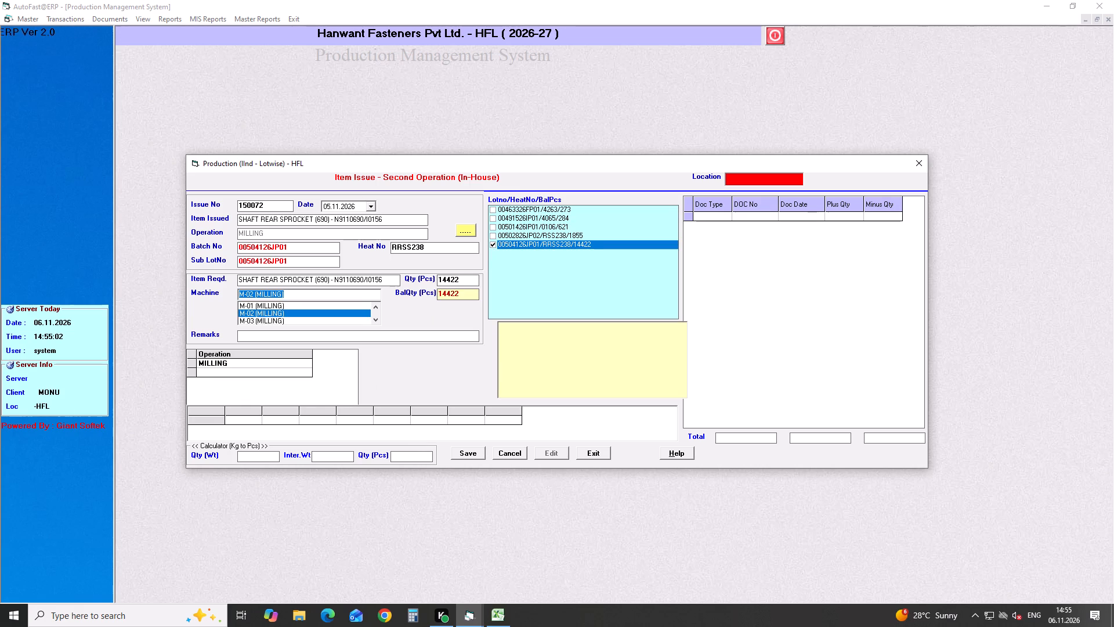
pyautogui.press('Return')
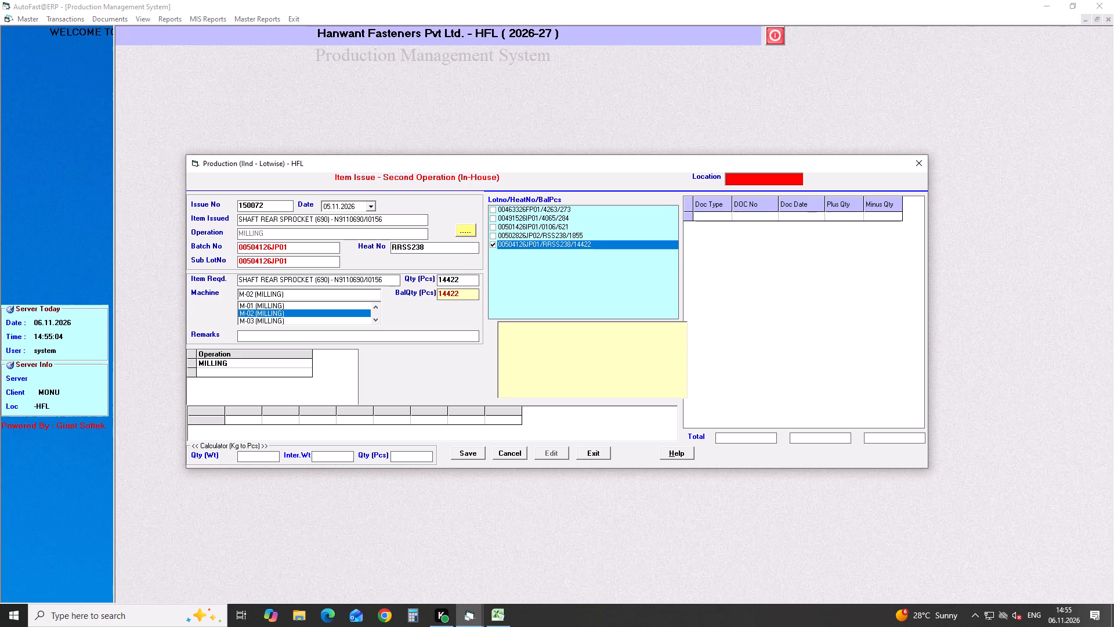
pyautogui.press('Return')
pyautogui.press('Return')
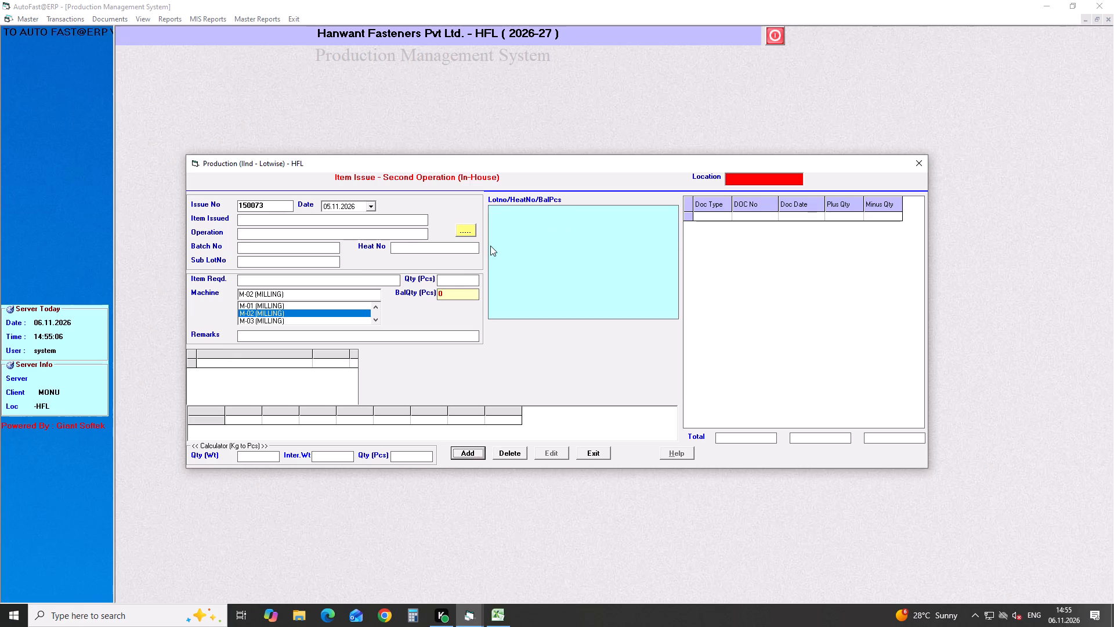
pyautogui.click(921, 166)
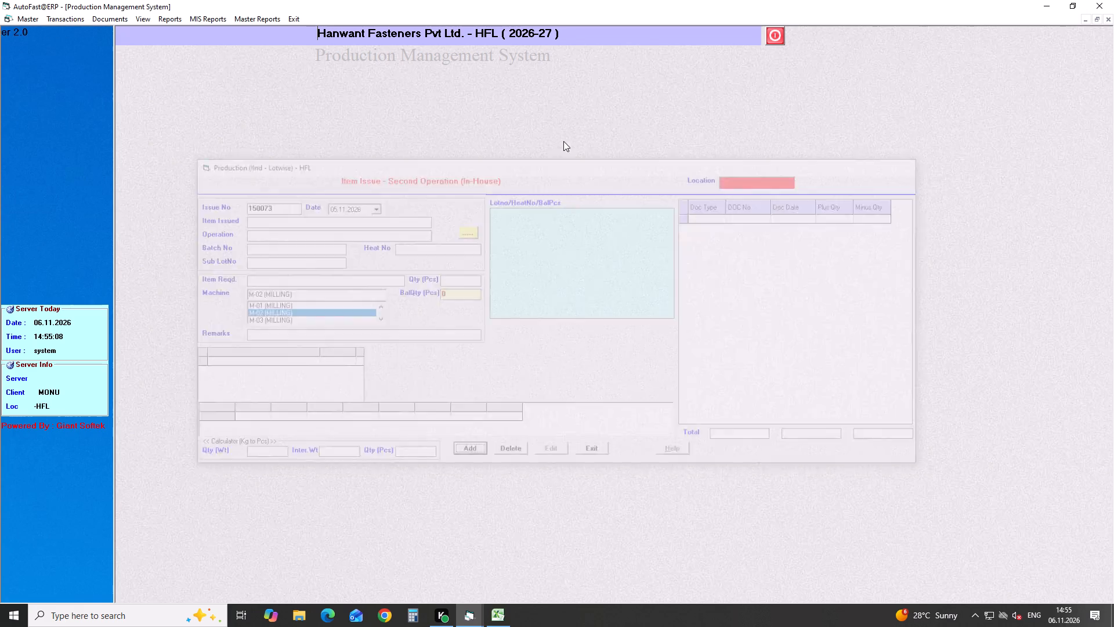
# Start a preliminary second-operation production entry dated 05.11.2026 for shift A, 10 total hours, against issue number 150072 on machine M-02.
pyautogui.click(71, 24)
pyautogui.click(201, 139)
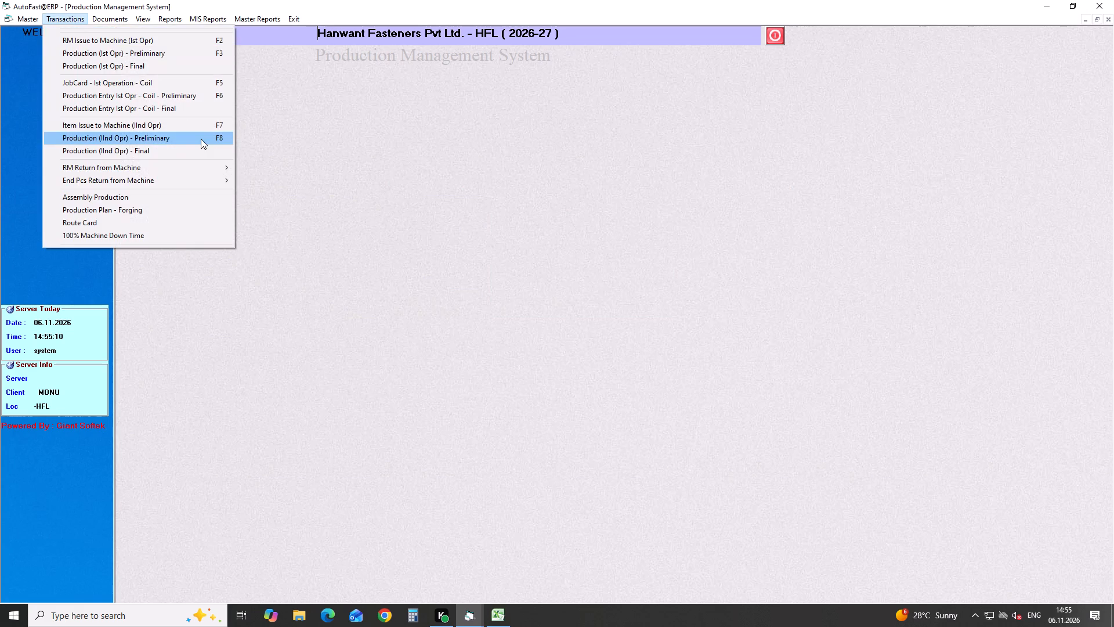
pyautogui.press('Return')
pyautogui.press('Down')
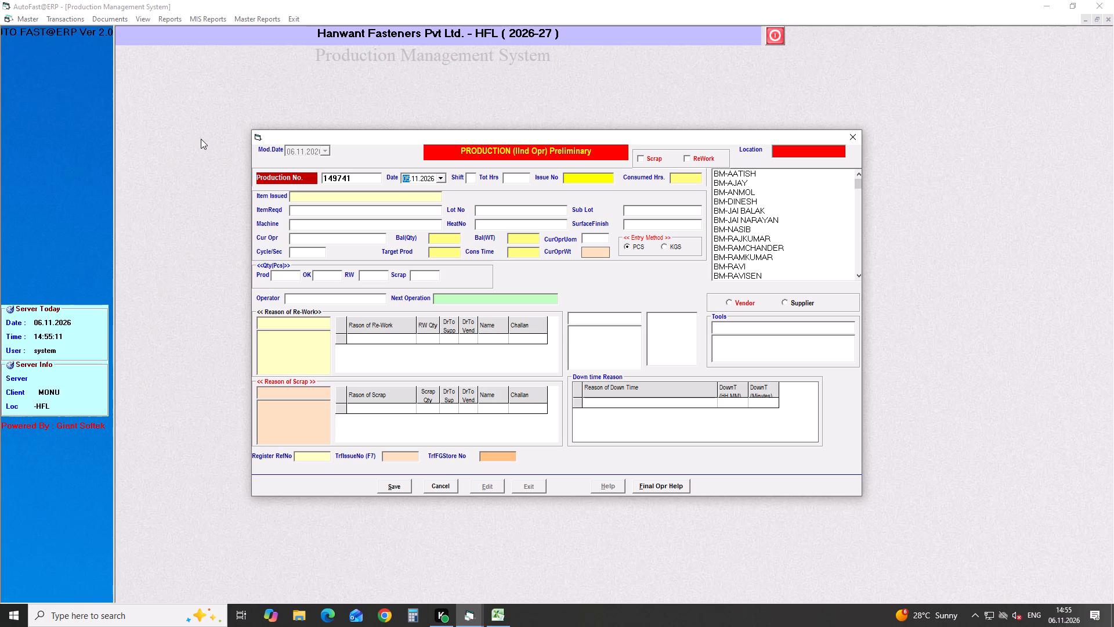
pyautogui.press('Return')
pyautogui.press('a')
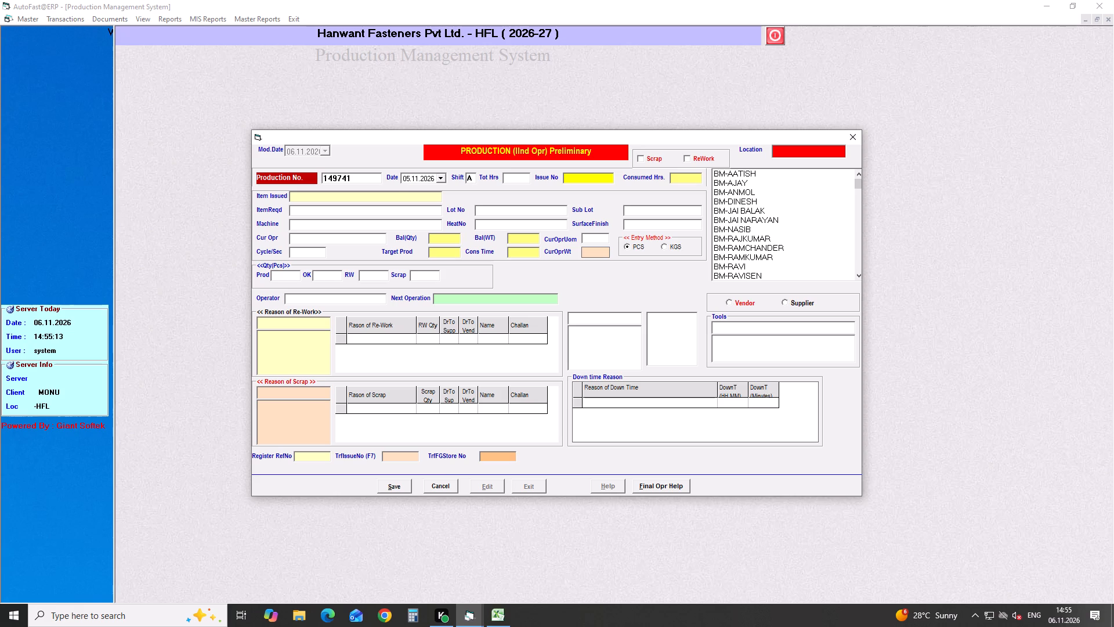
pyautogui.press('Down')
pyautogui.press('Return')
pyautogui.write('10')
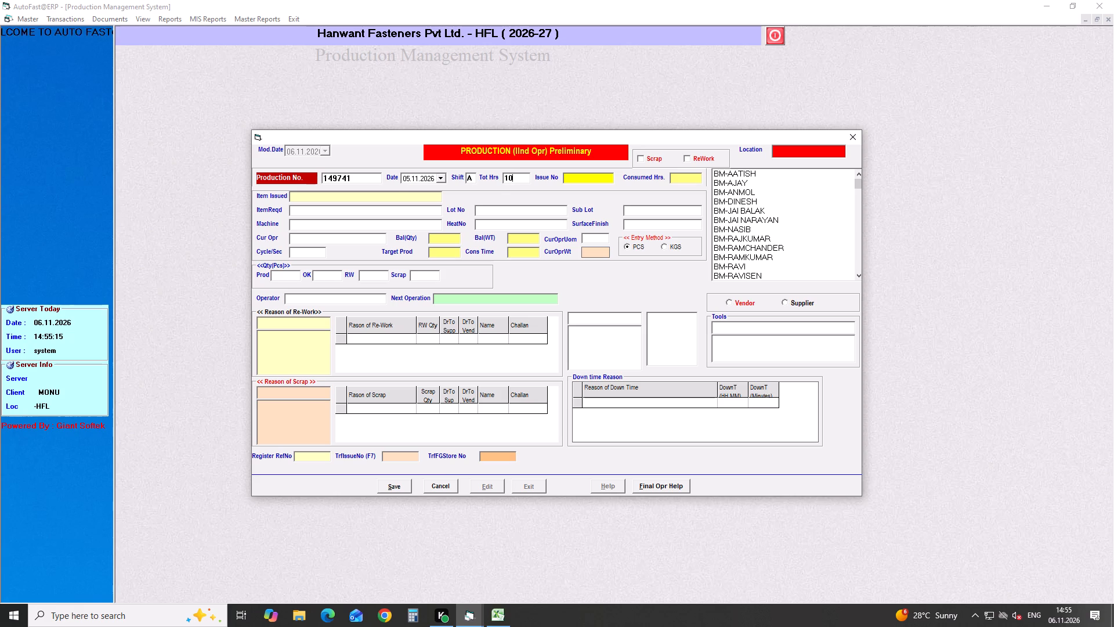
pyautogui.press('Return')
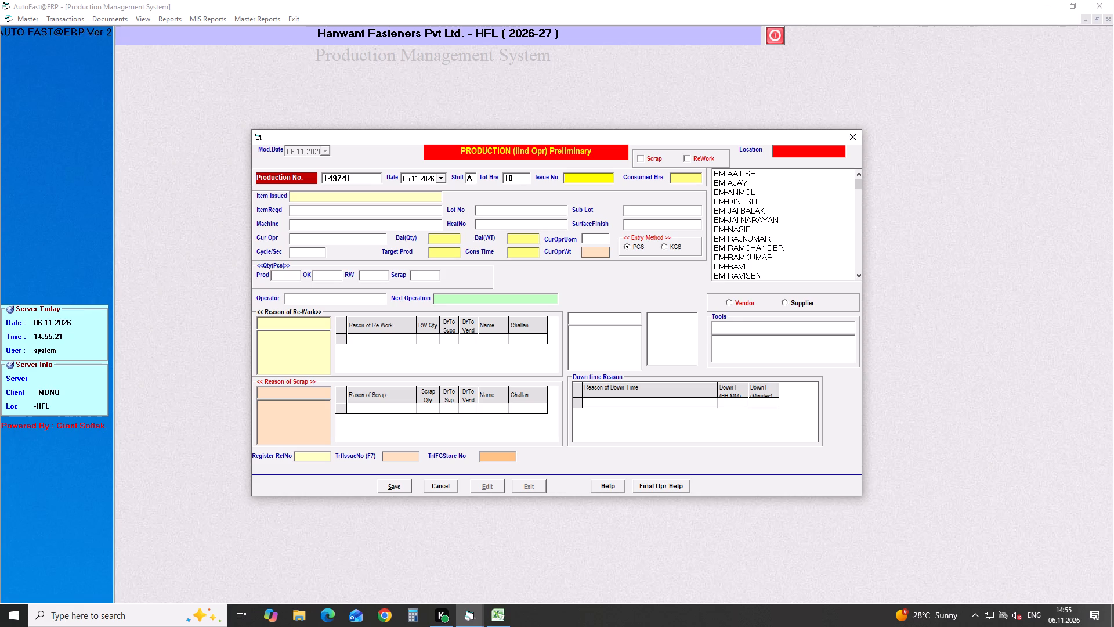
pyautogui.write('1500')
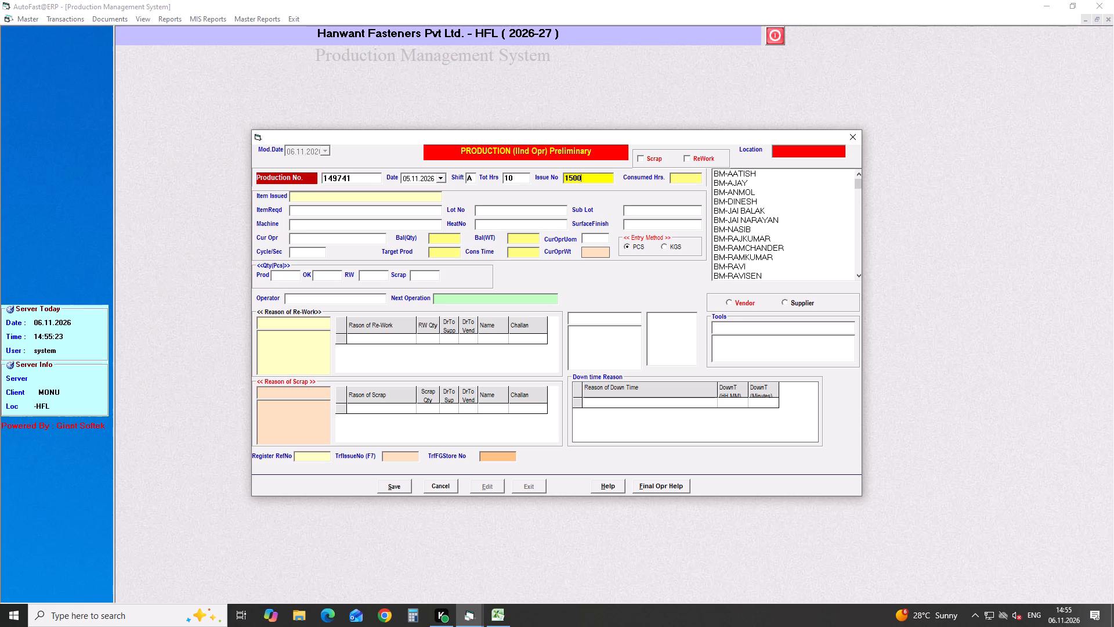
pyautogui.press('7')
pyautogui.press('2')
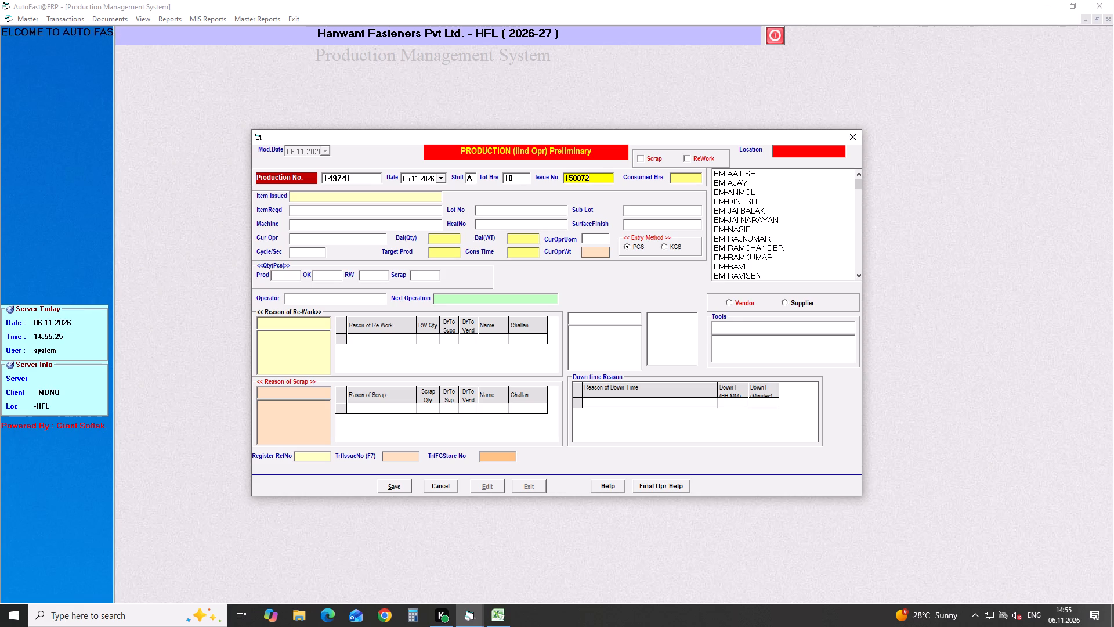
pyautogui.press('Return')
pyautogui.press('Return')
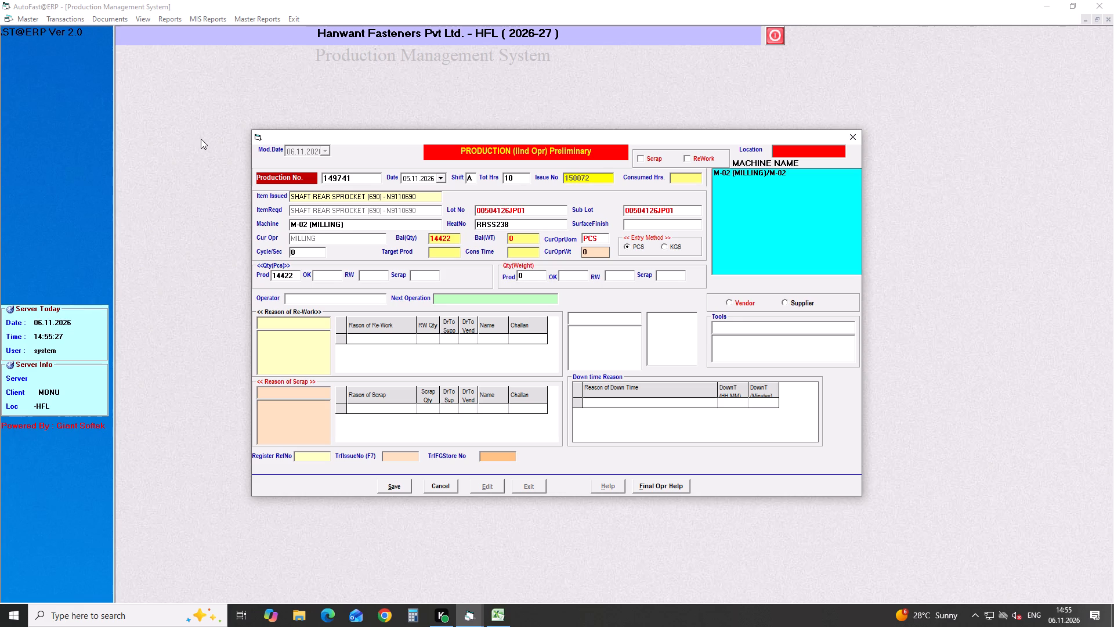
# Set the cycle time to 1 second, assign the first operator with prefix T-, save the preliminary production entry and close it.
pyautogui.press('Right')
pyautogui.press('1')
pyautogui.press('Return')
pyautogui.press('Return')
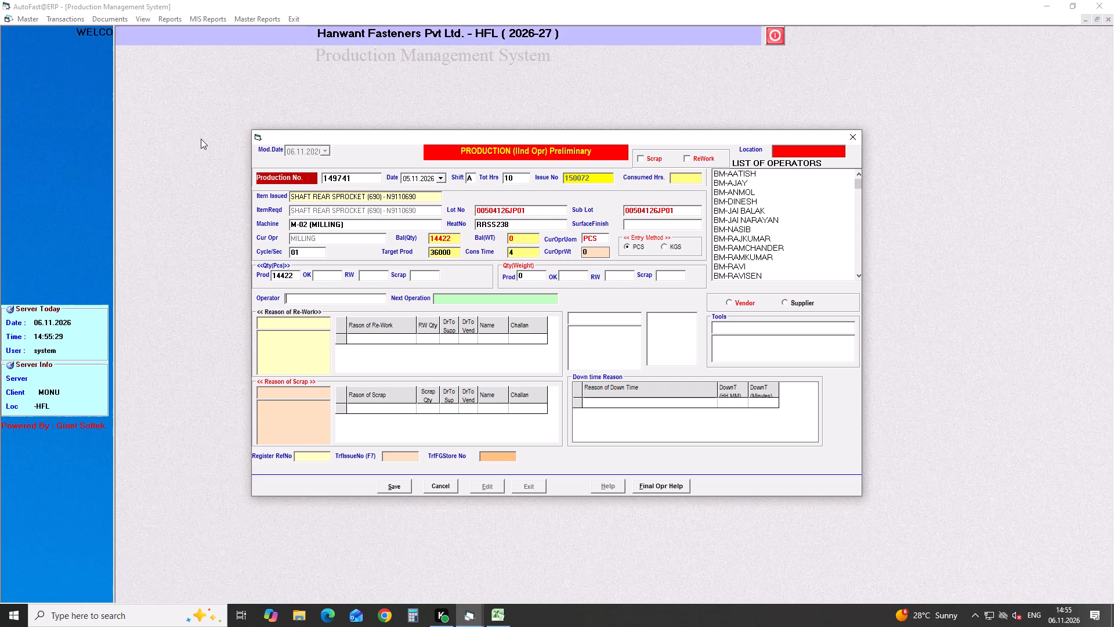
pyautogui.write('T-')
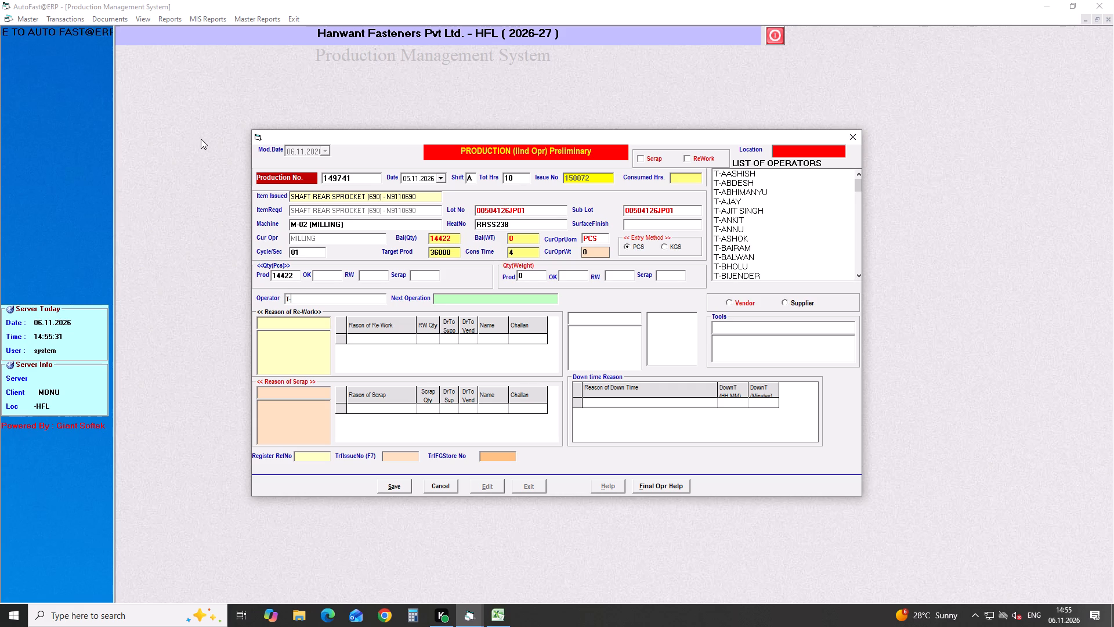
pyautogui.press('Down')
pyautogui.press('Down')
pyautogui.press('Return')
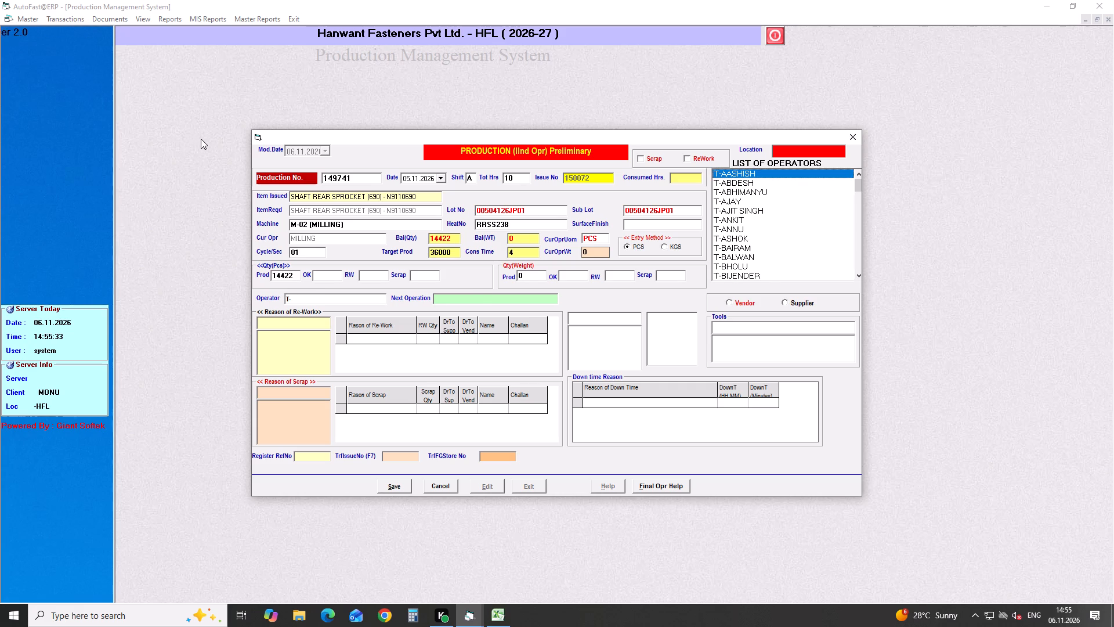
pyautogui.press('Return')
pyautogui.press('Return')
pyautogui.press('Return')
pyautogui.click(404, 487)
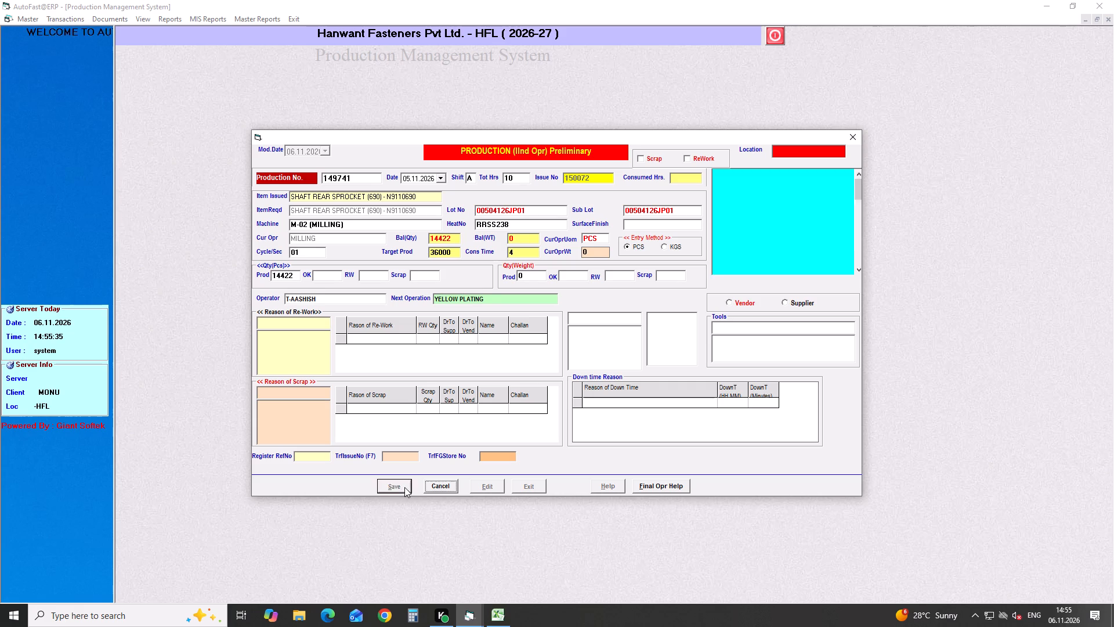
pyautogui.click(855, 138)
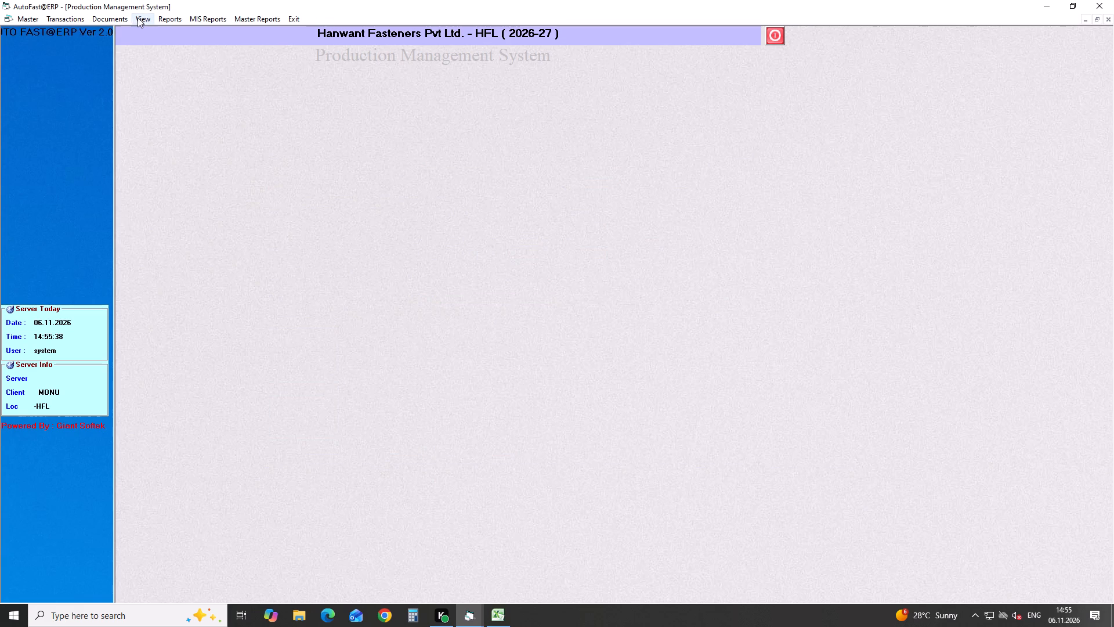
# List the pending MRP for inspection for in-house production items, all operations except final, as on 06.11.2026.
pyautogui.click(139, 18)
pyautogui.click(146, 29)
pyautogui.press('Return')
pyautogui.press('Return')
pyautogui.press('Return')
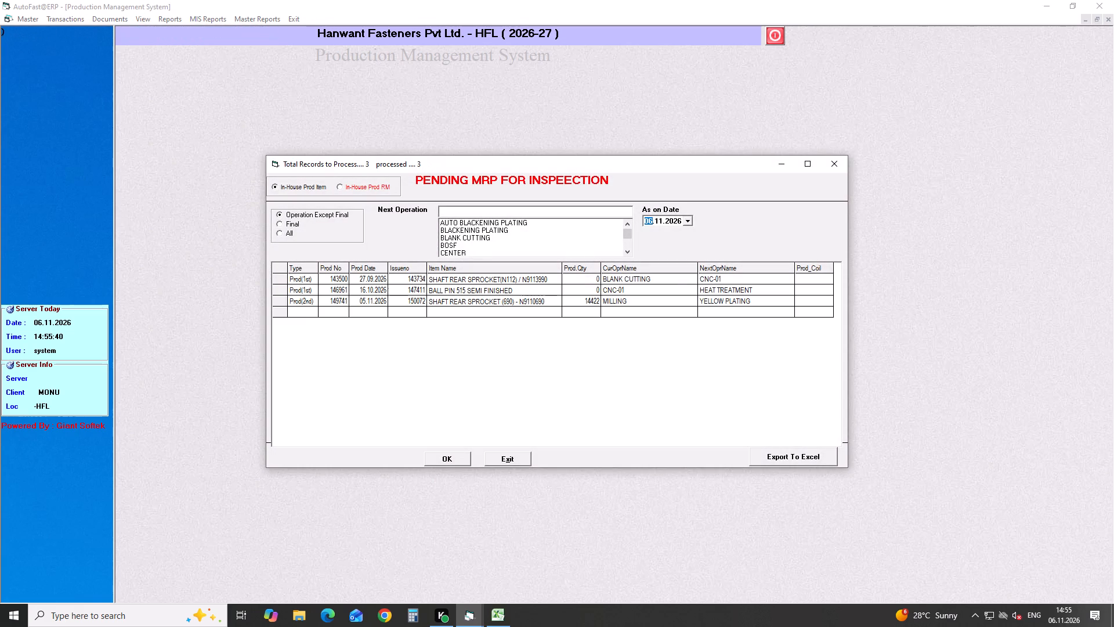
# Open pending production 149741 for the sprocket shaft, save its final second-operation entry with the prefilled values, and close the pending list.
pyautogui.click(433, 304)
pyautogui.press('Return')
pyautogui.press('Return')
pyautogui.press('Return')
pyautogui.press('Return')
pyautogui.press('Return')
pyautogui.press('Return')
pyautogui.press('Return')
pyautogui.press('Return')
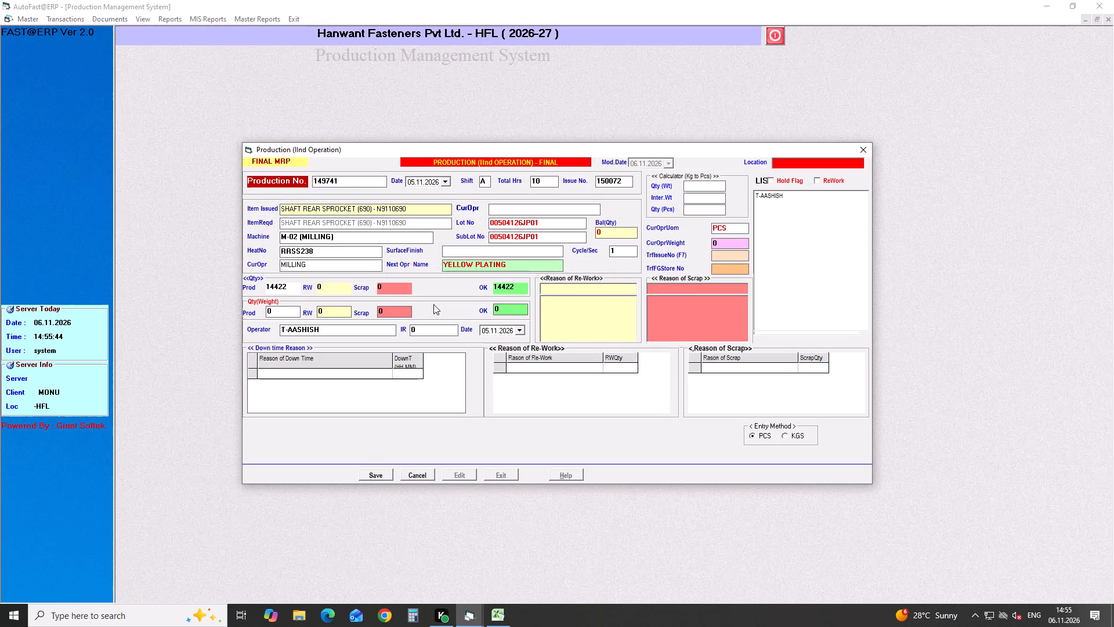
pyautogui.press('Return')
pyautogui.press('Return')
pyautogui.press('Return')
pyautogui.press('Return')
pyautogui.press('Return')
pyautogui.press('Return')
pyautogui.press('Return')
pyautogui.press('Return')
pyautogui.press('Return')
pyautogui.press('Return')
pyautogui.press('Return')
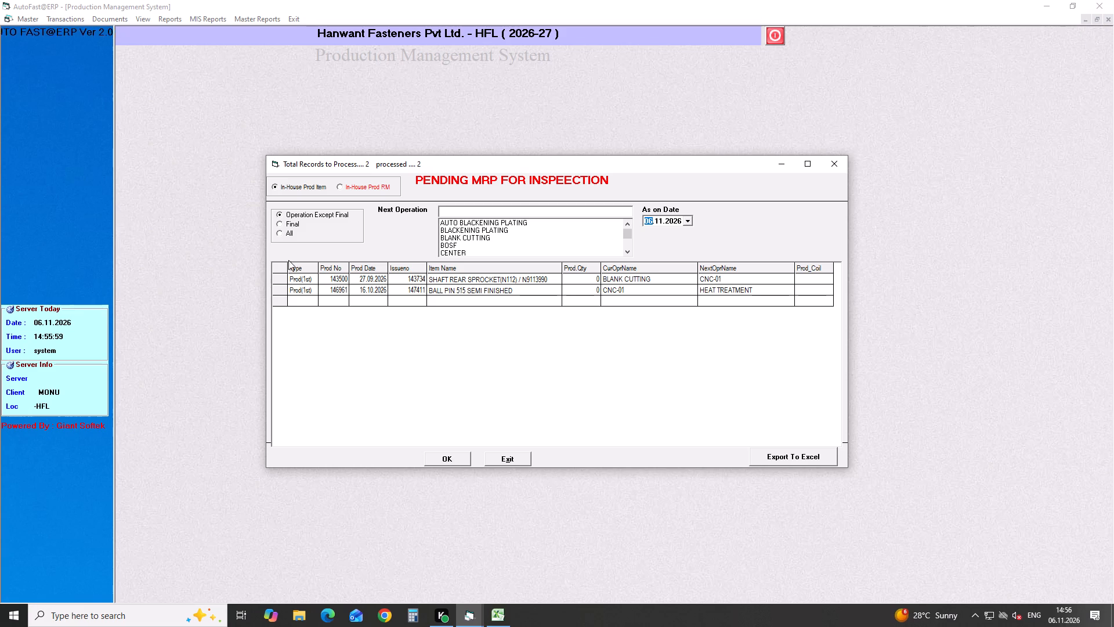
pyautogui.click(844, 165)
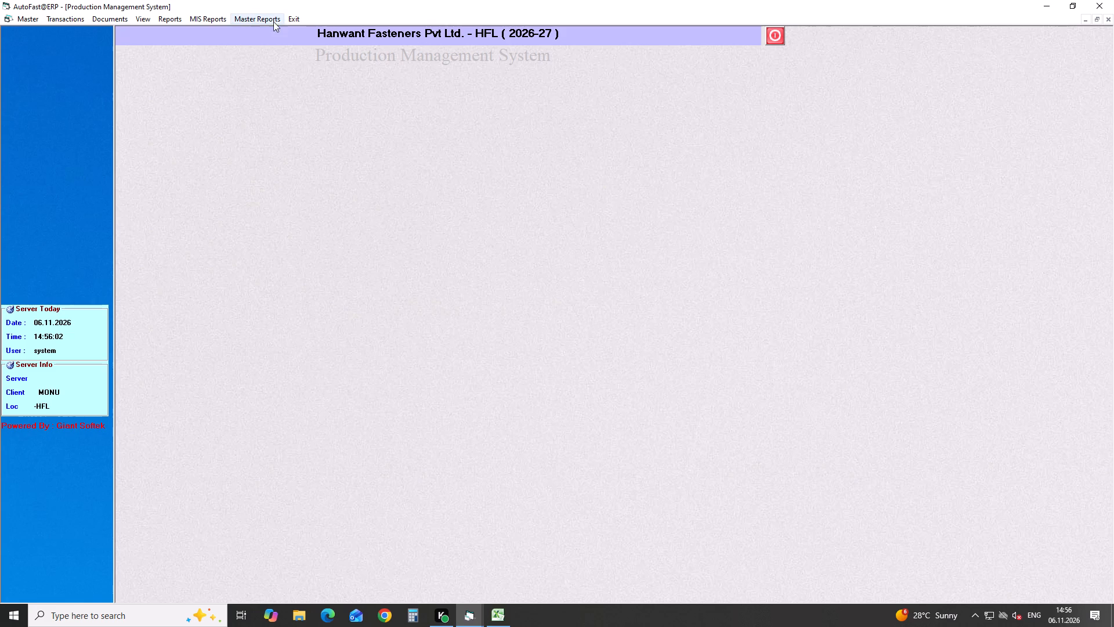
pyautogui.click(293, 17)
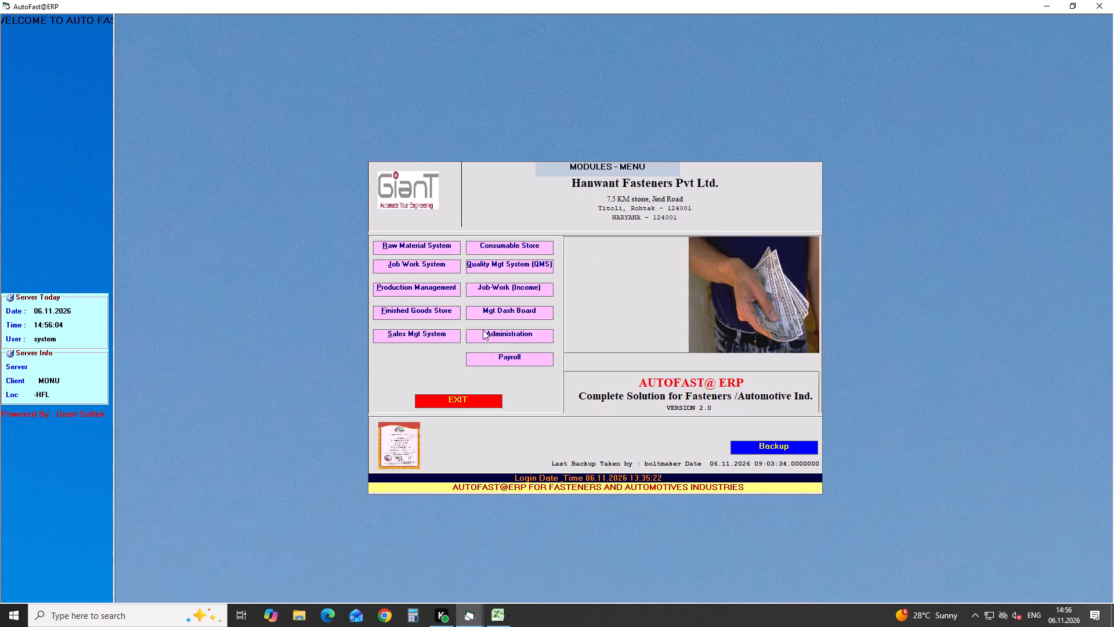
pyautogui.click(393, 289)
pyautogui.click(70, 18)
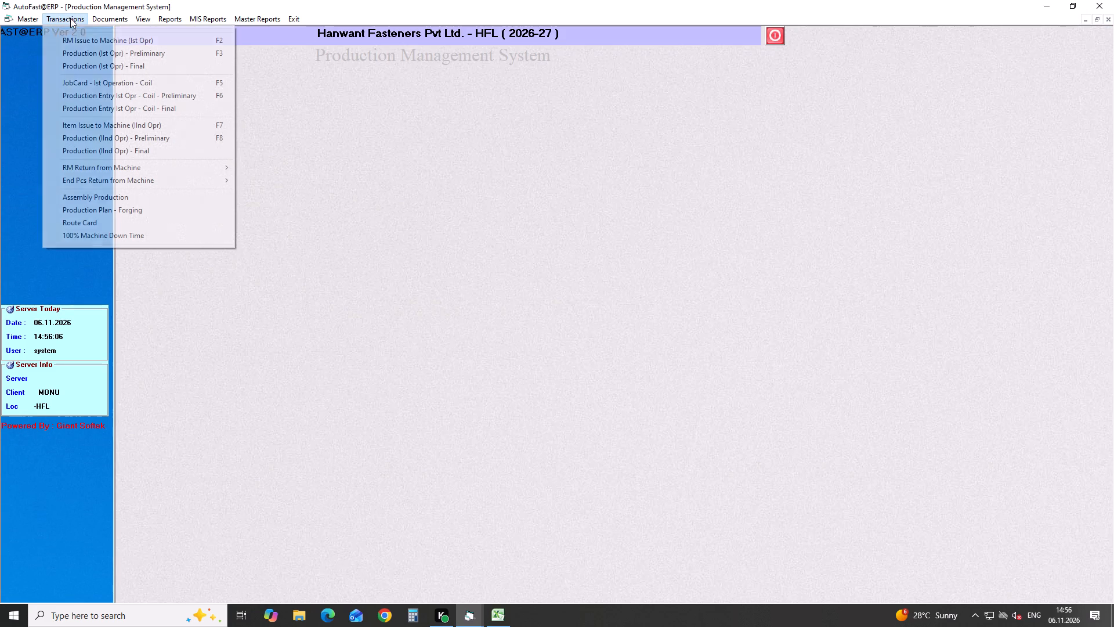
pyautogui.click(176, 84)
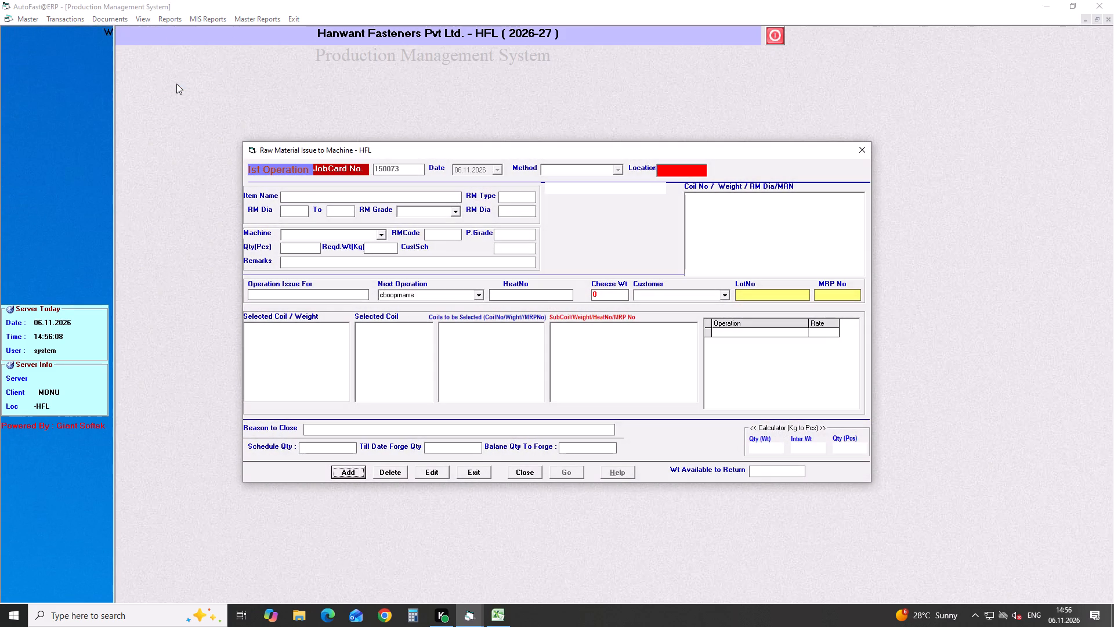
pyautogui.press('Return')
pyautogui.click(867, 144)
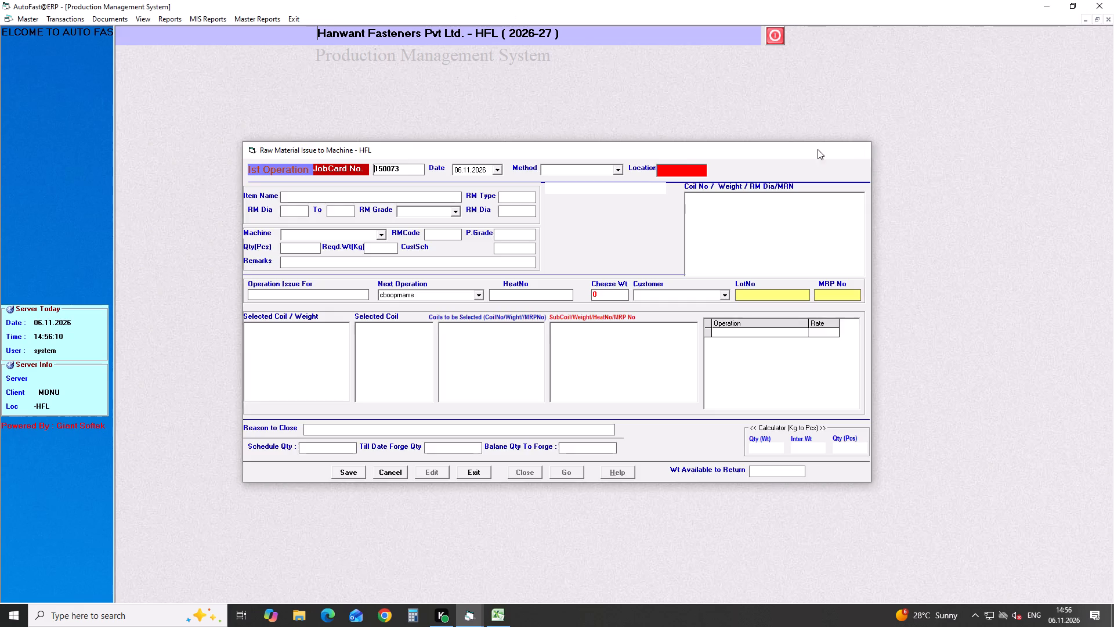
# Leave Production Management and start a new raw material indent in the Raw Material System.
pyautogui.click(53, 19)
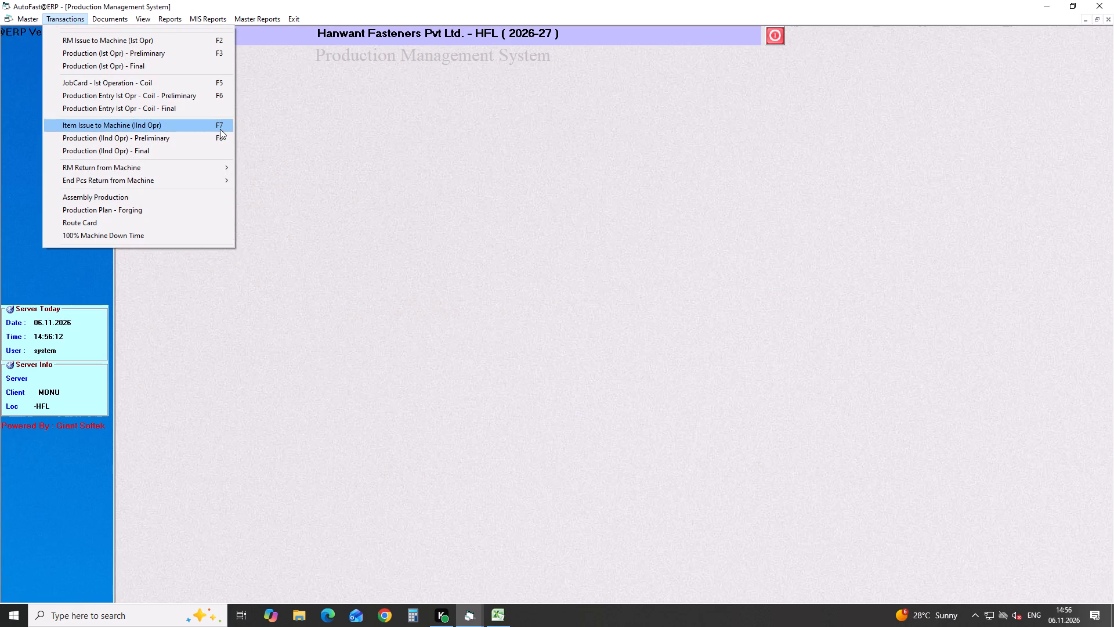
pyautogui.click(297, 15)
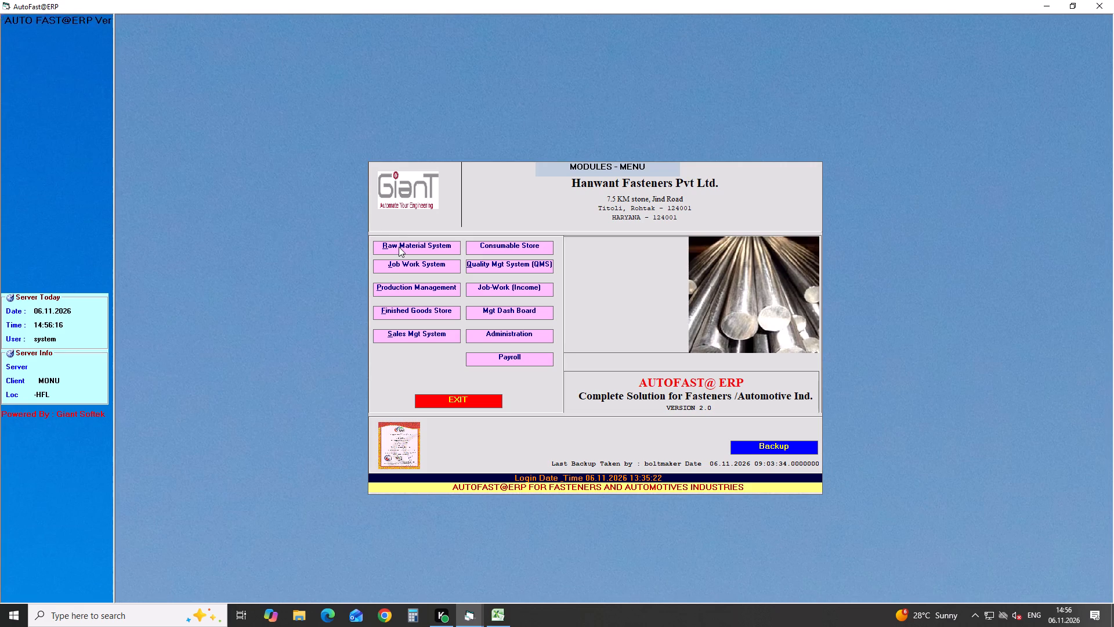
pyautogui.click(399, 247)
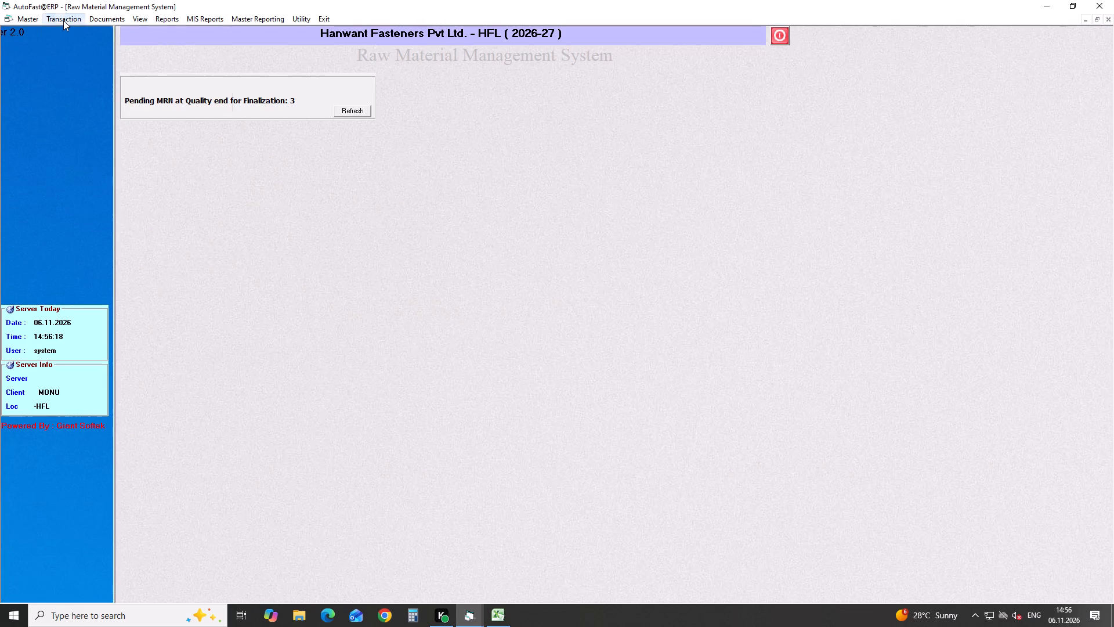
pyautogui.click(63, 20)
pyautogui.click(126, 46)
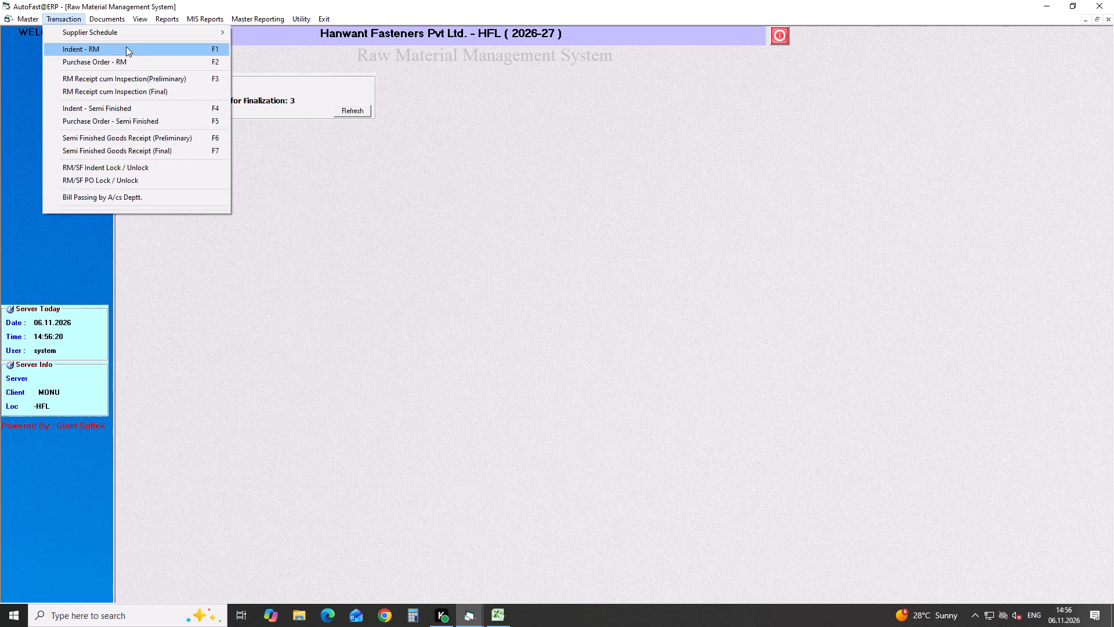
pyautogui.press('Return')
pyautogui.press('Return')
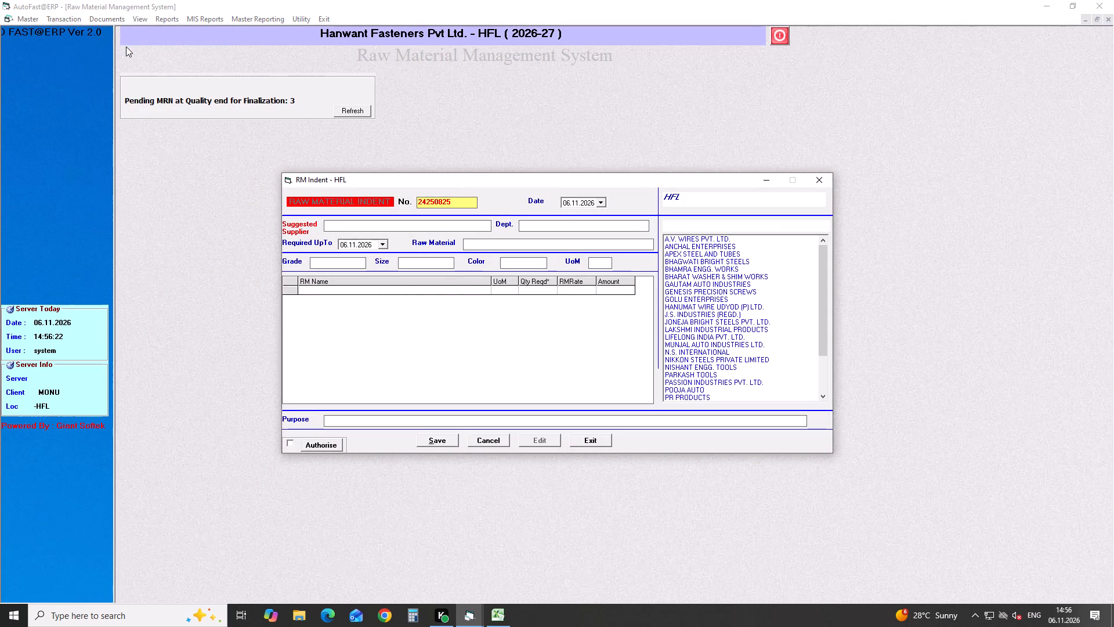
# Set the indent's suggested supplier to PUNCH RATNA STEELS PVT. LTD. and its department to BOLT MAKER, keeping the prefilled required date.
pyautogui.write('PUNCH')
pyautogui.press('Down')
pyautogui.press('Down')
pyautogui.press('Return')
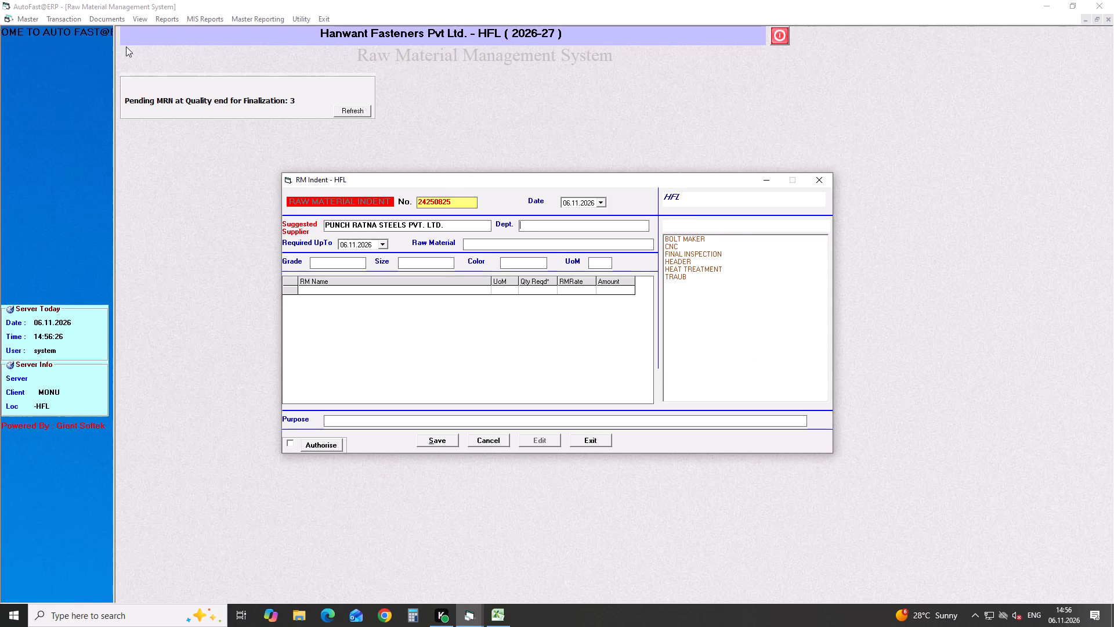
pyautogui.press('Return')
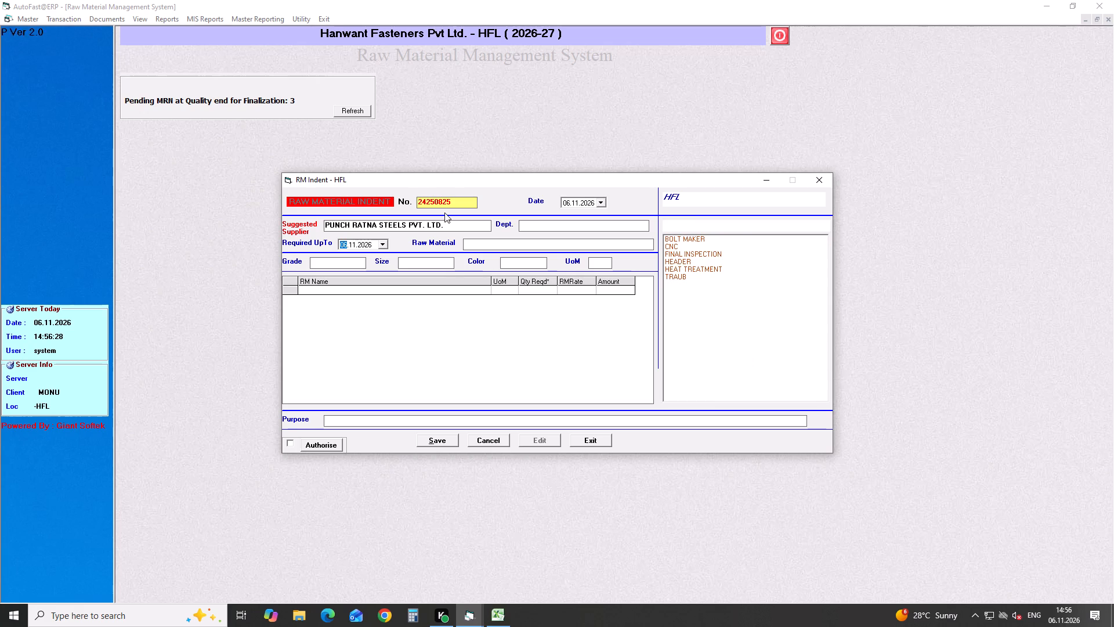
pyautogui.click(464, 226)
pyautogui.press('Return')
pyautogui.press('Down')
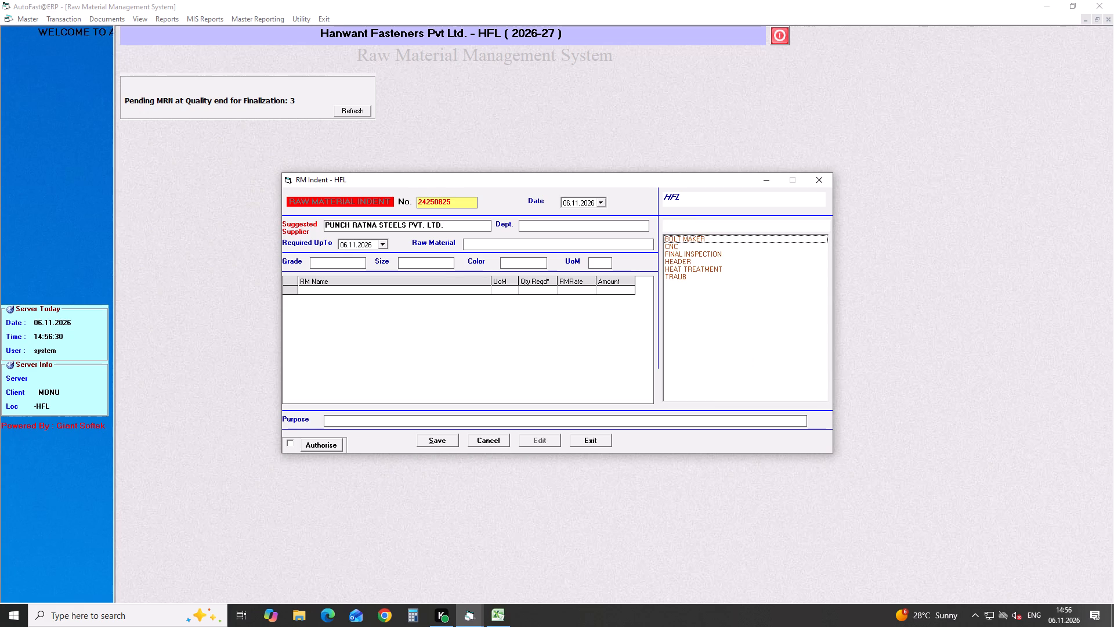
pyautogui.press('Down')
pyautogui.press('Return')
pyautogui.press('Return')
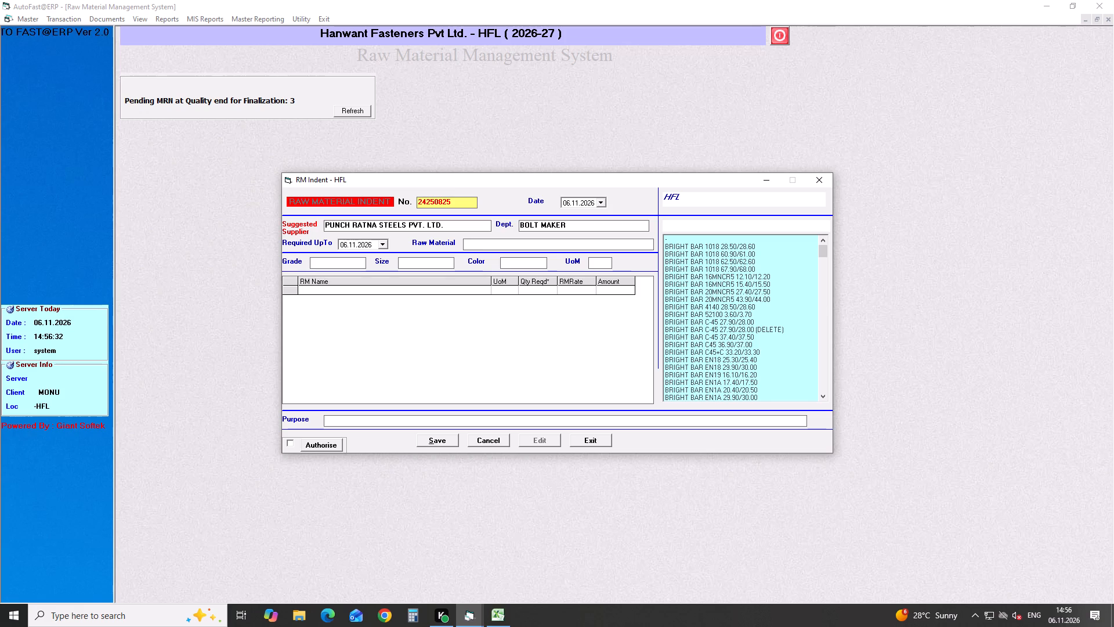
# Find raw material 10B21 4.36 and add COIL SAE 10B21 4.36/4.38 SAPPD as the indent's first item.
pyautogui.hotkey('shift', '%')
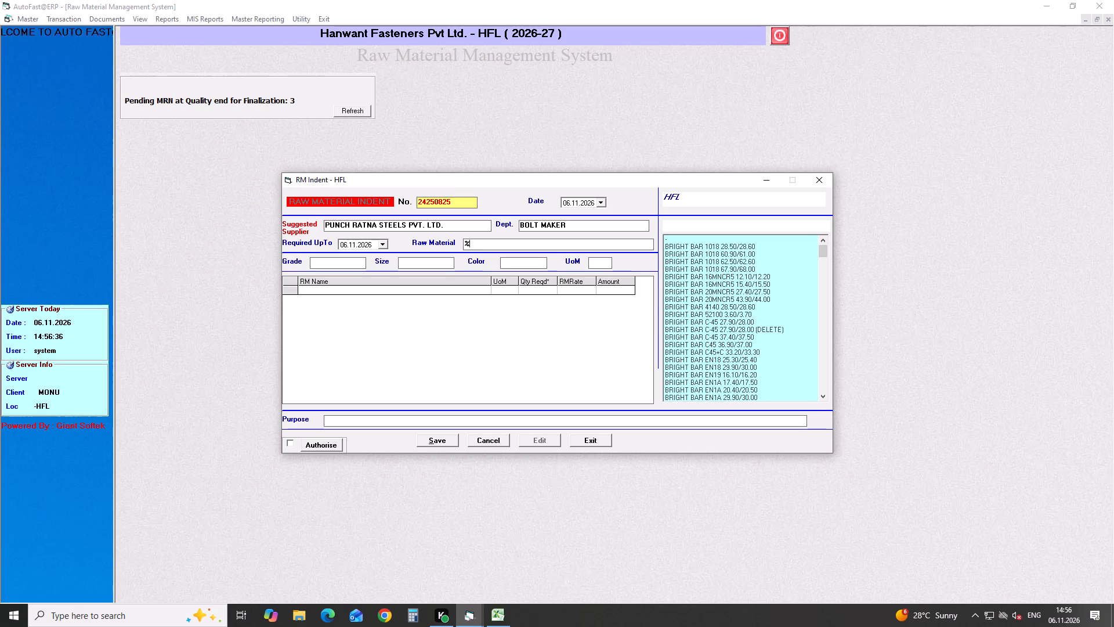
pyautogui.write('10B21')
pyautogui.press('space')
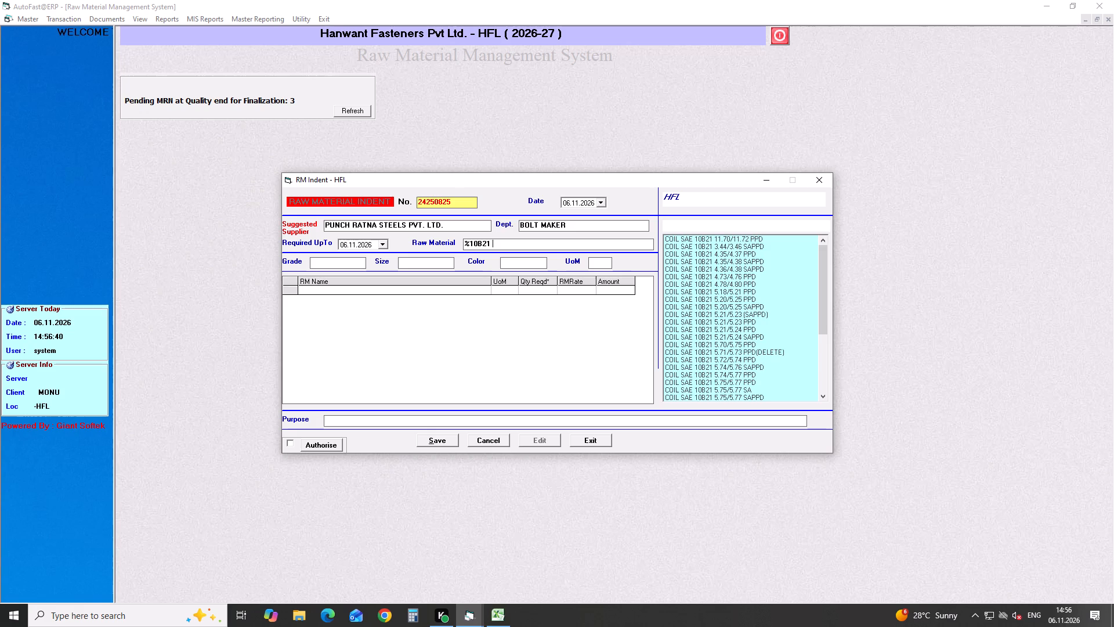
pyautogui.write('4.36')
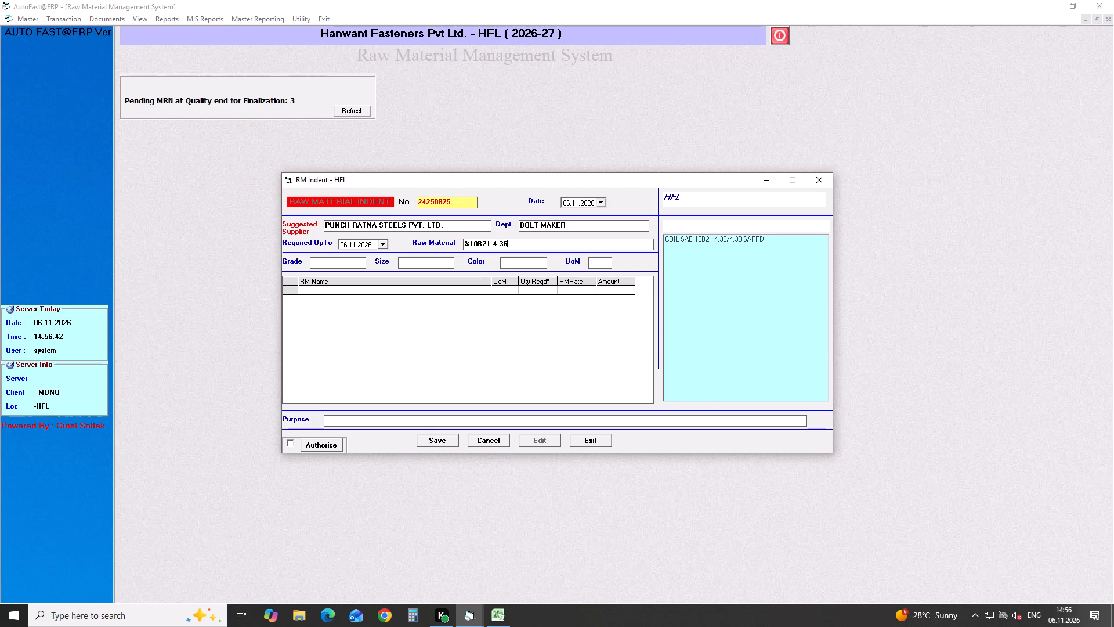
pyautogui.press('Down')
pyautogui.press('Down')
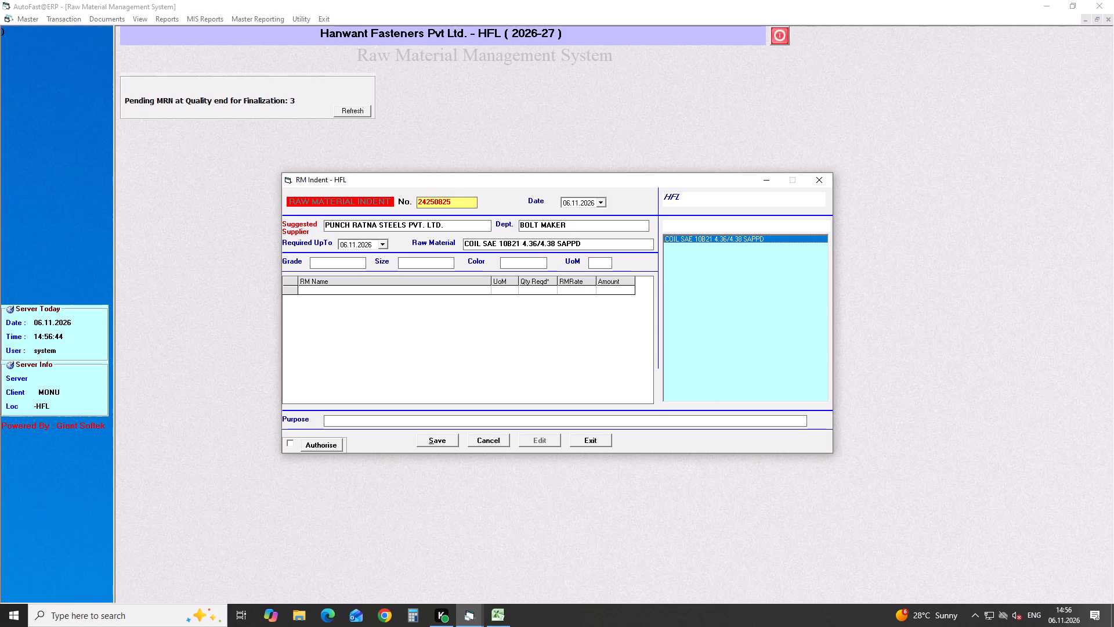
pyautogui.press('Return')
pyautogui.press('Return')
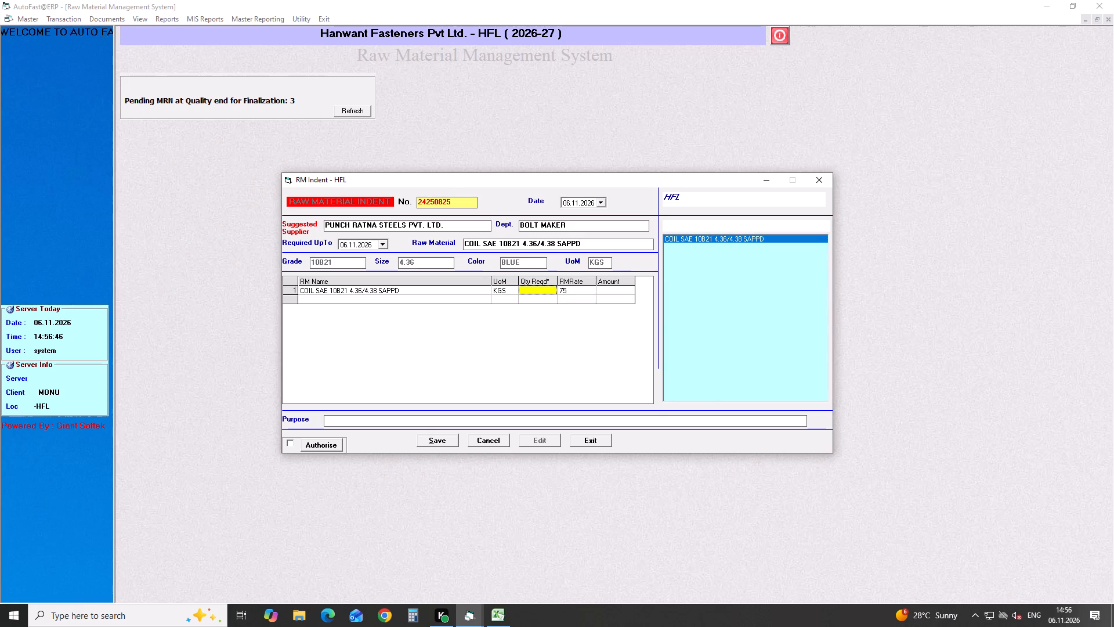
# Set the 4.36/4.38 coil's required quantity to 10000 kg and its rate to 98.
pyautogui.write('10000')
pyautogui.press('Right')
pyautogui.press('BackSpace')
pyautogui.press('BackSpace')
pyautogui.press('BackSpace')
pyautogui.press('BackSpace')
pyautogui.press('BackSpace')
pyautogui.press('BackSpace')
pyautogui.press('BackSpace')
pyautogui.press('BackSpace')
pyautogui.press('BackSpace')
pyautogui.press('BackSpace')
pyautogui.press('BackSpace')
pyautogui.press('BackSpace')
pyautogui.press('BackSpace')
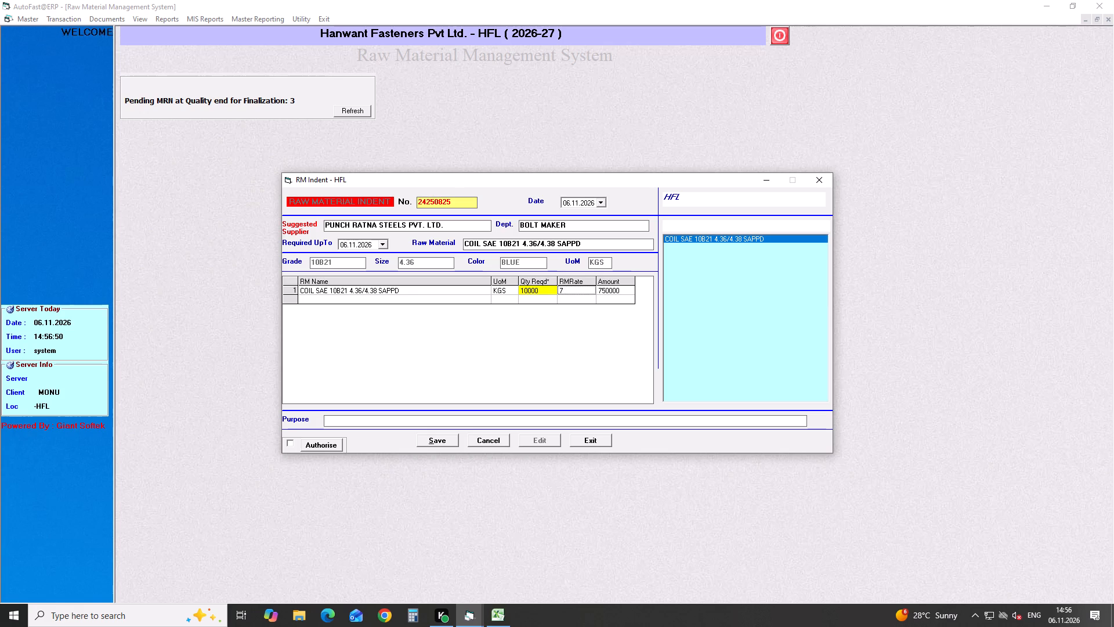
pyautogui.write('98')
pyautogui.press('Right')
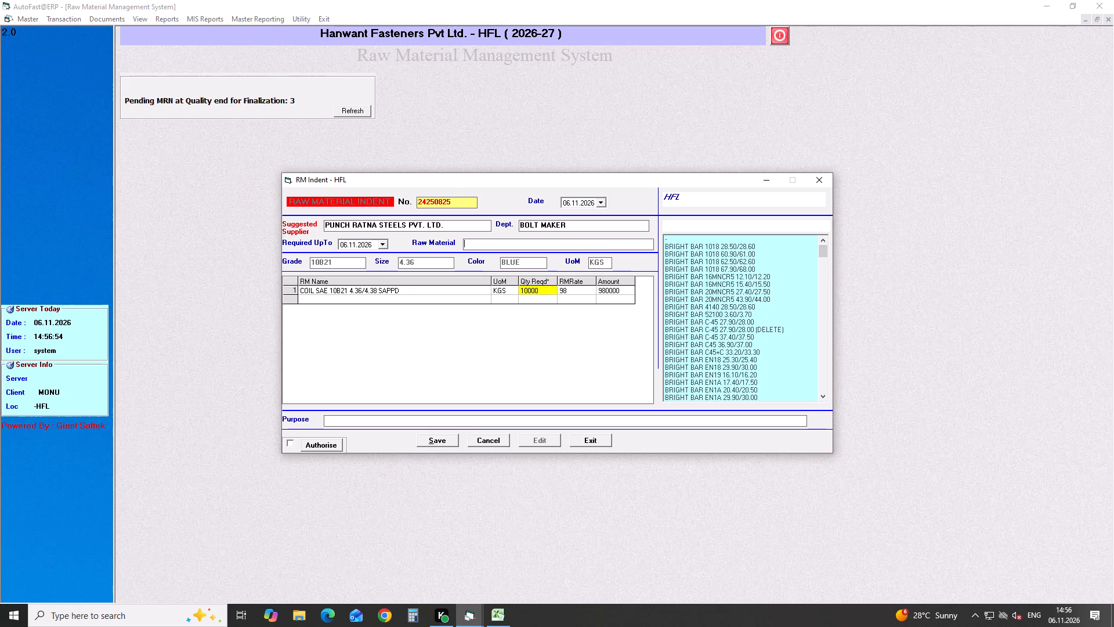
# Find raw material 10B21 5.21 and add COIL SAE 10B21 5.21/5.23 (SAPPD) as the second item.
pyautogui.hotkey('shift', '%')
pyautogui.write('10B21')
pyautogui.press('space')
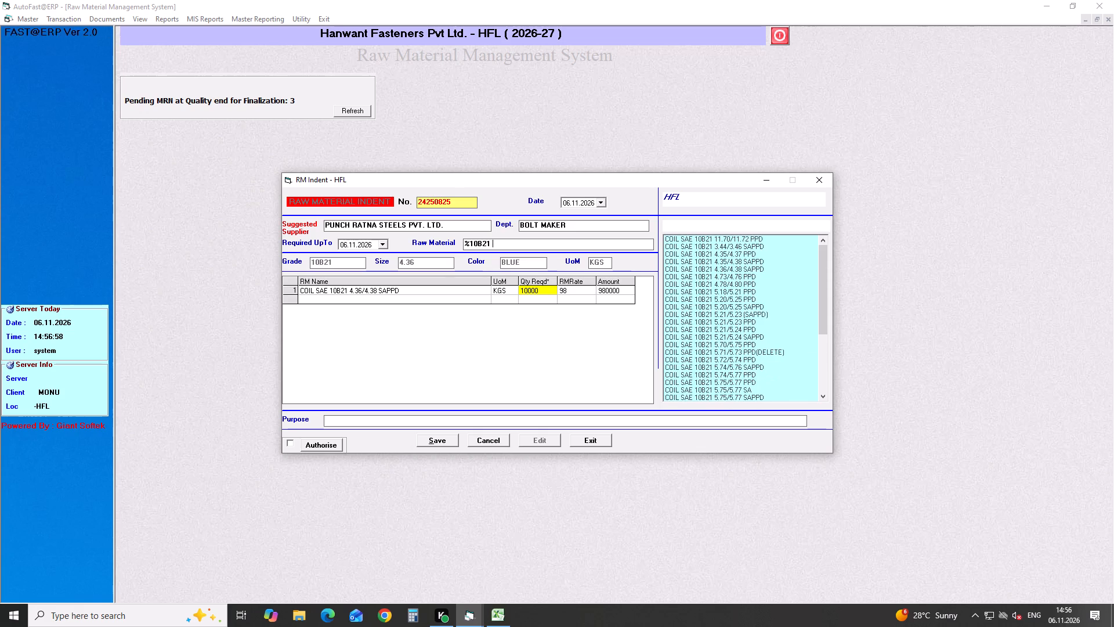
pyautogui.write('5.21')
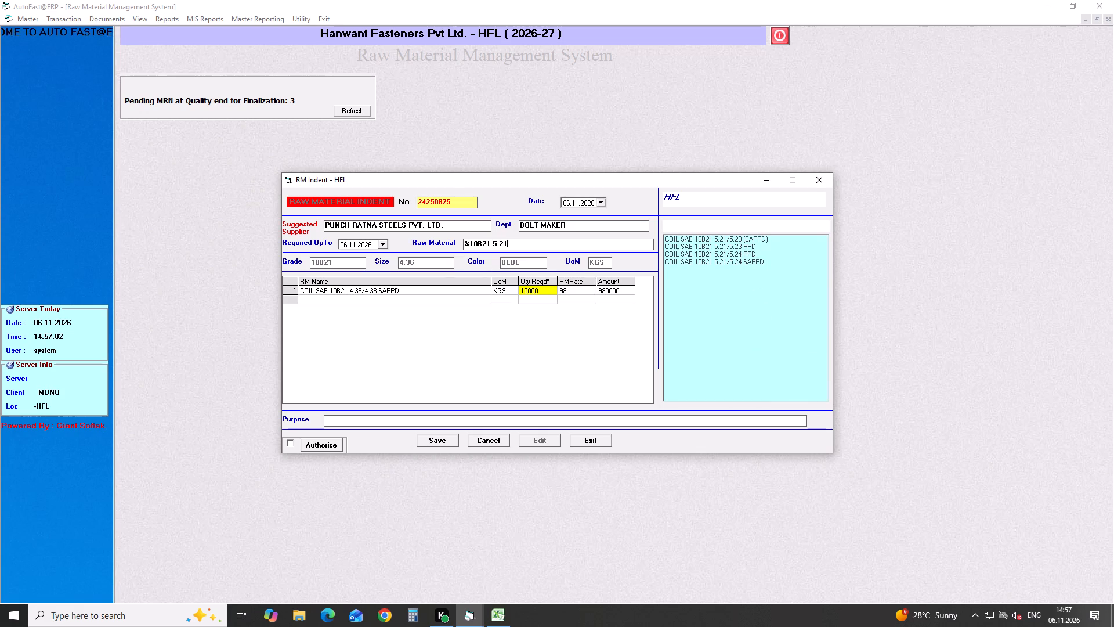
pyautogui.press('Down')
pyautogui.press('Down')
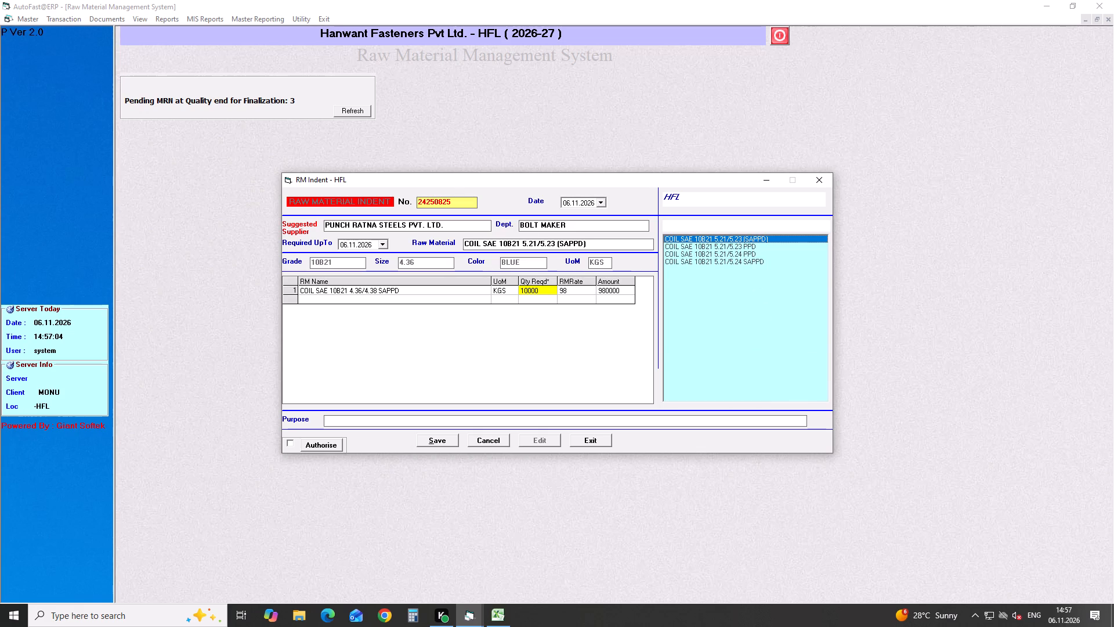
pyautogui.press('Return')
pyautogui.press('Return')
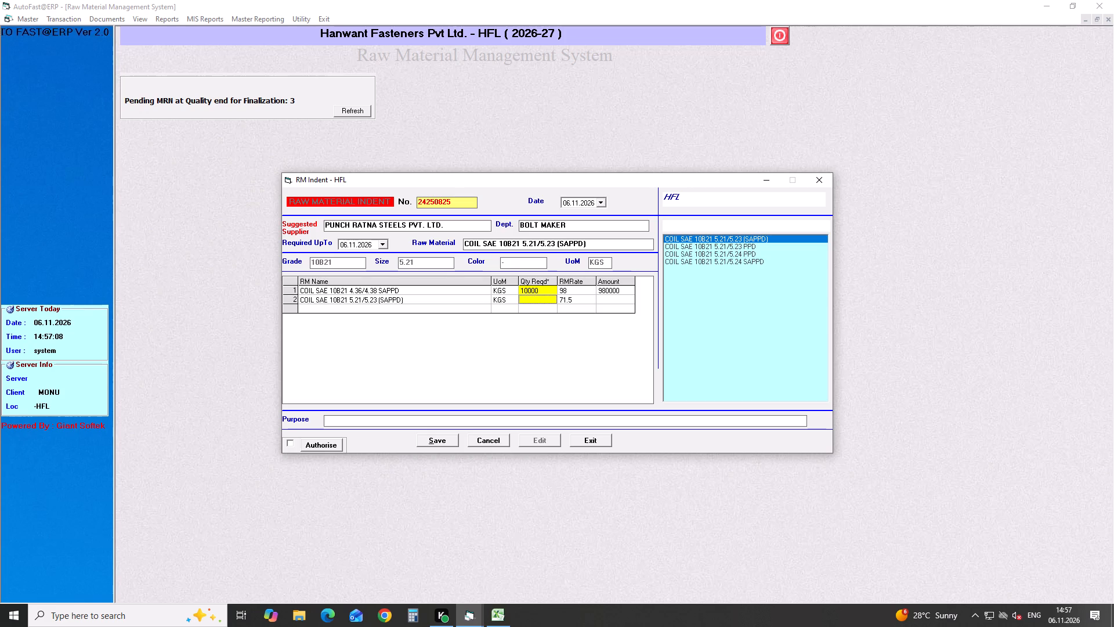
# Set the 5.21/5.23 coil's required quantity to 8000 kg and its rate to 98.
pyautogui.write('8000')
pyautogui.press('Right')
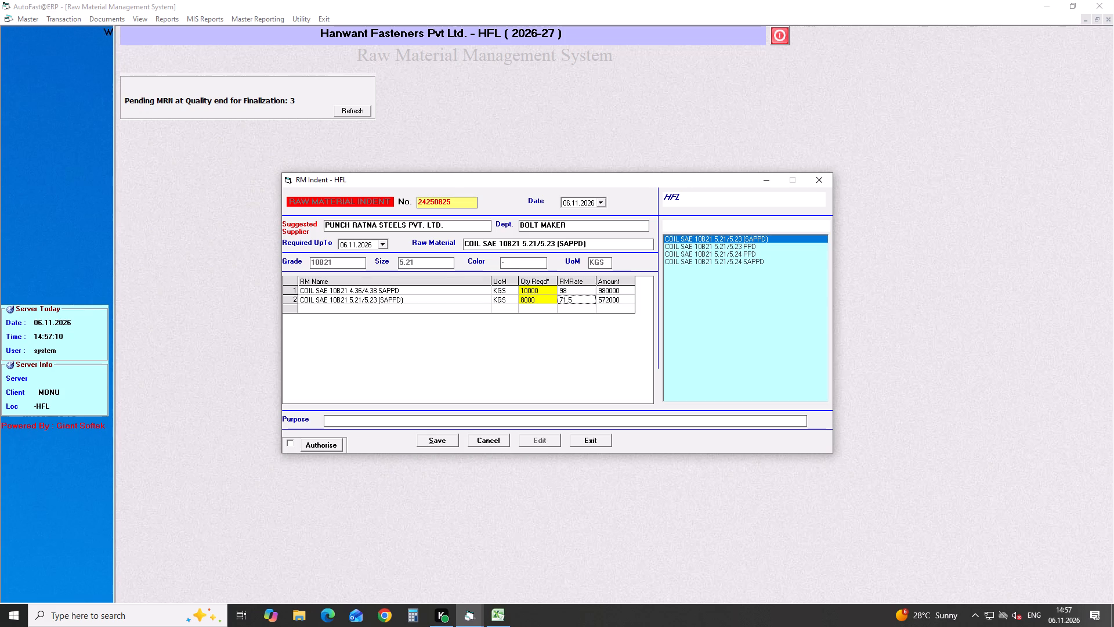
pyautogui.press('BackSpace')
pyautogui.press('BackSpace')
pyautogui.press('BackSpace')
pyautogui.press('BackSpace')
pyautogui.press('BackSpace')
pyautogui.press('BackSpace')
pyautogui.press('BackSpace')
pyautogui.press('BackSpace')
pyautogui.press('BackSpace')
pyautogui.press('BackSpace')
pyautogui.press('BackSpace')
pyautogui.press('BackSpace')
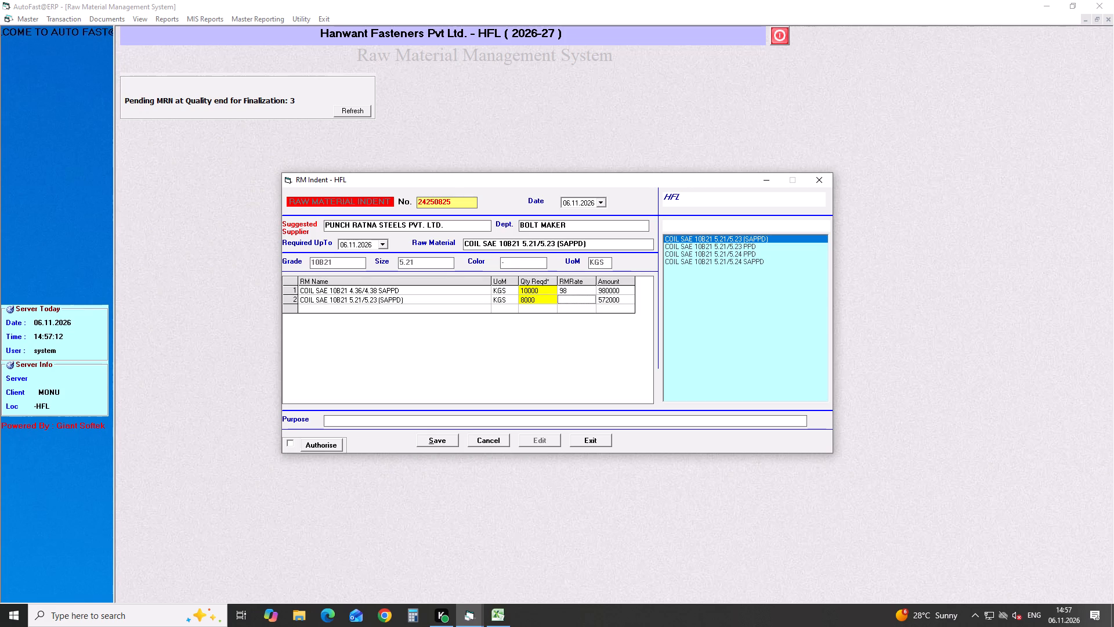
pyautogui.write('98')
pyautogui.press('Right')
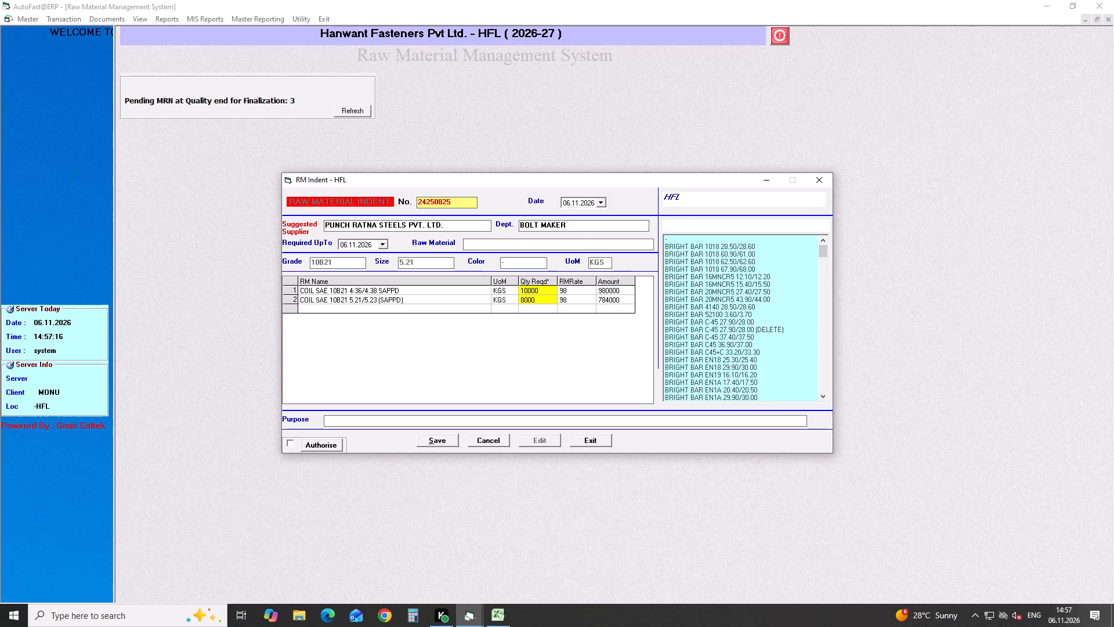
# Find raw material 10B21 5.75 and add COIL SAE 10B21 5.75/5.77 SAPPD as the third item.
pyautogui.write('%10B21')
pyautogui.press('space')
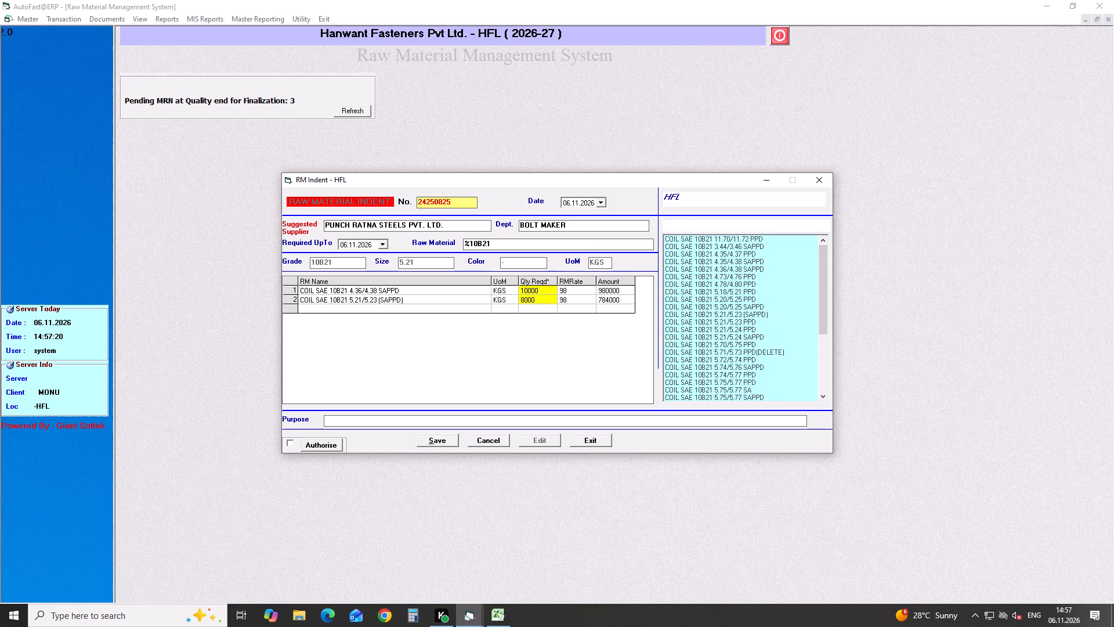
pyautogui.write('5.75')
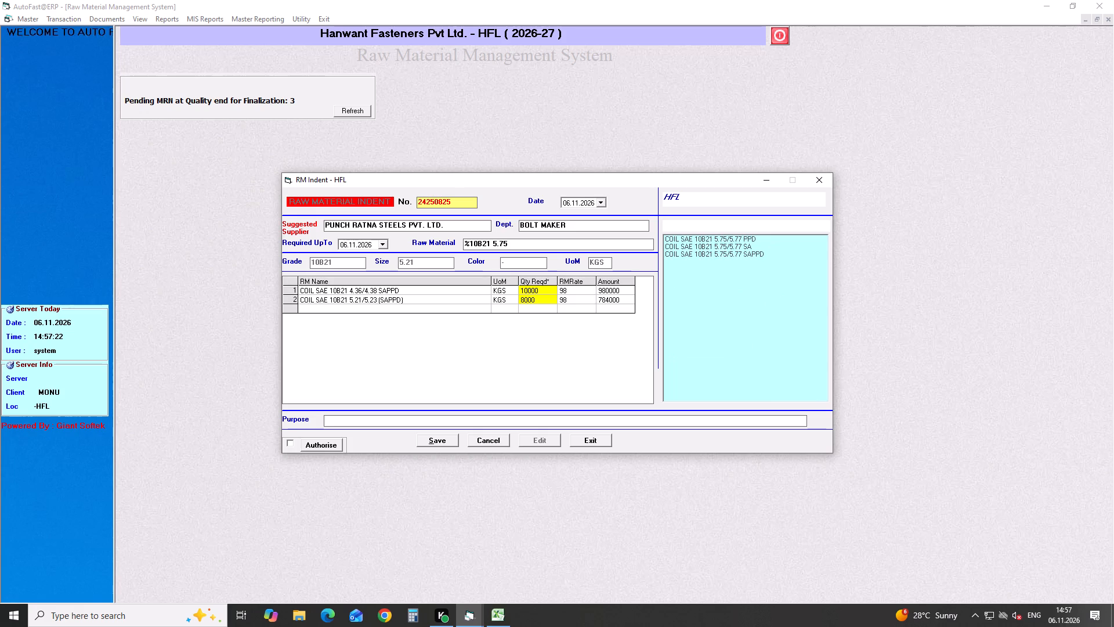
pyautogui.press('Down')
pyautogui.press('Down')
pyautogui.press('Down')
pyautogui.press('Down')
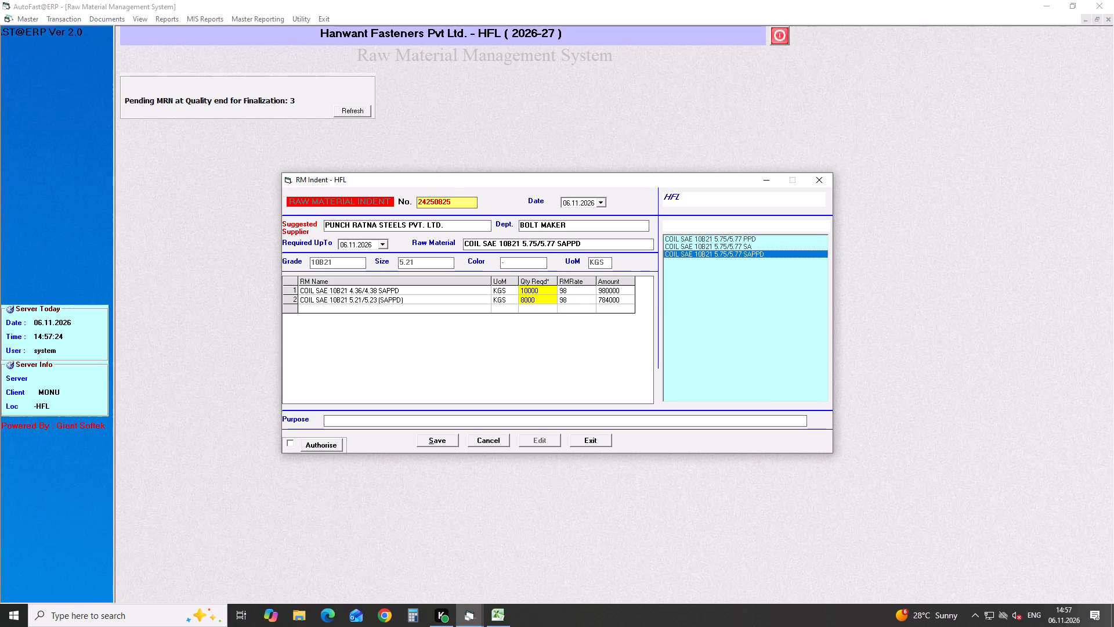
pyautogui.press('Return')
pyautogui.press('Return')
pyautogui.press('Return')
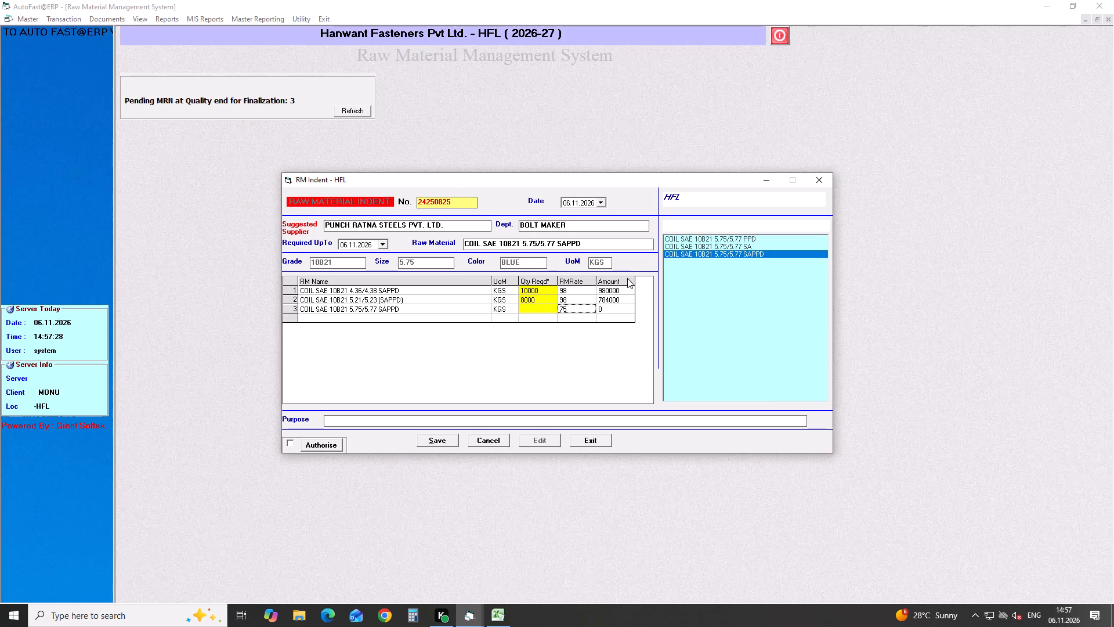
# Set the 5.75/5.77 coil's required quantity to 8000 kg and its rate to 98.
pyautogui.click(542, 309)
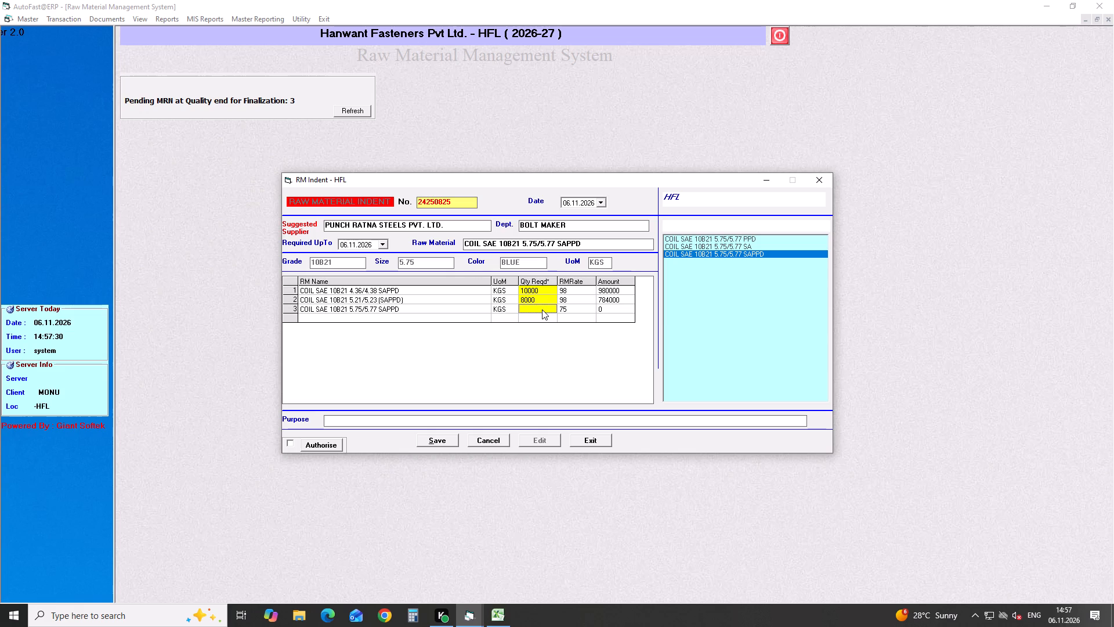
pyautogui.write('8000')
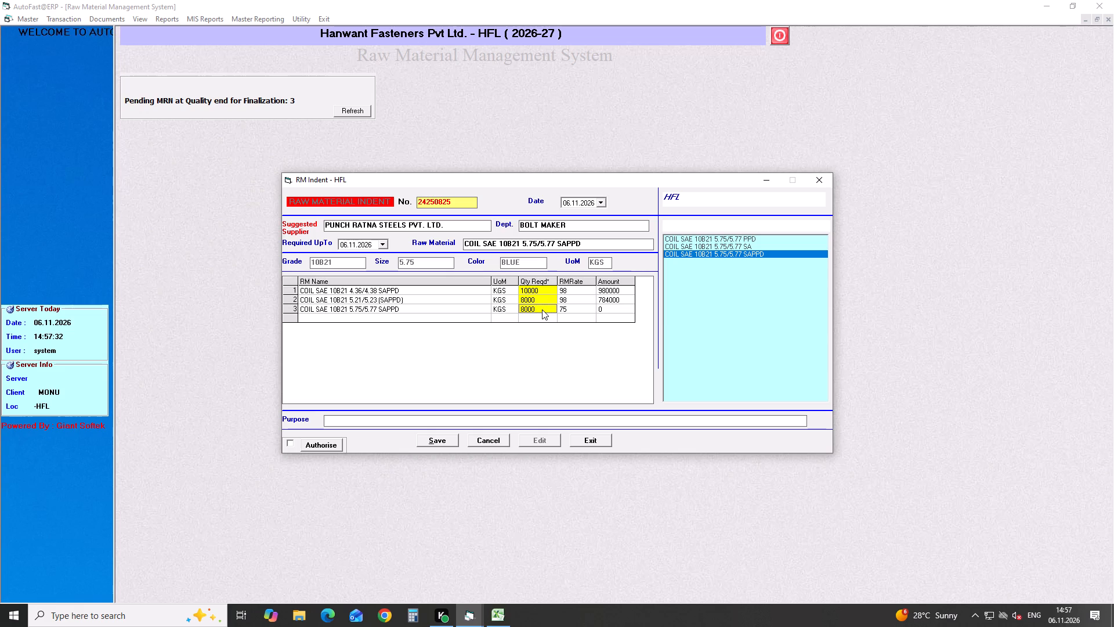
pyautogui.press('Right')
pyautogui.press('BackSpace')
pyautogui.press('BackSpace')
pyautogui.press('BackSpace')
pyautogui.press('BackSpace')
pyautogui.press('BackSpace')
pyautogui.press('BackSpace')
pyautogui.press('BackSpace')
pyautogui.press('BackSpace')
pyautogui.press('BackSpace')
pyautogui.press('BackSpace')
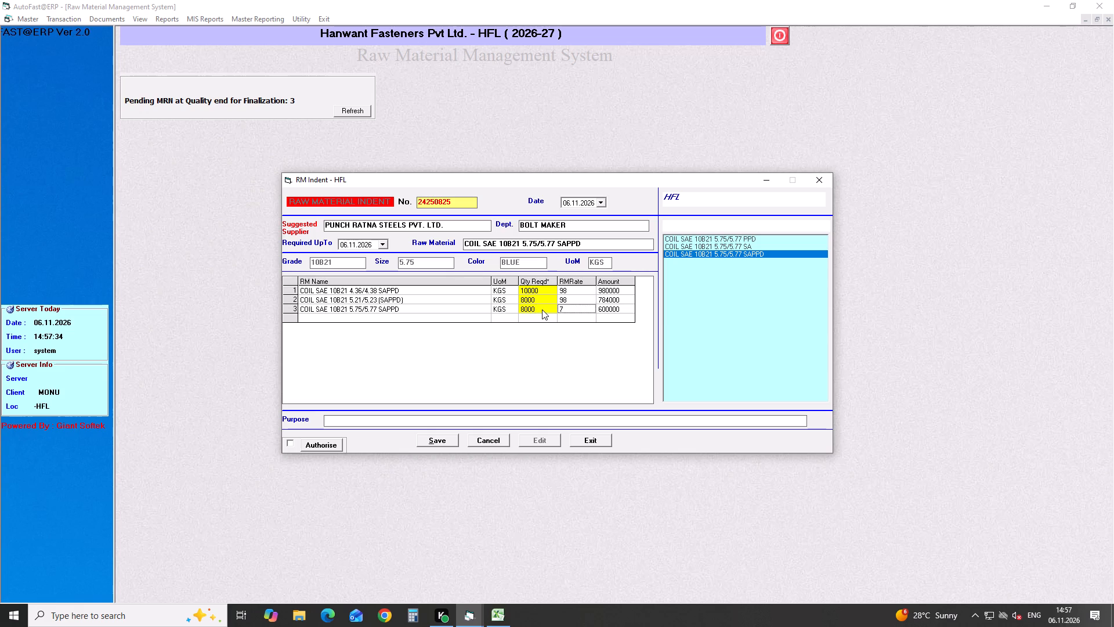
pyautogui.write('98')
pyautogui.press('Right')
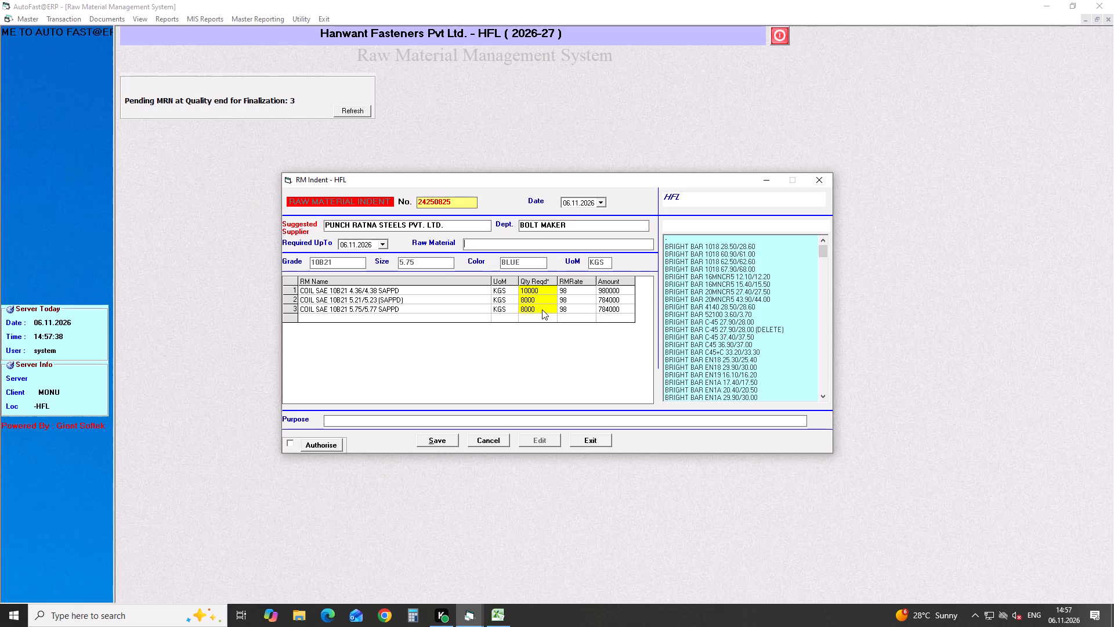
# Find raw material 10B21 6.13 and add COIL SAE 10B21 6.13/6.15 SAPPD as the fourth item.
pyautogui.hotkey('shift', '%')
pyautogui.write('10B21')
pyautogui.press('space')
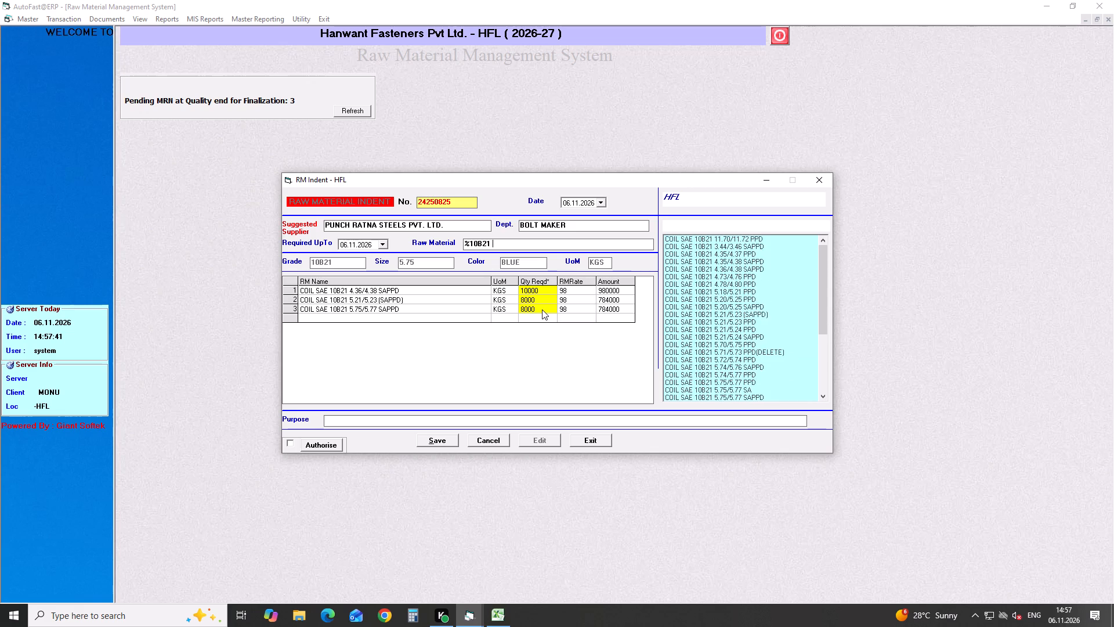
pyautogui.write('6.13')
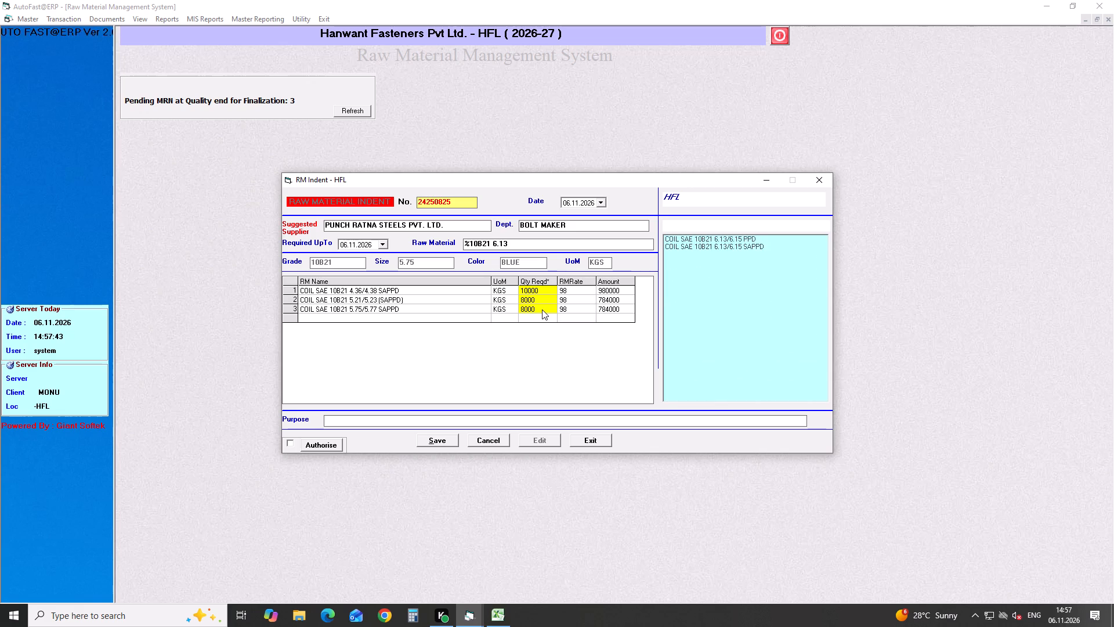
pyautogui.press('Down')
pyautogui.press('Down')
pyautogui.press('Down')
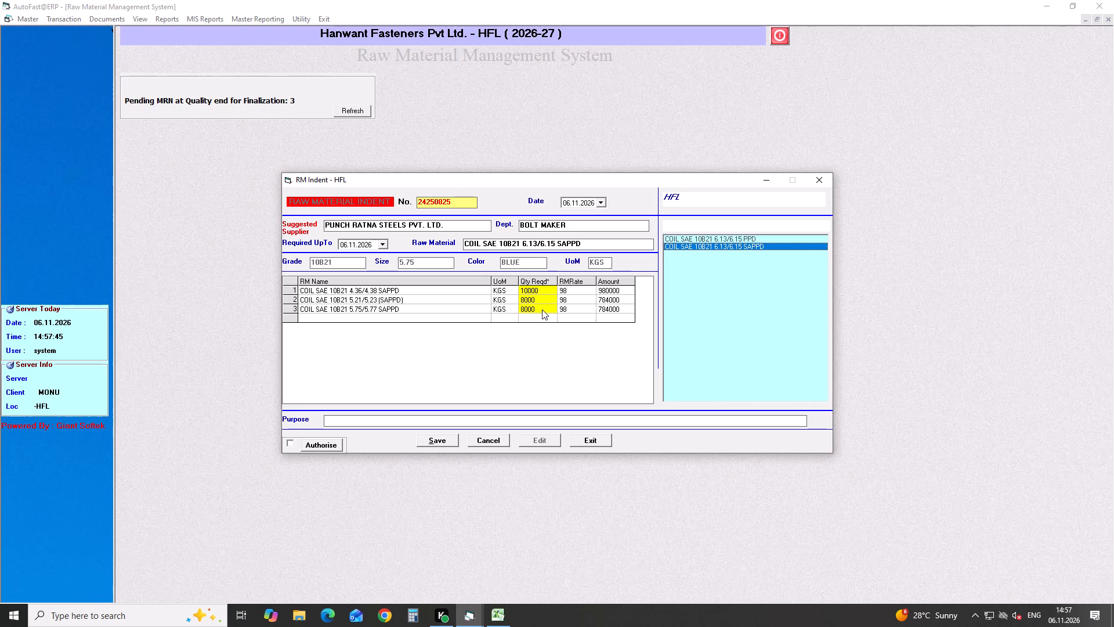
pyautogui.press('Return')
pyautogui.press('Return')
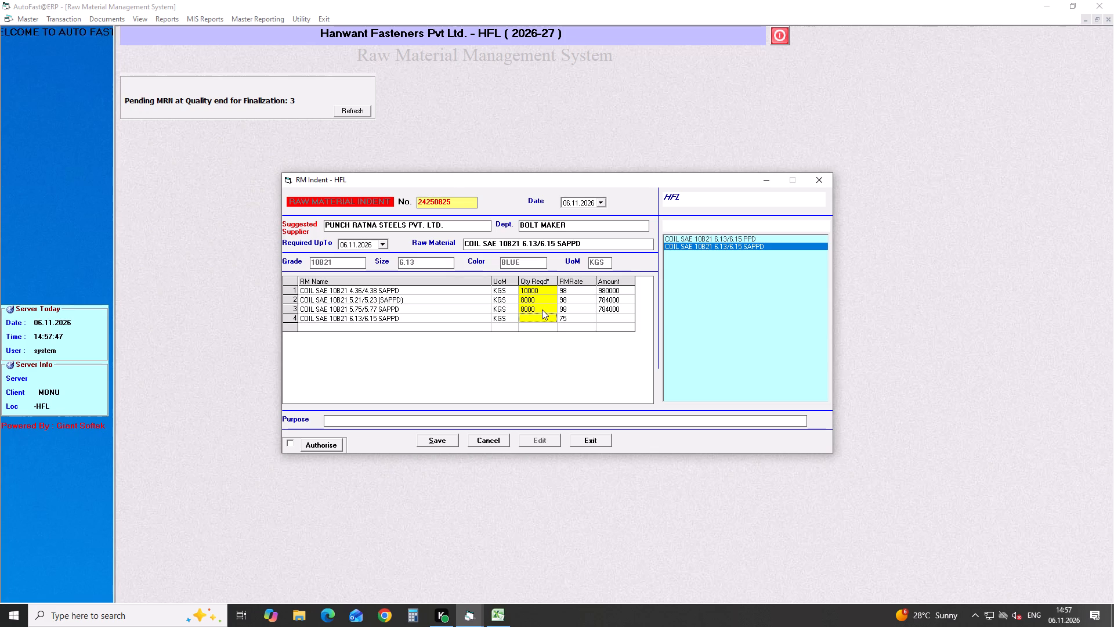
# Set the 6.13/6.15 coil's required quantity to 21000 kg and its rate to 98.
pyautogui.write('21000')
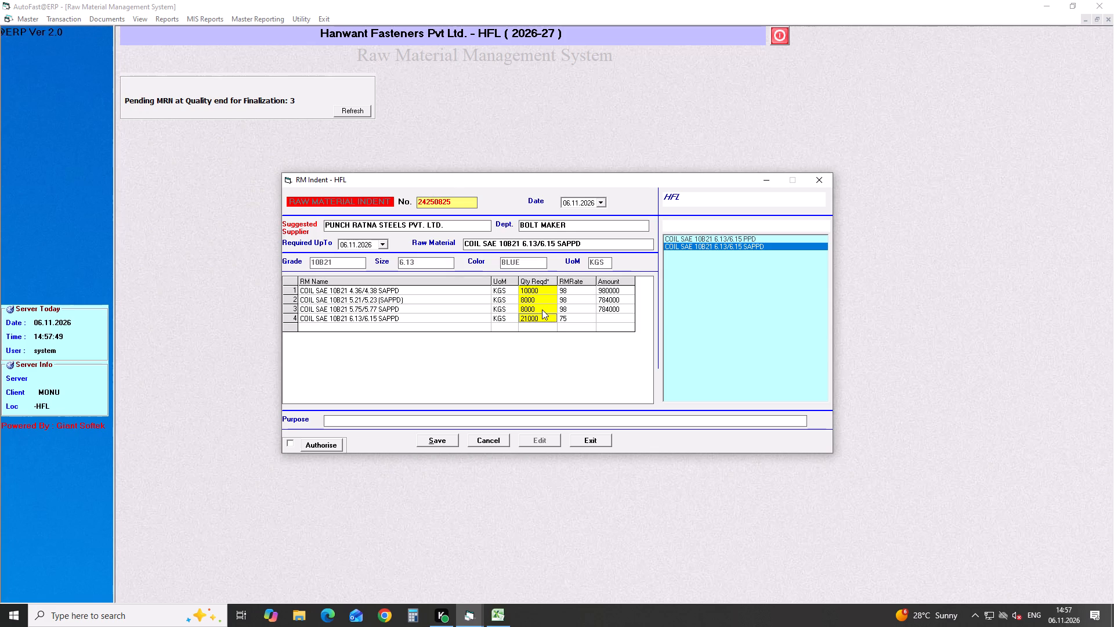
pyautogui.press('Right')
pyautogui.press('BackSpace')
pyautogui.press('BackSpace')
pyautogui.press('BackSpace')
pyautogui.press('BackSpace')
pyautogui.press('BackSpace')
pyautogui.press('BackSpace')
pyautogui.press('BackSpace')
pyautogui.press('BackSpace')
pyautogui.press('BackSpace')
pyautogui.press('BackSpace')
pyautogui.press('BackSpace')
pyautogui.press('BackSpace')
pyautogui.press('BackSpace')
pyautogui.press('BackSpace')
pyautogui.press('BackSpace')
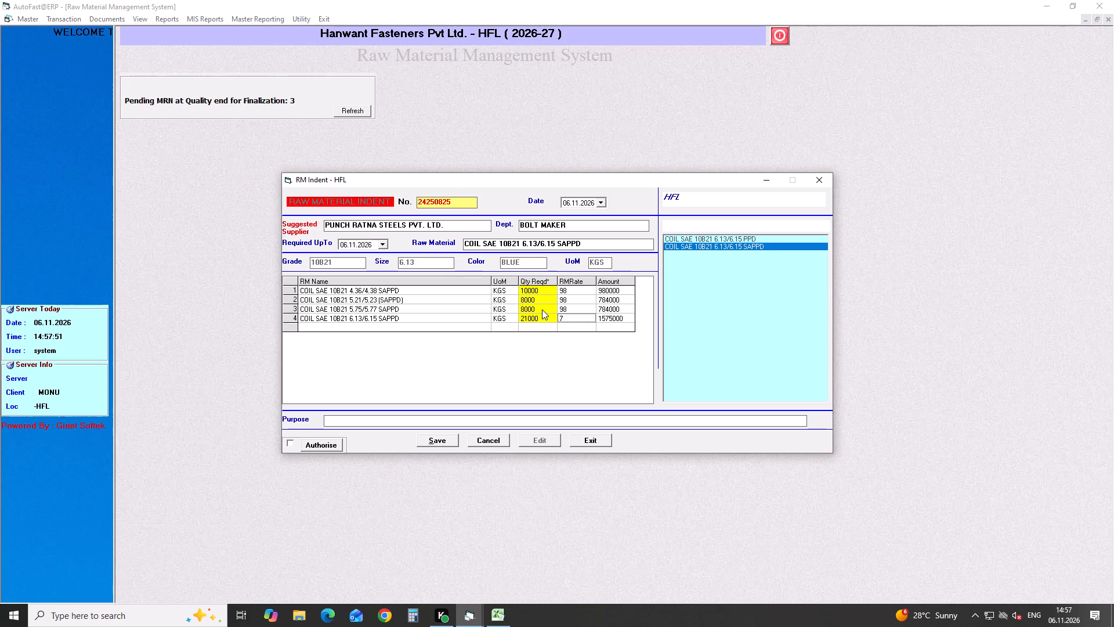
pyautogui.write('98')
pyautogui.press('Right')
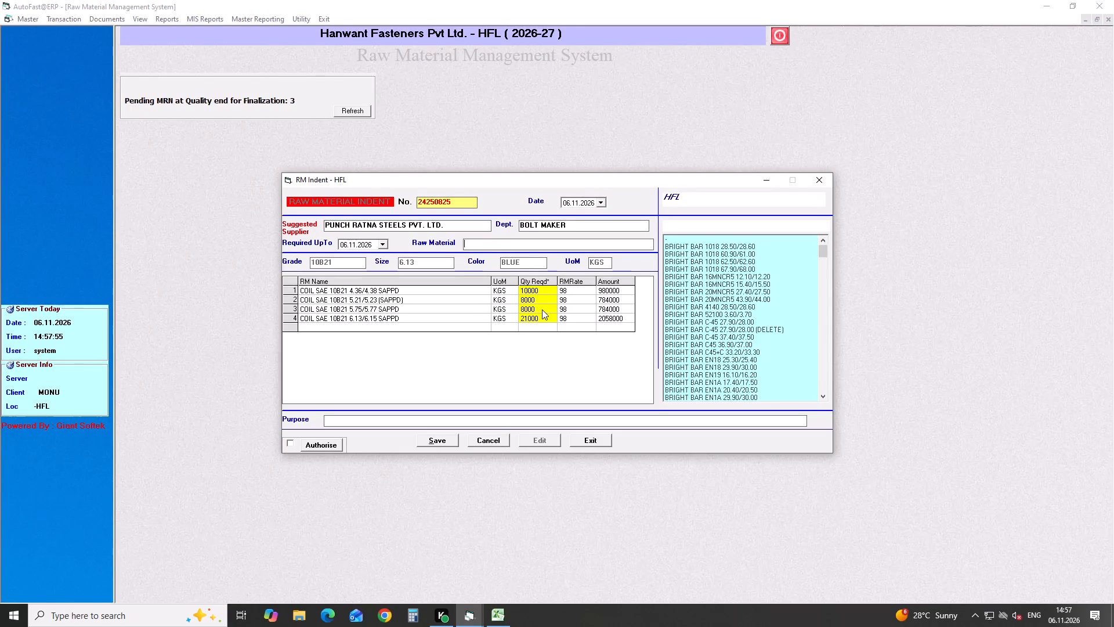
# Find raw material 10B21 7.05 and add COIL SAE 10B21 7.05/7.07 SAPPD as the fifth item.
pyautogui.hotkey('shift', '%')
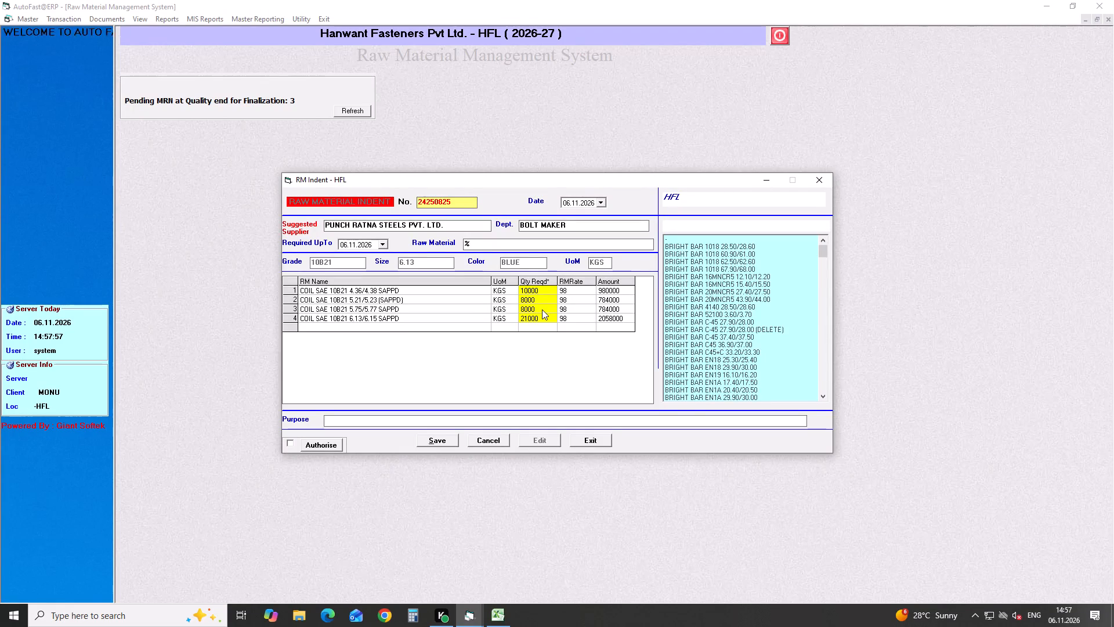
pyautogui.write('10B21')
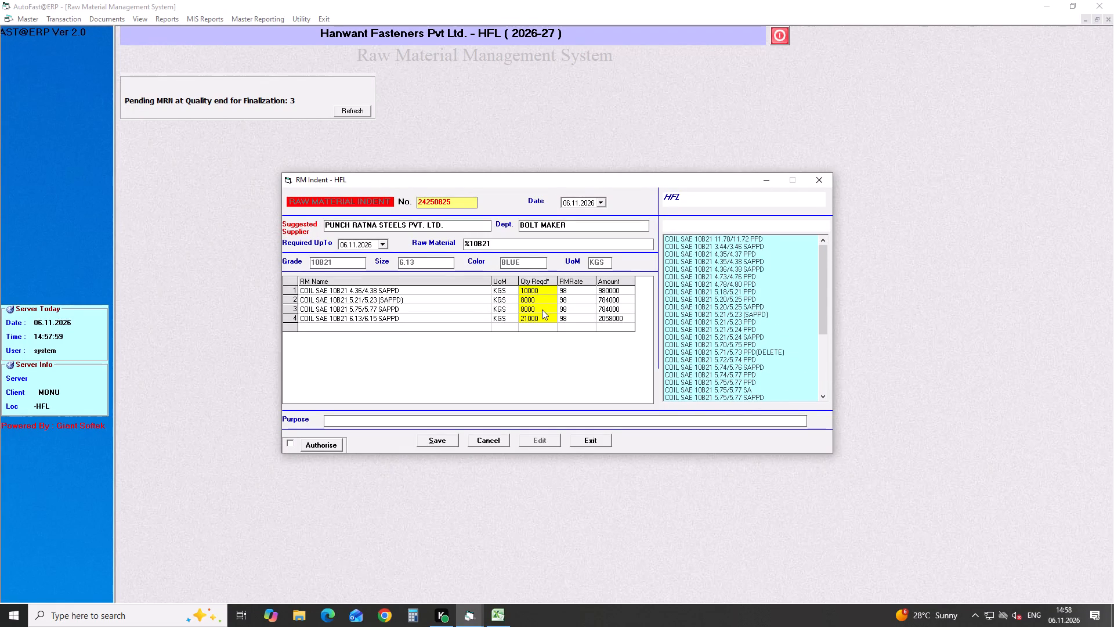
pyautogui.press('space')
pyautogui.write('7.05')
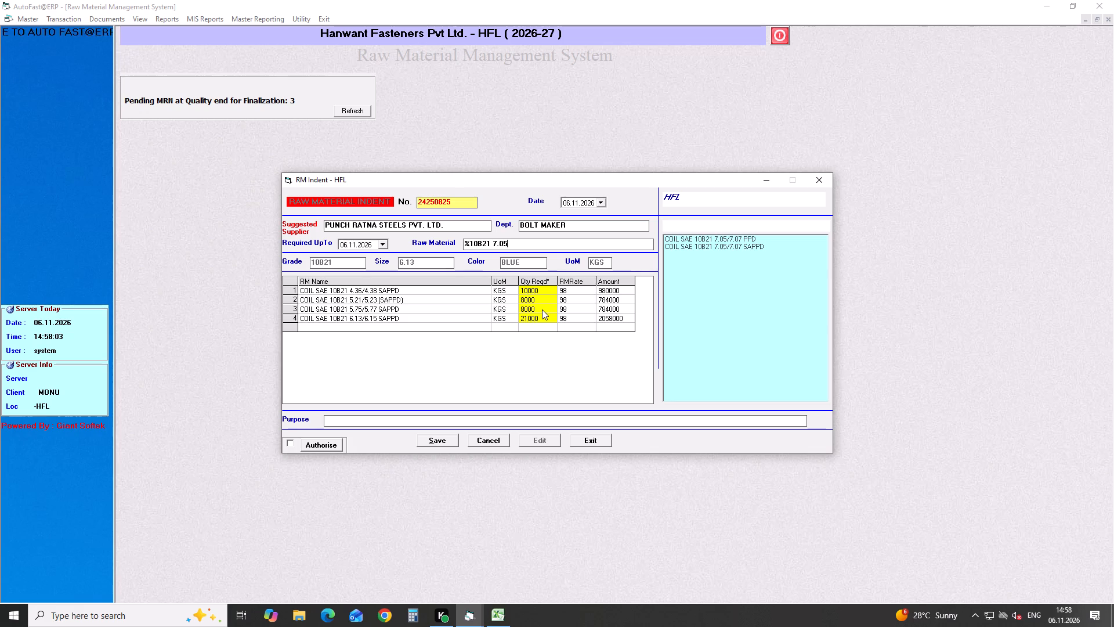
pyautogui.press('Down')
pyautogui.press('Down')
pyautogui.press('Down')
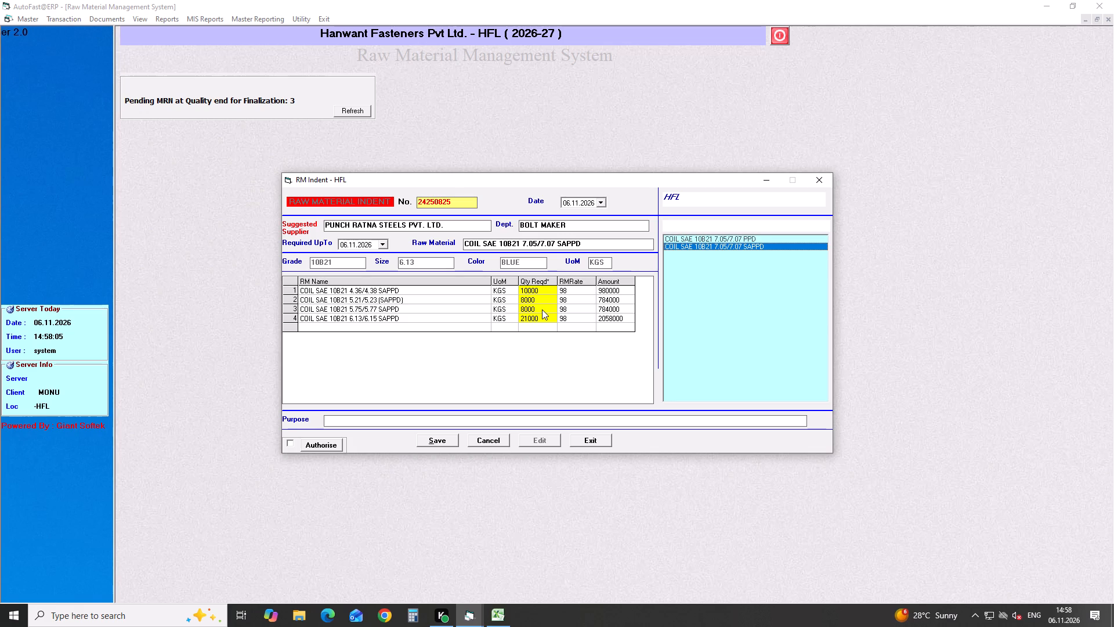
pyautogui.press('Return')
pyautogui.press('Return')
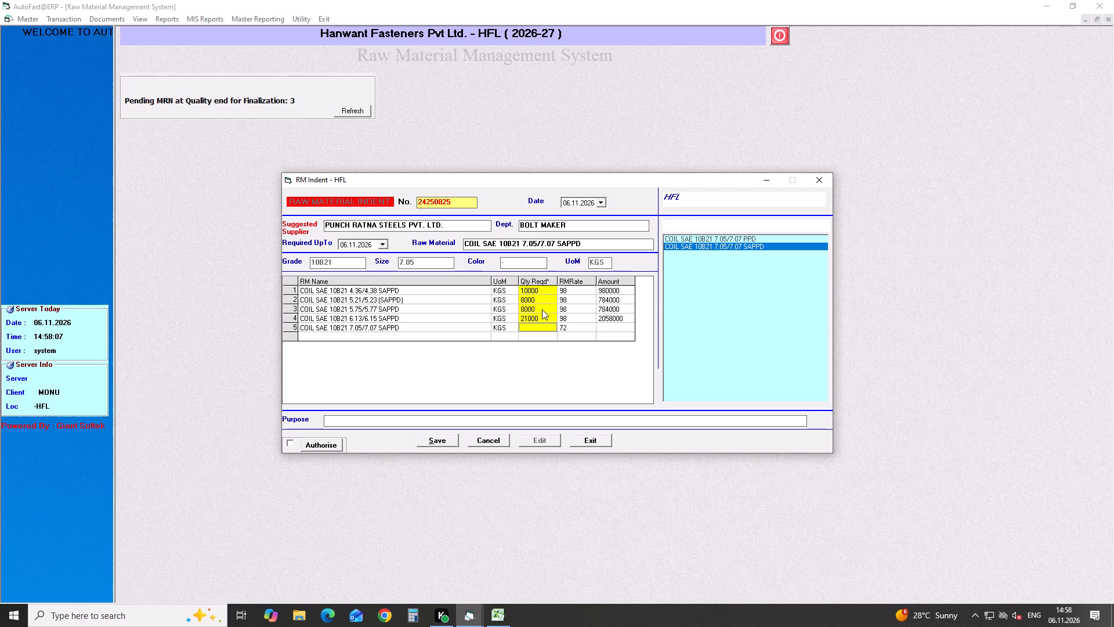
# Set the 7.05/7.07 coil's required quantity to 24000 kg and its rate to 98.
pyautogui.write('24000')
pyautogui.press('Right')
pyautogui.press('BackSpace')
pyautogui.press('BackSpace')
pyautogui.press('BackSpace')
pyautogui.press('BackSpace')
pyautogui.press('BackSpace')
pyautogui.press('BackSpace')
pyautogui.press('BackSpace')
pyautogui.press('BackSpace')
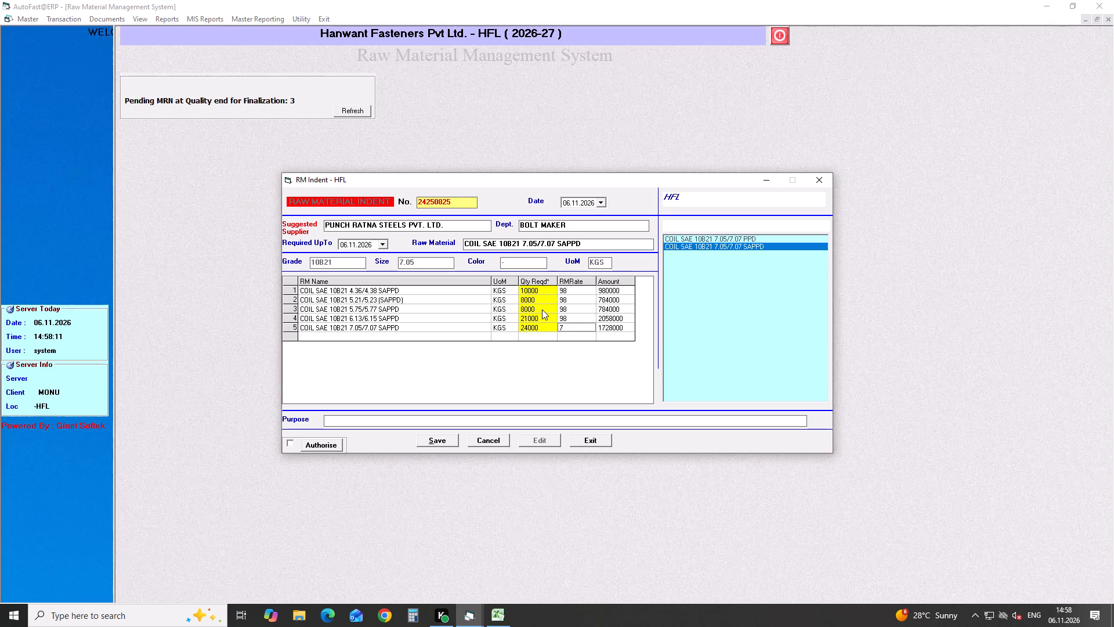
pyautogui.press('8')
pyautogui.press('BackSpace')
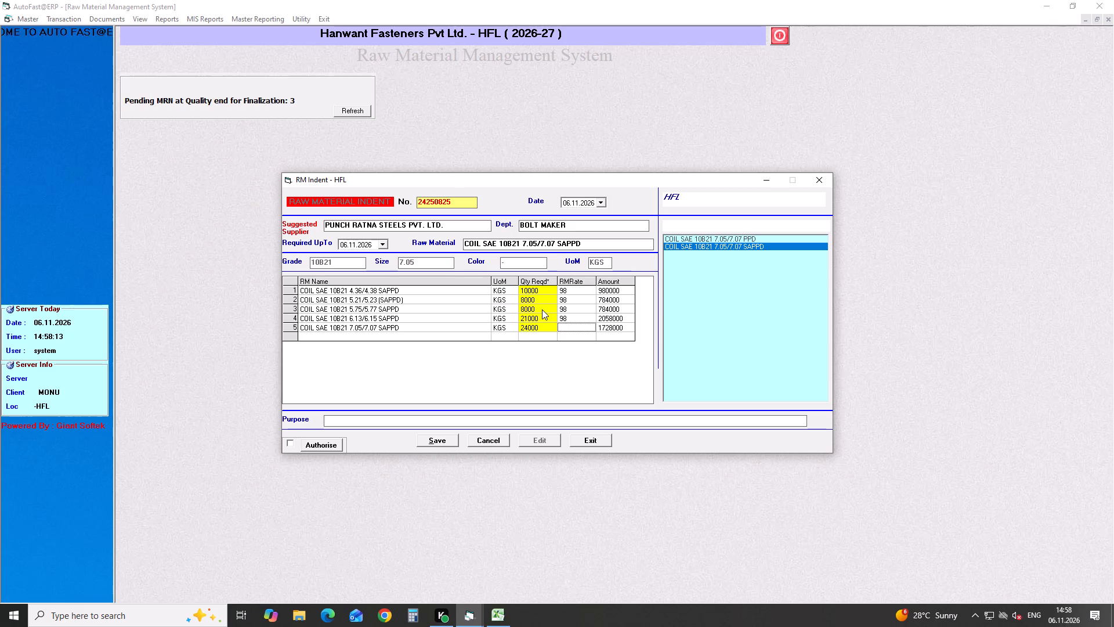
pyautogui.press('BackSpace')
pyautogui.write('98')
pyautogui.press('Right')
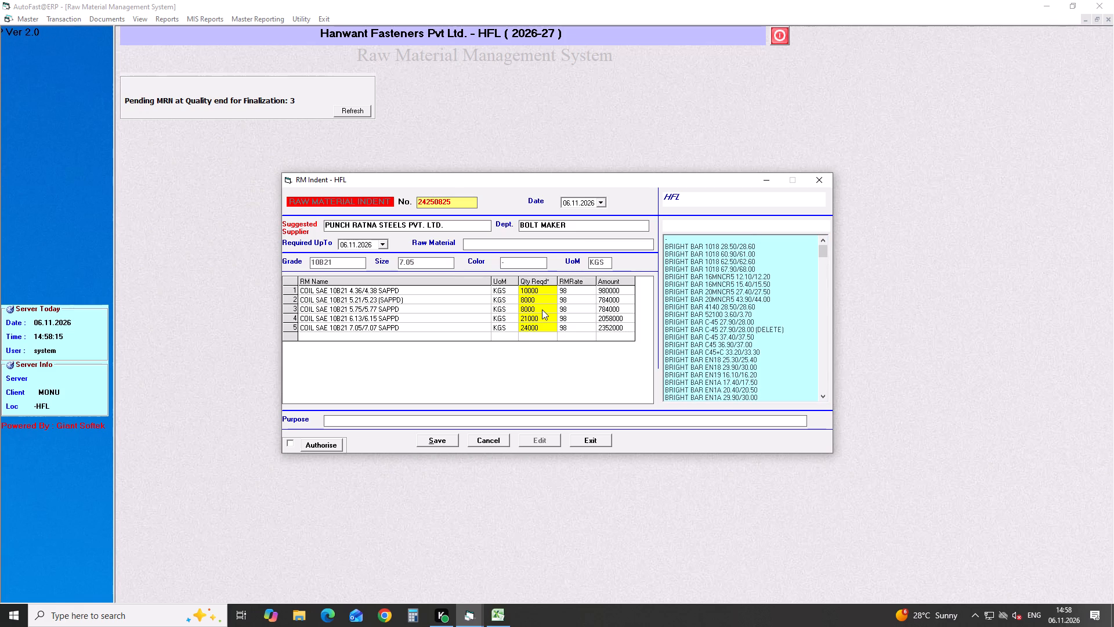
# Find raw material 10B21 7.70 and add COIL SAE 10B21 7.70/7.72 SAPPD as the sixth item.
pyautogui.hotkey('shift', '%')
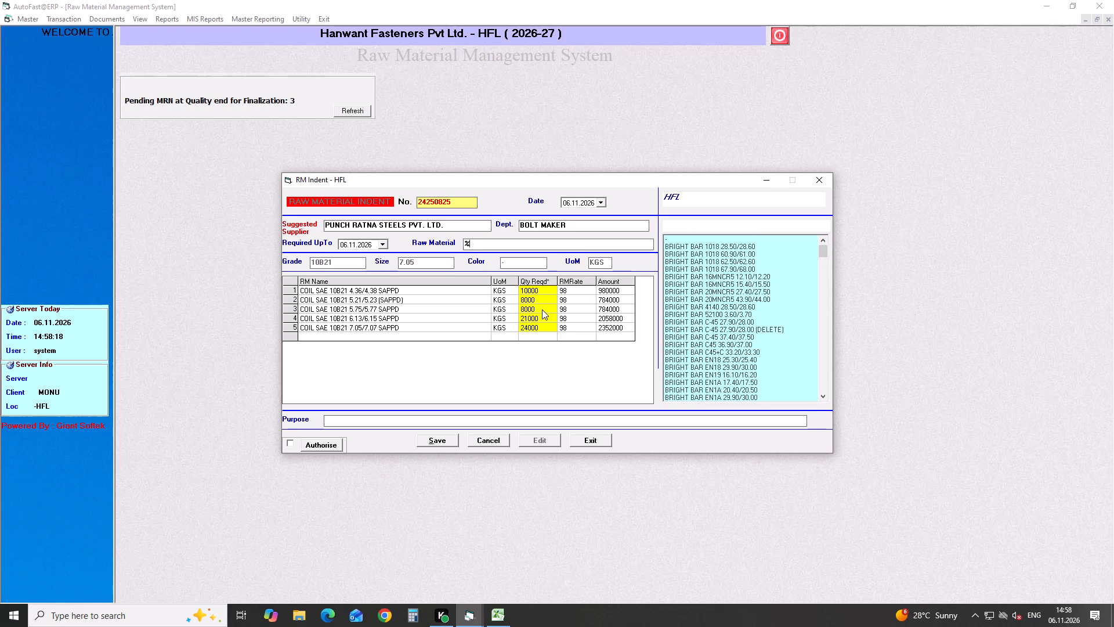
pyautogui.write('10B21 7.70')
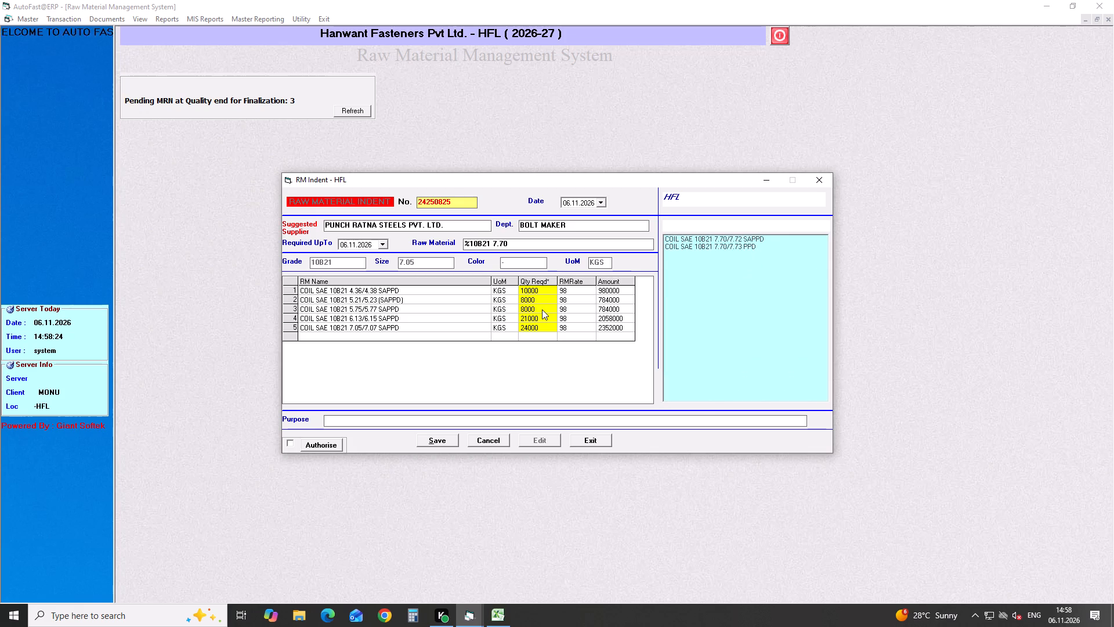
pyautogui.press('Down')
pyautogui.press('Down')
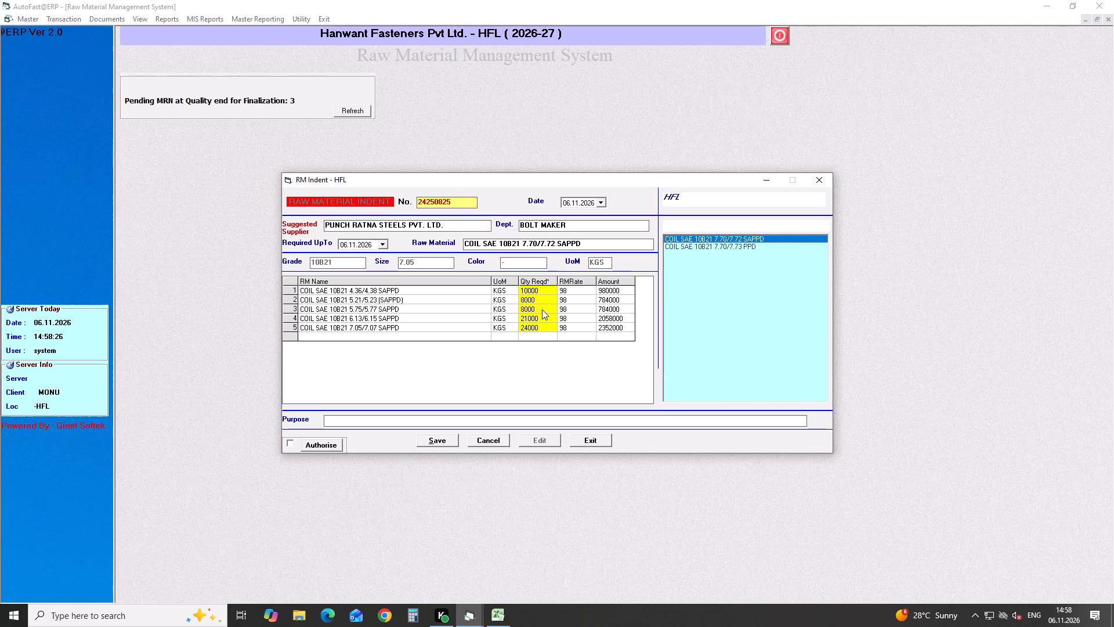
pyautogui.press('Return')
pyautogui.press('Return')
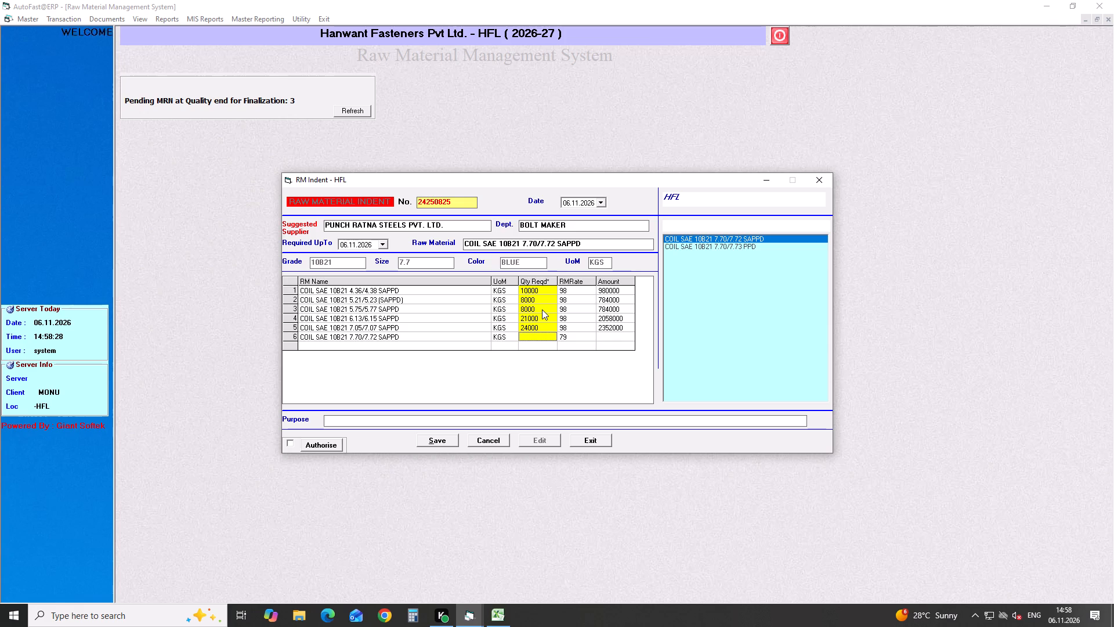
# Set the 7.70/7.72 coil's required quantity to 12000 kg and its rate to 98.
pyautogui.write('12000')
pyautogui.press('Right')
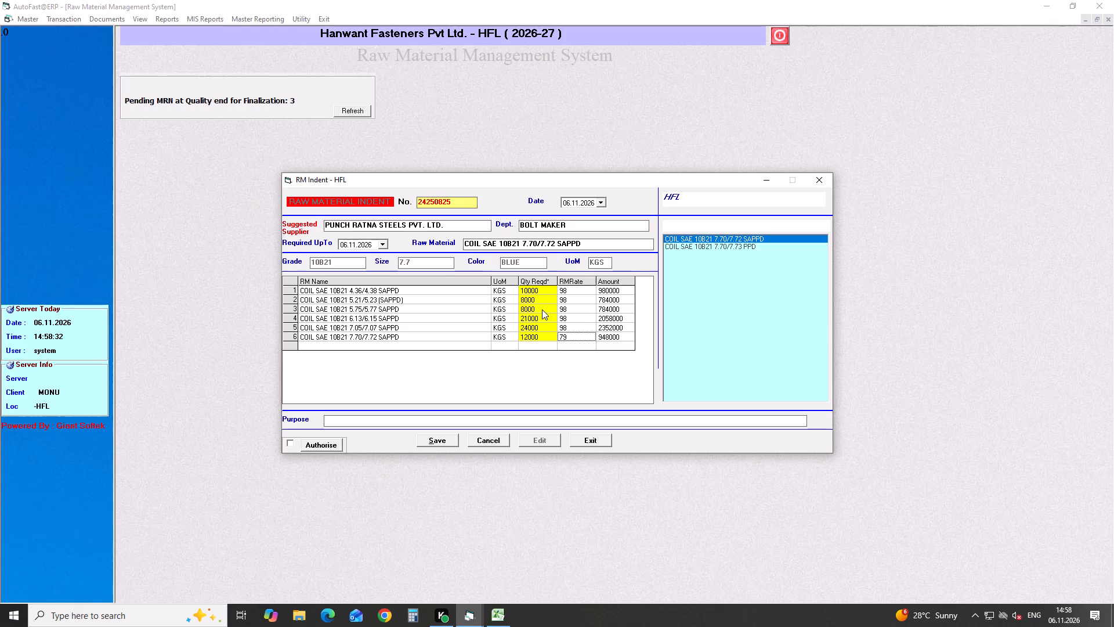
pyautogui.press('BackSpace')
pyautogui.press('BackSpace')
pyautogui.press('BackSpace')
pyautogui.press('BackSpace')
pyautogui.press('BackSpace')
pyautogui.press('BackSpace')
pyautogui.press('BackSpace')
pyautogui.press('BackSpace')
pyautogui.press('BackSpace')
pyautogui.press('BackSpace')
pyautogui.press('BackSpace')
pyautogui.press('BackSpace')
pyautogui.press('BackSpace')
pyautogui.press('BackSpace')
pyautogui.press('BackSpace')
pyautogui.press('BackSpace')
pyautogui.press('BackSpace')
pyautogui.press('BackSpace')
pyautogui.write('98')
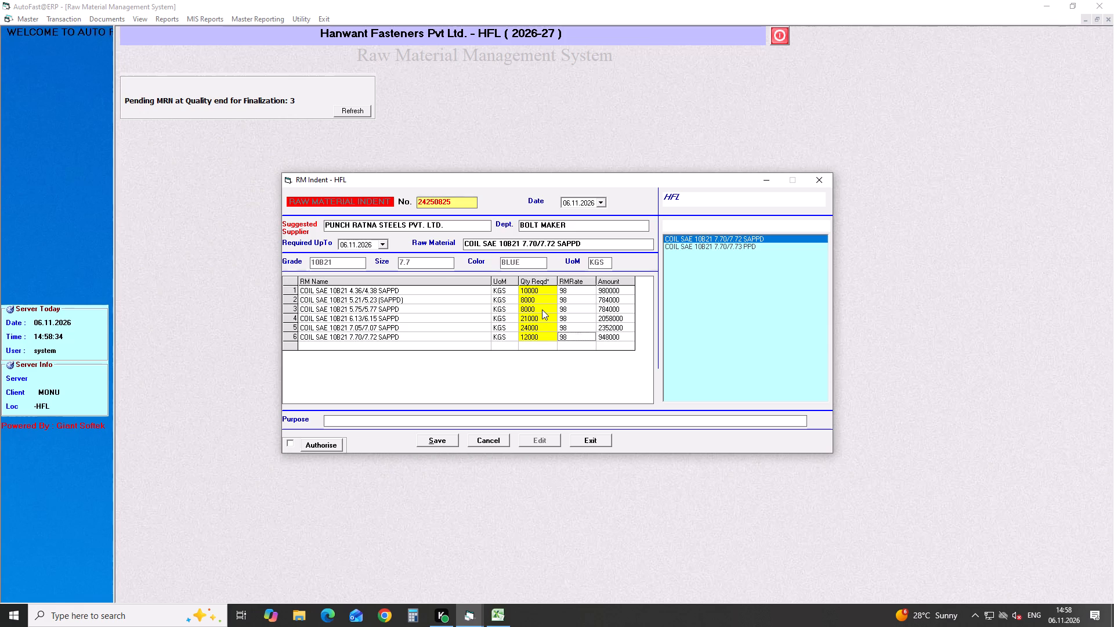
pyautogui.press('Right')
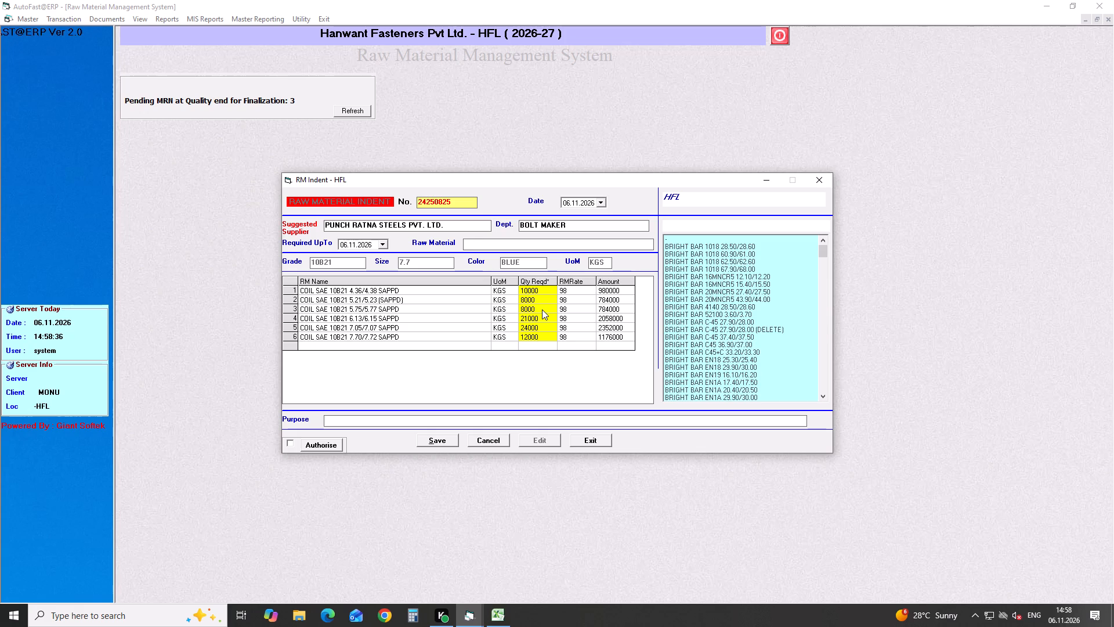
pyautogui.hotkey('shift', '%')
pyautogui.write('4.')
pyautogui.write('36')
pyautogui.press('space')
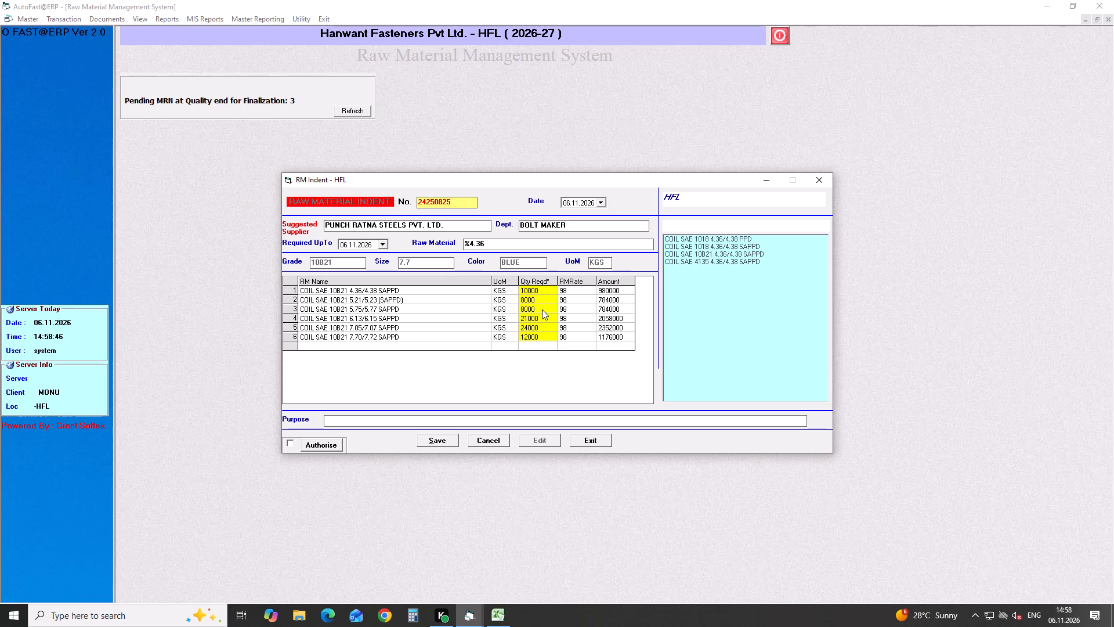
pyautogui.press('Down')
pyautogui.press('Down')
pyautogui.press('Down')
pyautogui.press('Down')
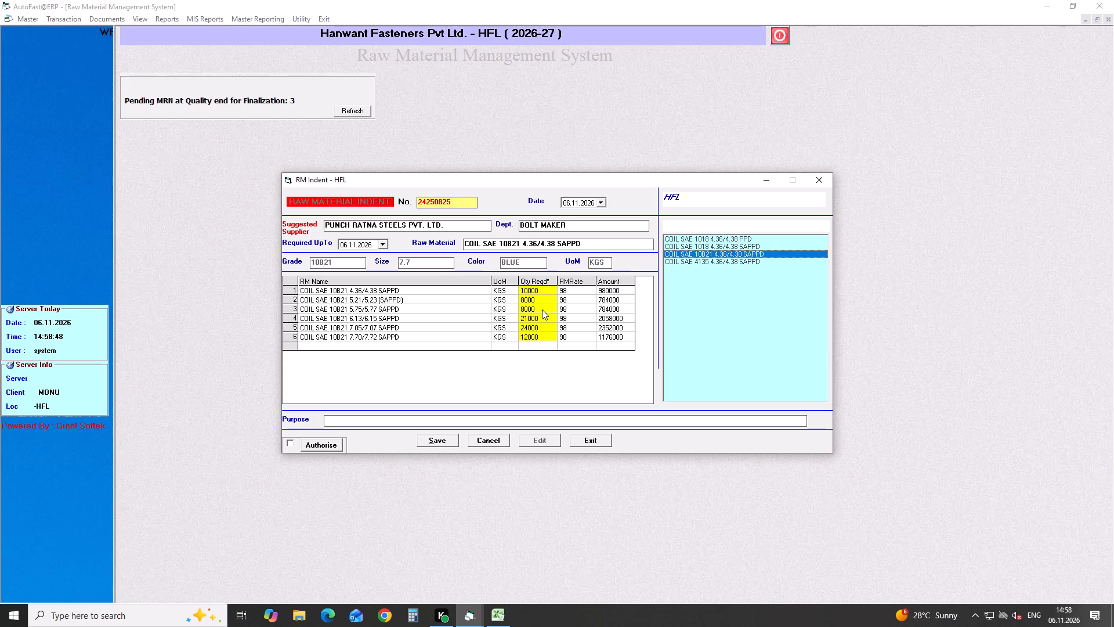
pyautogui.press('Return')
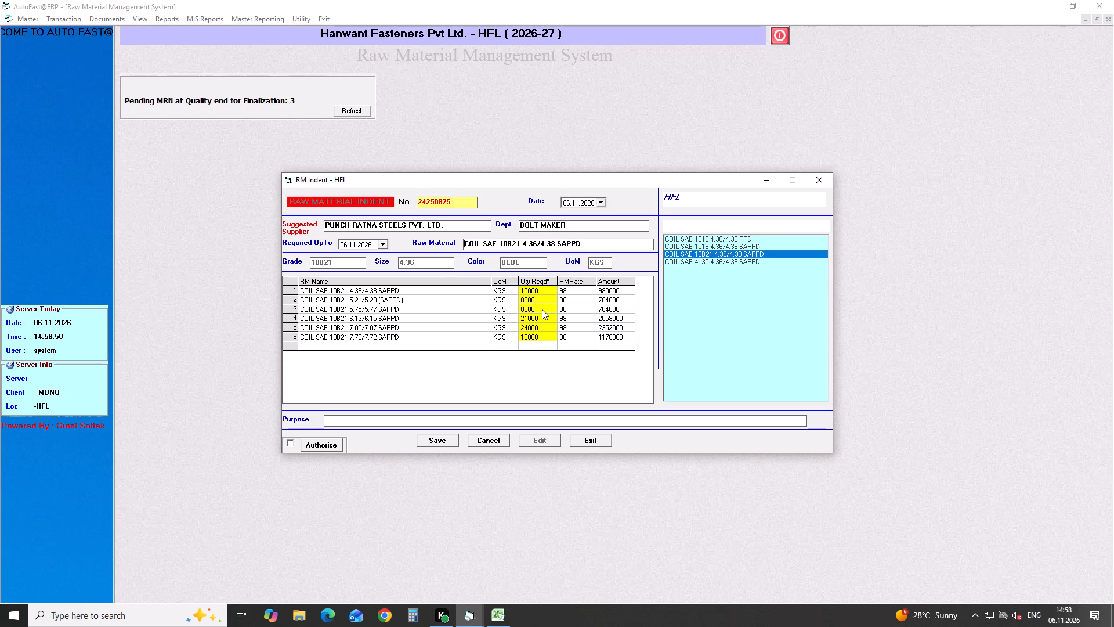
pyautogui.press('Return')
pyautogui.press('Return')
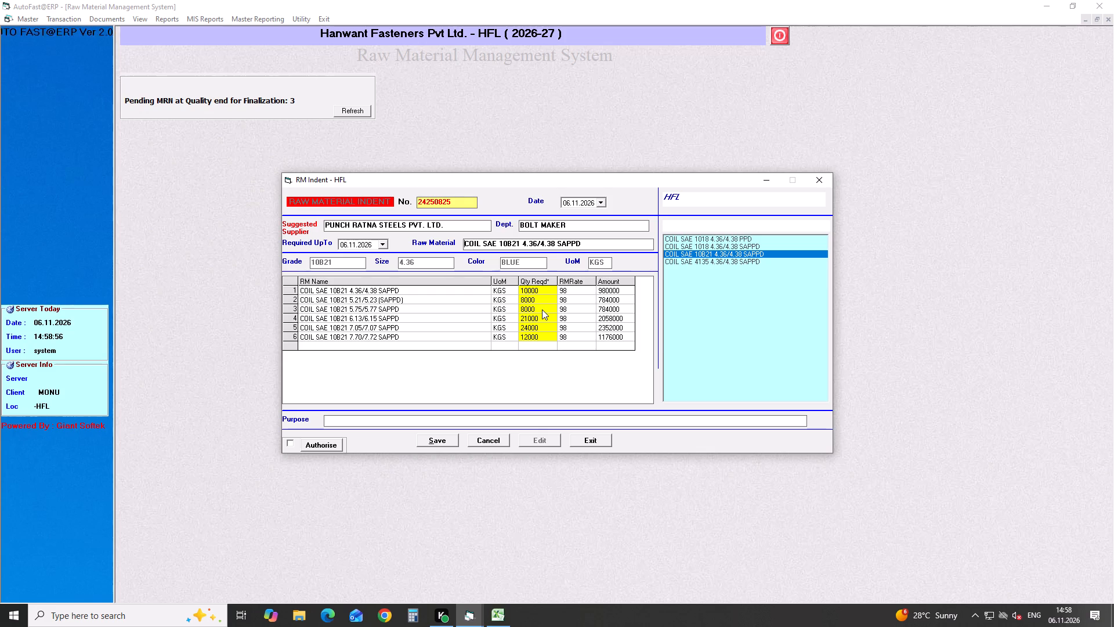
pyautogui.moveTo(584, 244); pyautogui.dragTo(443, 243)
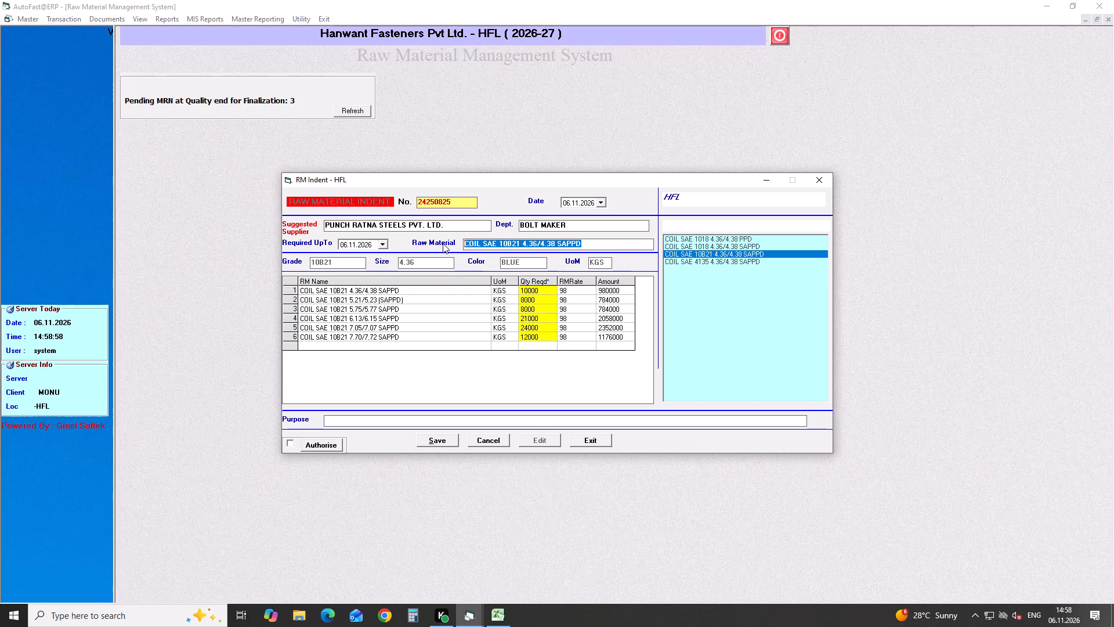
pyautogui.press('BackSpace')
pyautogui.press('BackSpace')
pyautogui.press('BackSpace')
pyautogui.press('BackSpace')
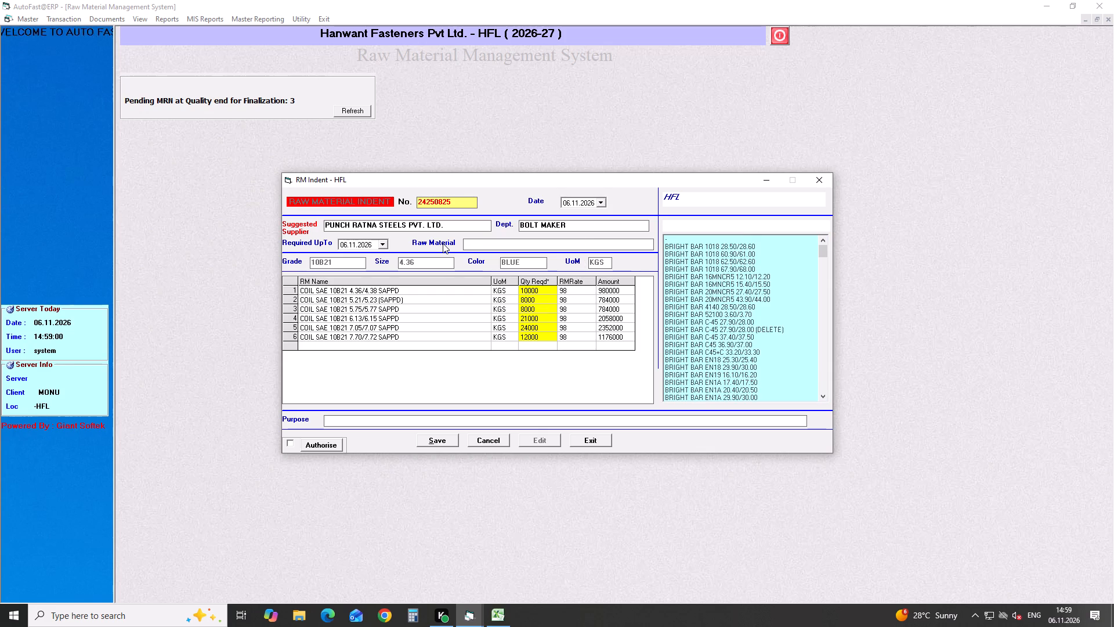
# Find raw material 1018 4.36 and add COIL SAE 1018 4.36/4.38 SAPPD as the seventh item.
pyautogui.write('1018')
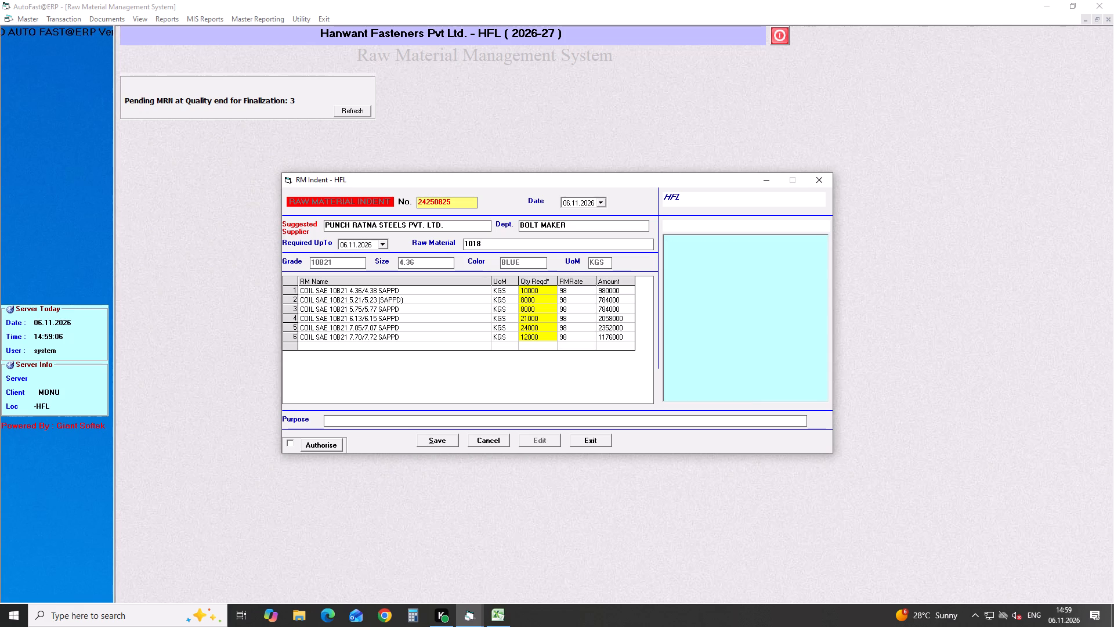
pyautogui.press('space')
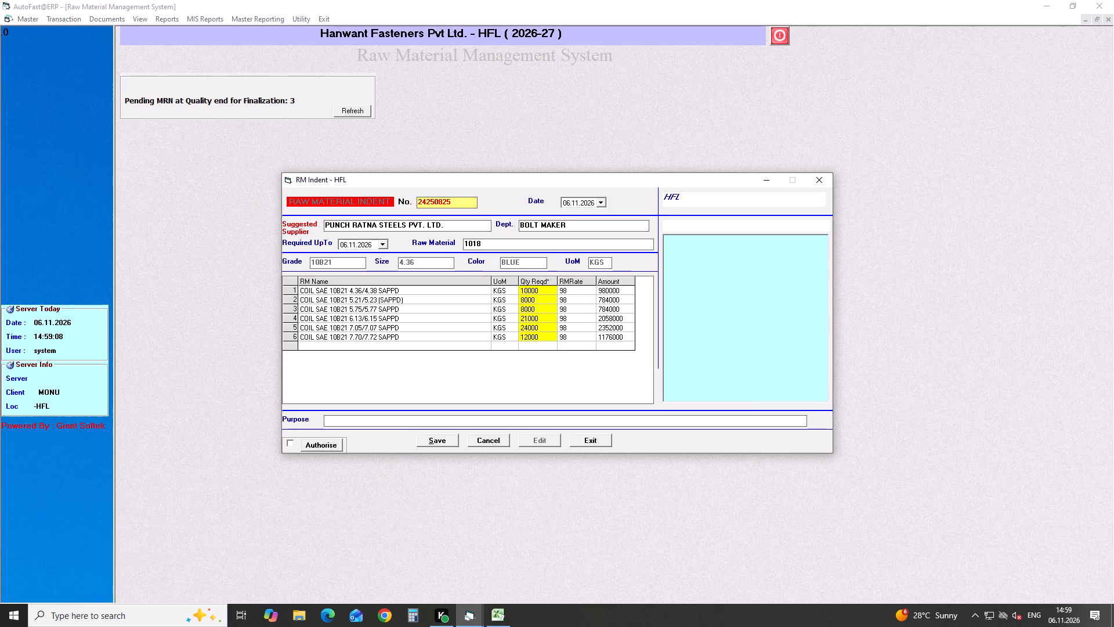
pyautogui.press('Left')
pyautogui.press('Left')
pyautogui.press('Left')
pyautogui.press('Left')
pyautogui.press('Left')
pyautogui.press('Left')
pyautogui.press('Left')
pyautogui.press('Left')
pyautogui.press('Left')
pyautogui.press('Left')
pyautogui.press('Left')
pyautogui.press('Left')
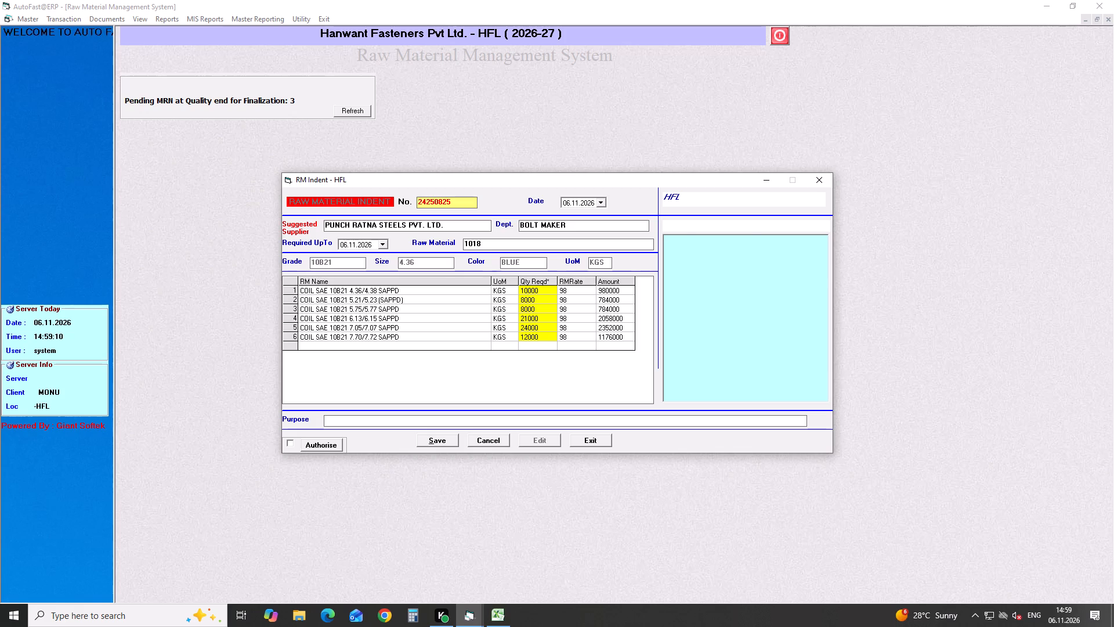
pyautogui.hotkey('shift', '%')
pyautogui.press('Right')
pyautogui.press('Right')
pyautogui.press('Right')
pyautogui.press('Right')
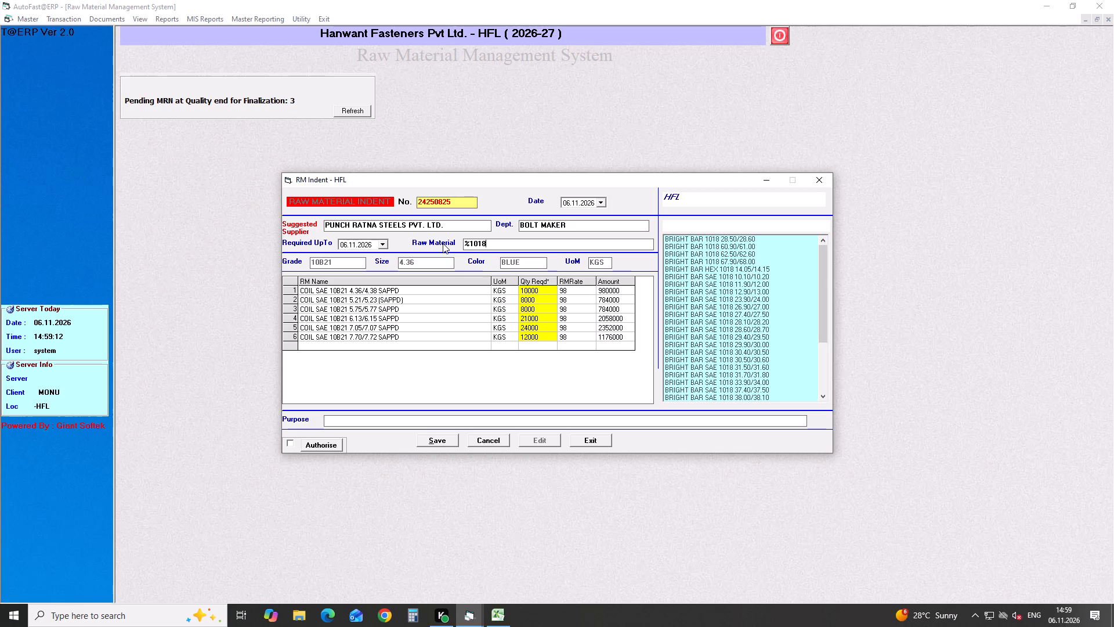
pyautogui.press('space')
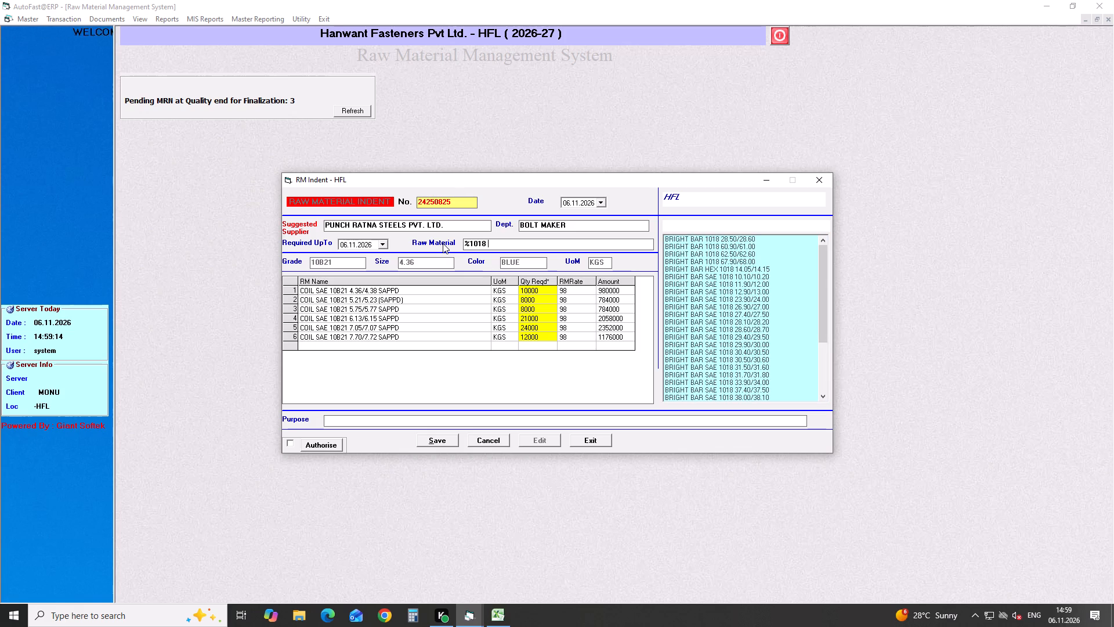
pyautogui.write('4.36')
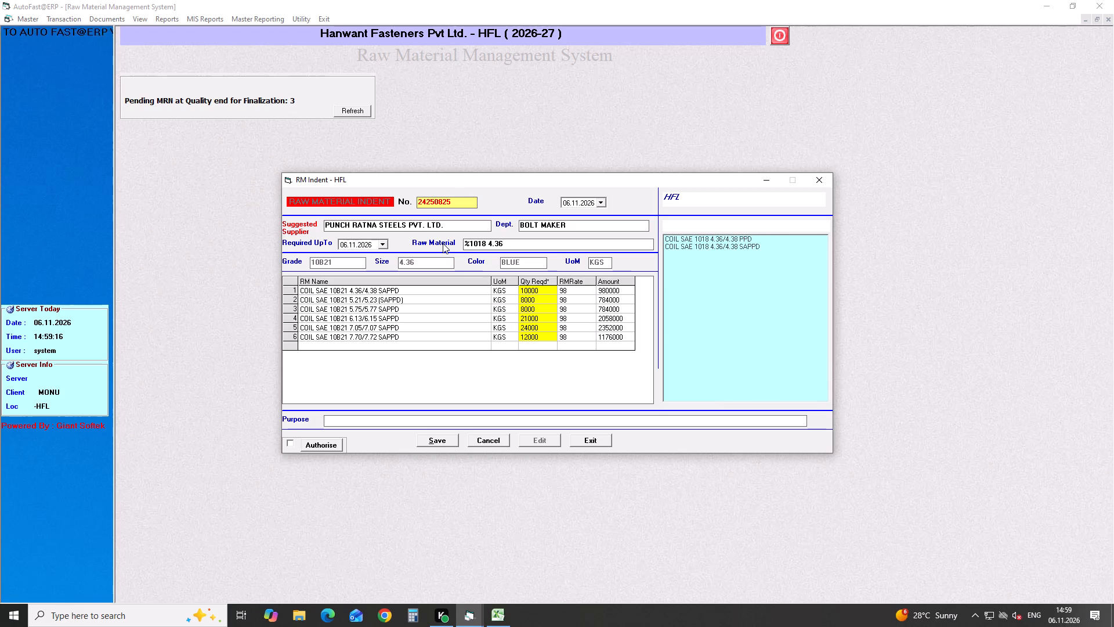
pyautogui.press('Down')
pyautogui.press('Down')
pyautogui.press('Down')
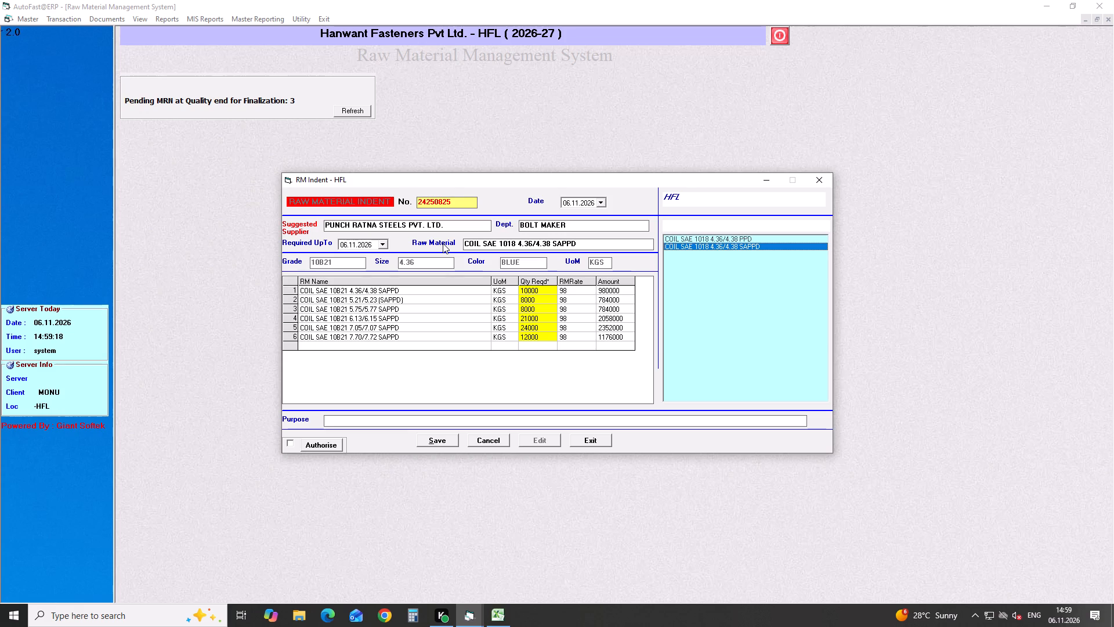
pyautogui.press('Return')
pyautogui.press('Return')
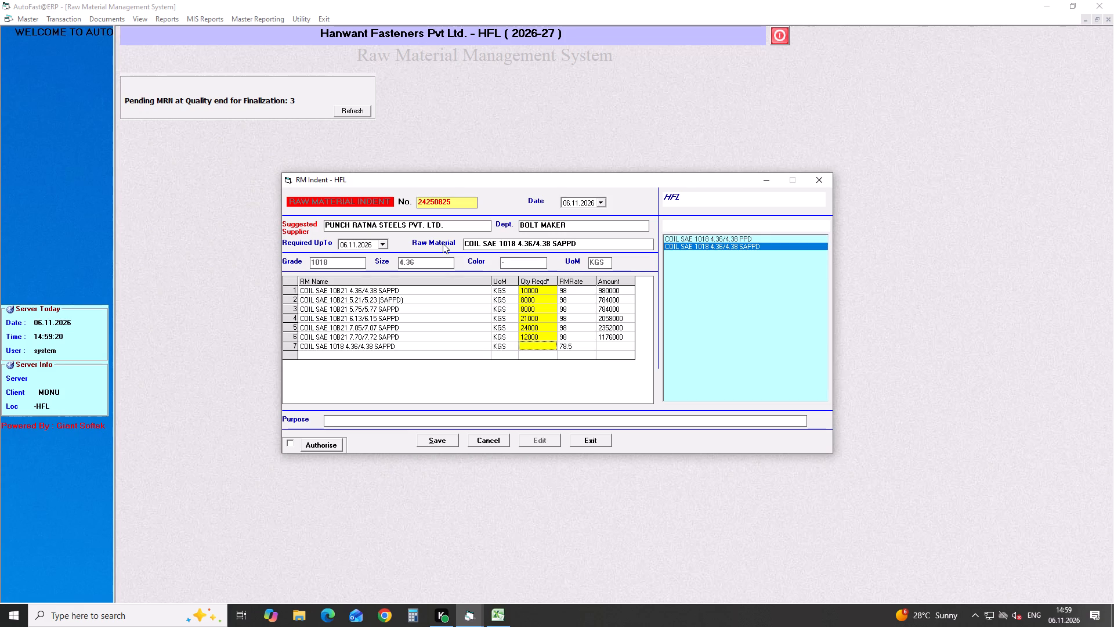
# Set the SAE 1018 4.36/4.38 coil's required quantity to 10000 kg and its rate to 90.
pyautogui.write('10000')
pyautogui.press('Right')
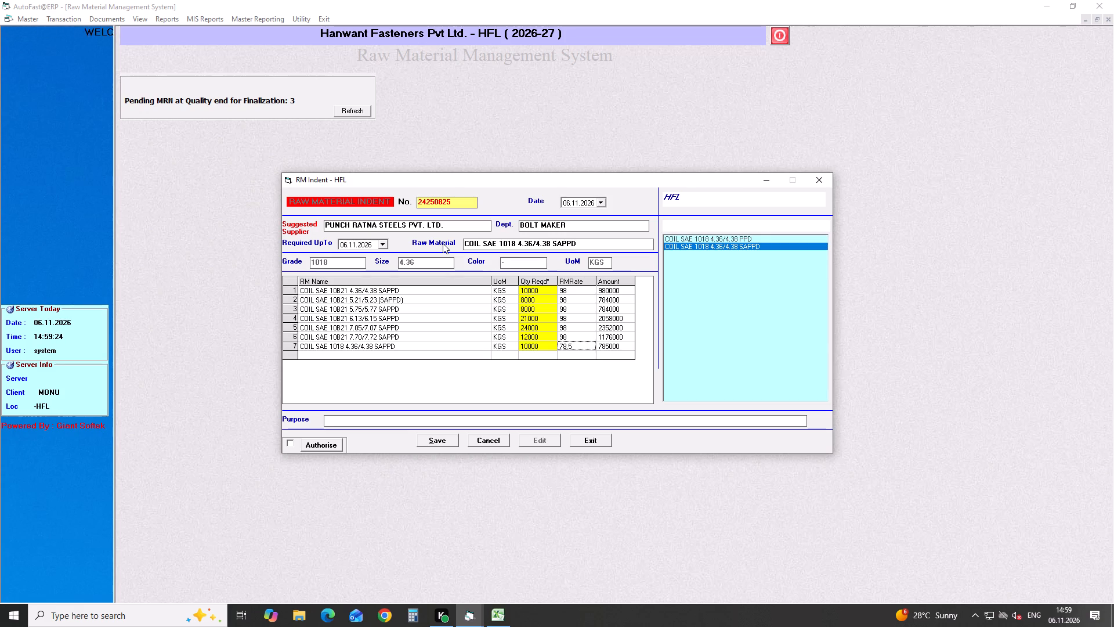
pyautogui.press('BackSpace')
pyautogui.press('BackSpace')
pyautogui.press('BackSpace')
pyautogui.press('BackSpace')
pyautogui.press('BackSpace')
pyautogui.press('BackSpace')
pyautogui.press('BackSpace')
pyautogui.press('BackSpace')
pyautogui.press('BackSpace')
pyautogui.press('BackSpace')
pyautogui.press('BackSpace')
pyautogui.press('BackSpace')
pyautogui.press('BackSpace')
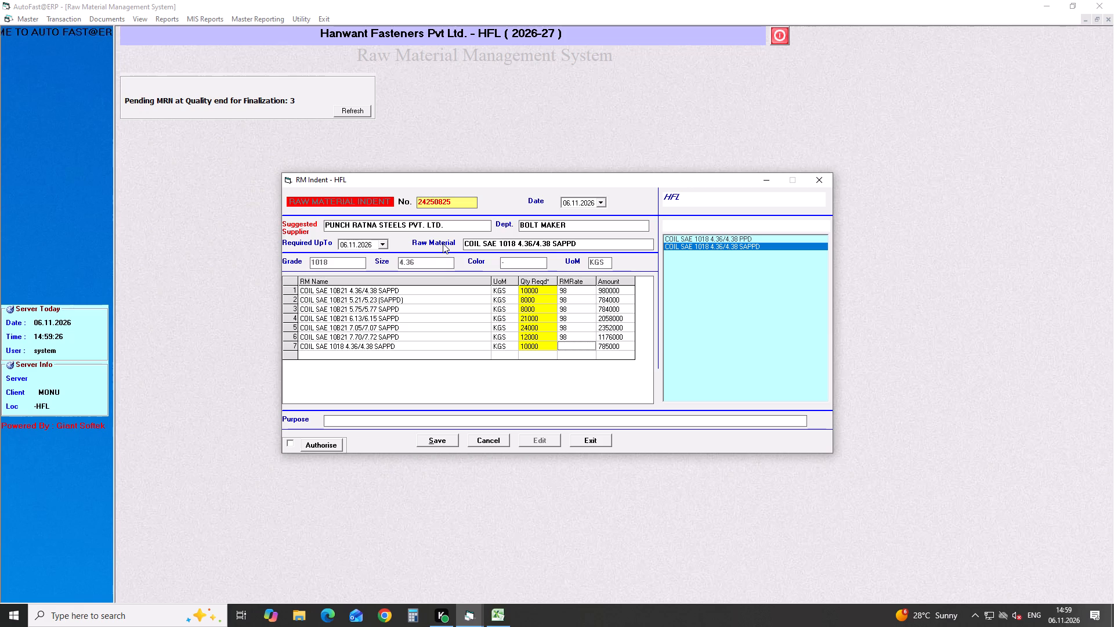
pyautogui.write('90')
pyautogui.press('Right')
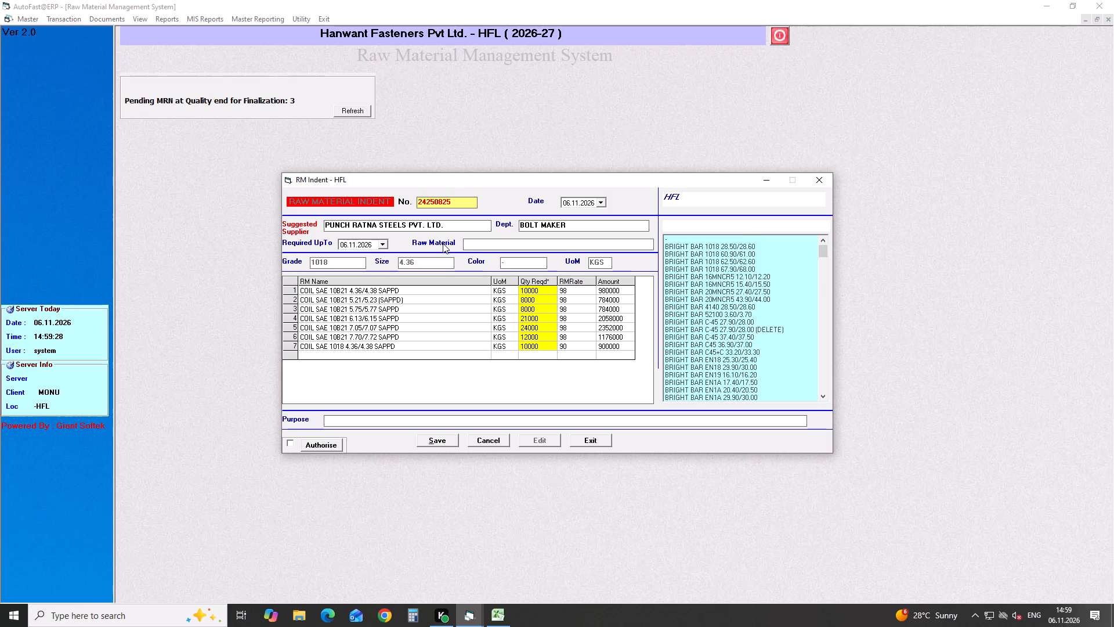
# Find raw material 1018 8.23 and add COIL SAE 1018 8.23/8.25 SAPPD as the eighth item.
pyautogui.hotkey('shift', '%')
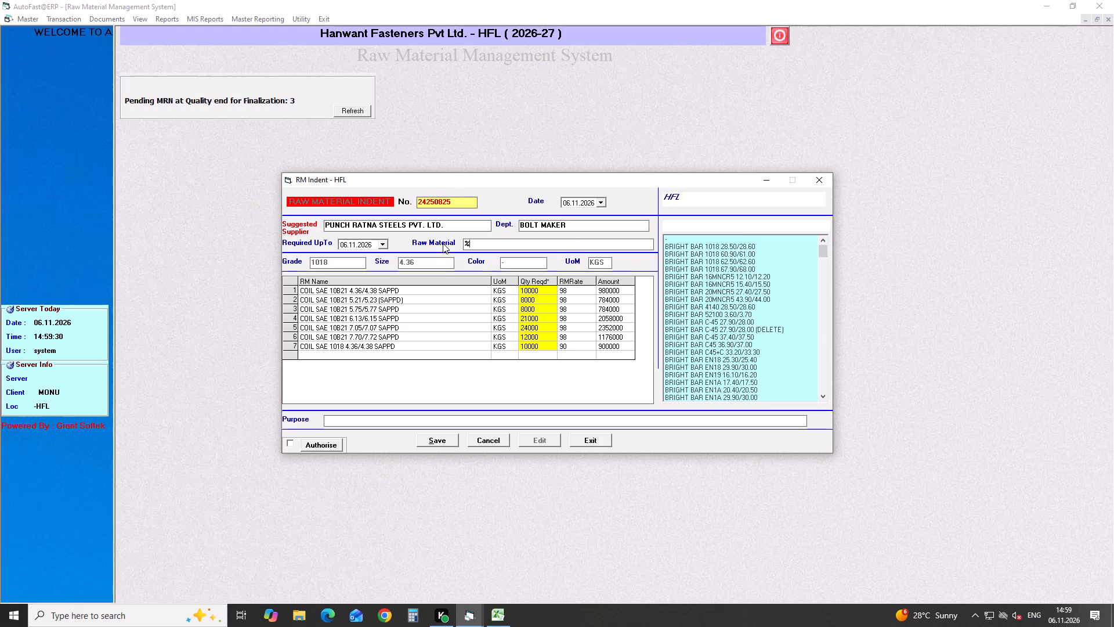
pyautogui.write('1018 8.23')
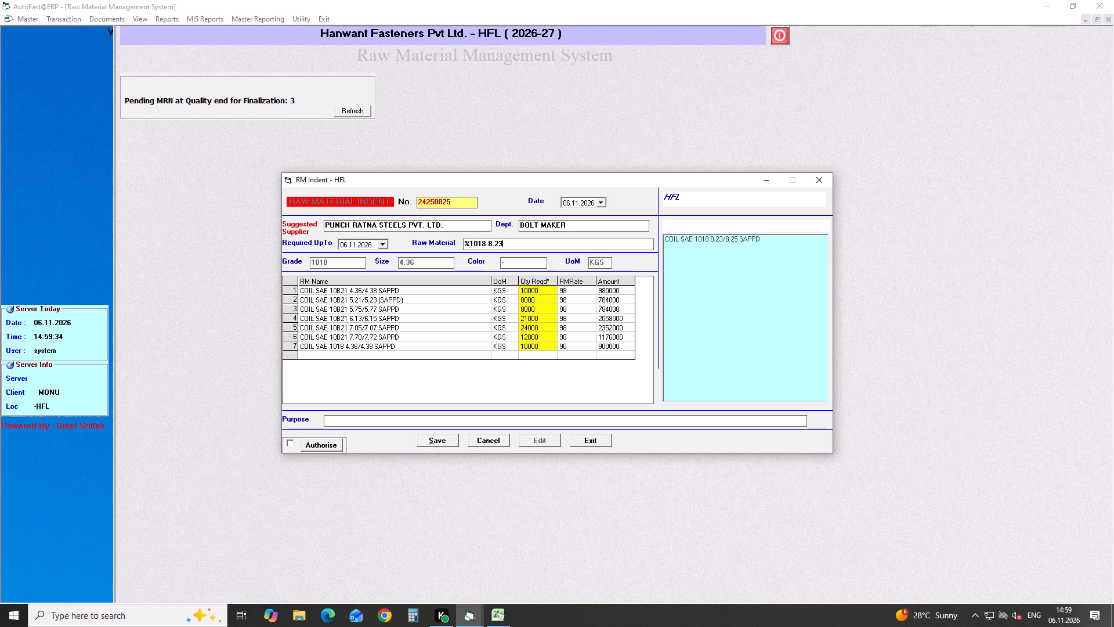
pyautogui.press('Down')
pyautogui.press('Down')
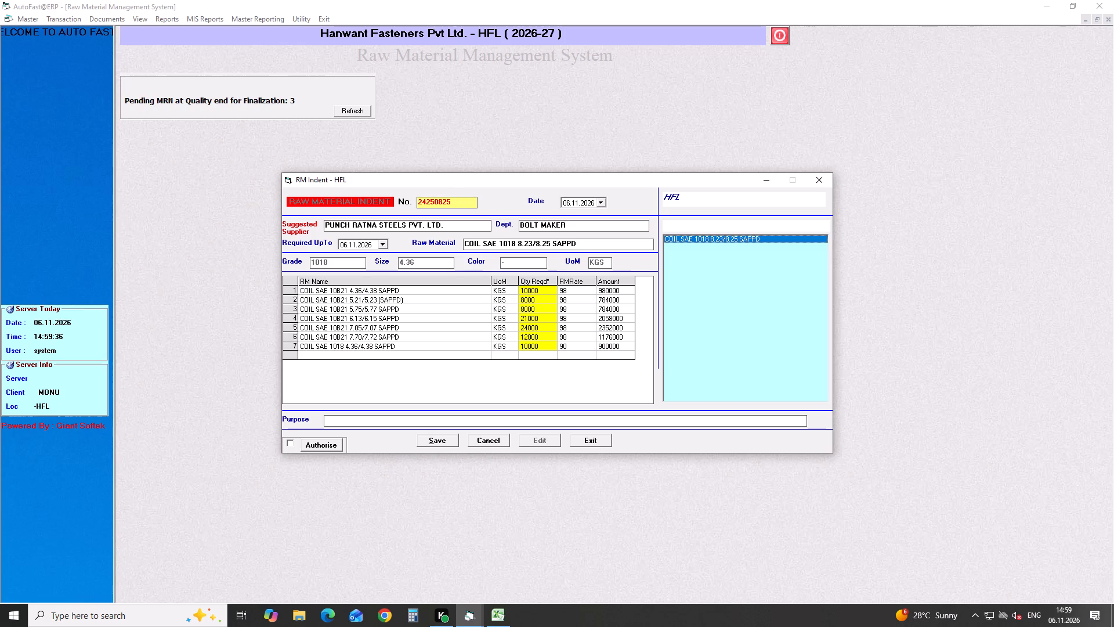
pyautogui.press('Return')
pyautogui.press('Return')
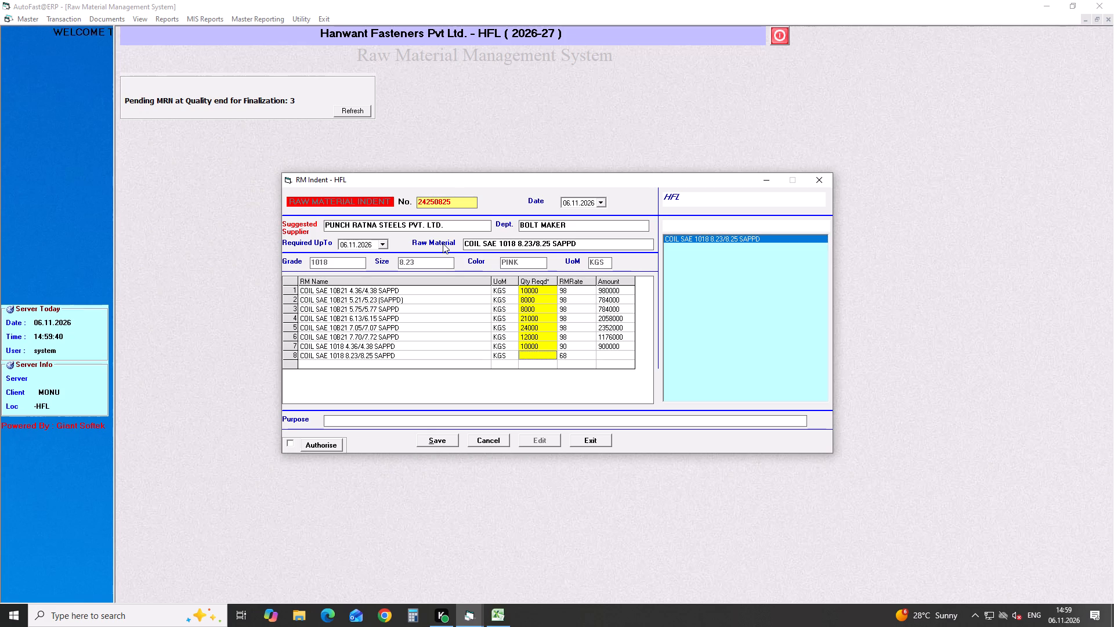
# Set the SAE 1018 8.23/8.25 coil's required quantity to 12000 kg and its rate to 90.
pyautogui.press('1')
pyautogui.write('2000')
pyautogui.press('Right')
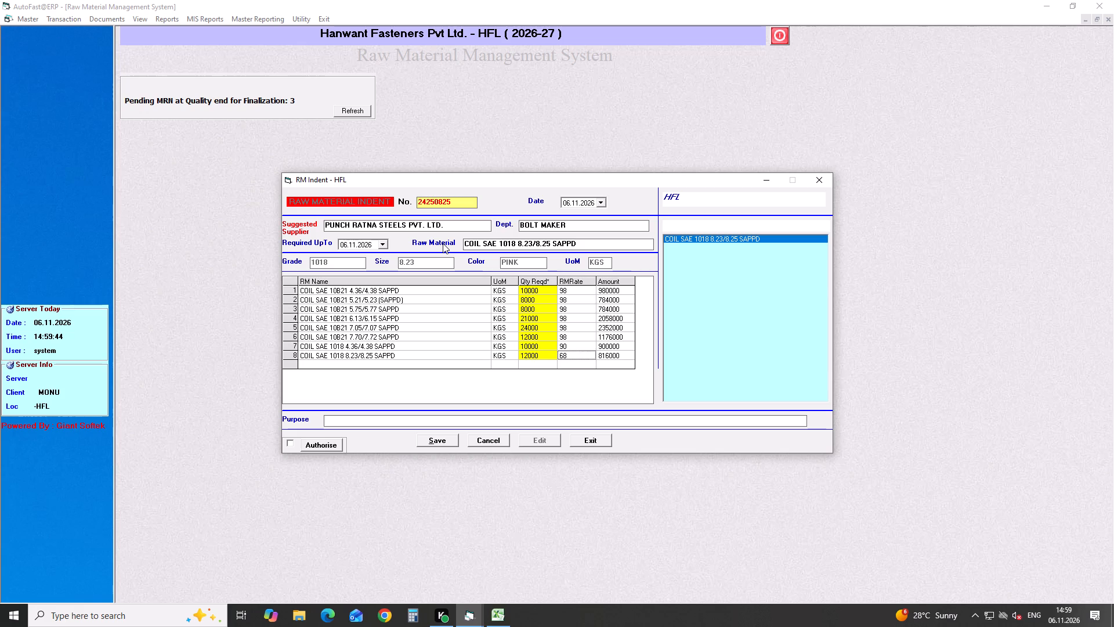
pyautogui.press('BackSpace')
pyautogui.press('BackSpace')
pyautogui.press('BackSpace')
pyautogui.press('BackSpace')
pyautogui.press('BackSpace')
pyautogui.press('BackSpace')
pyautogui.press('BackSpace')
pyautogui.press('BackSpace')
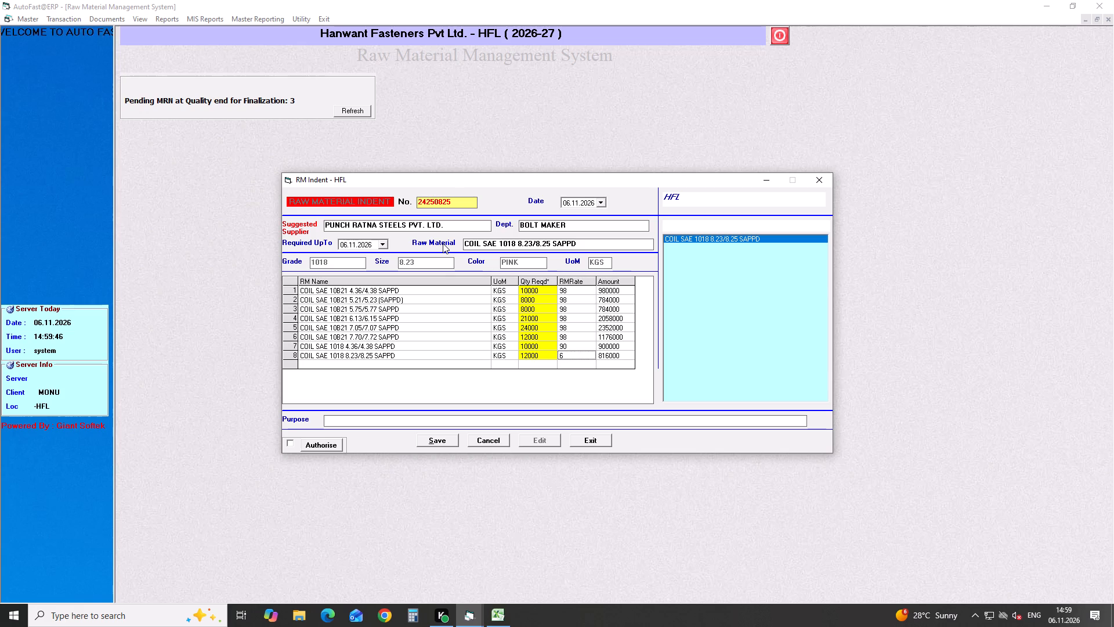
pyautogui.write('90')
pyautogui.press('Right')
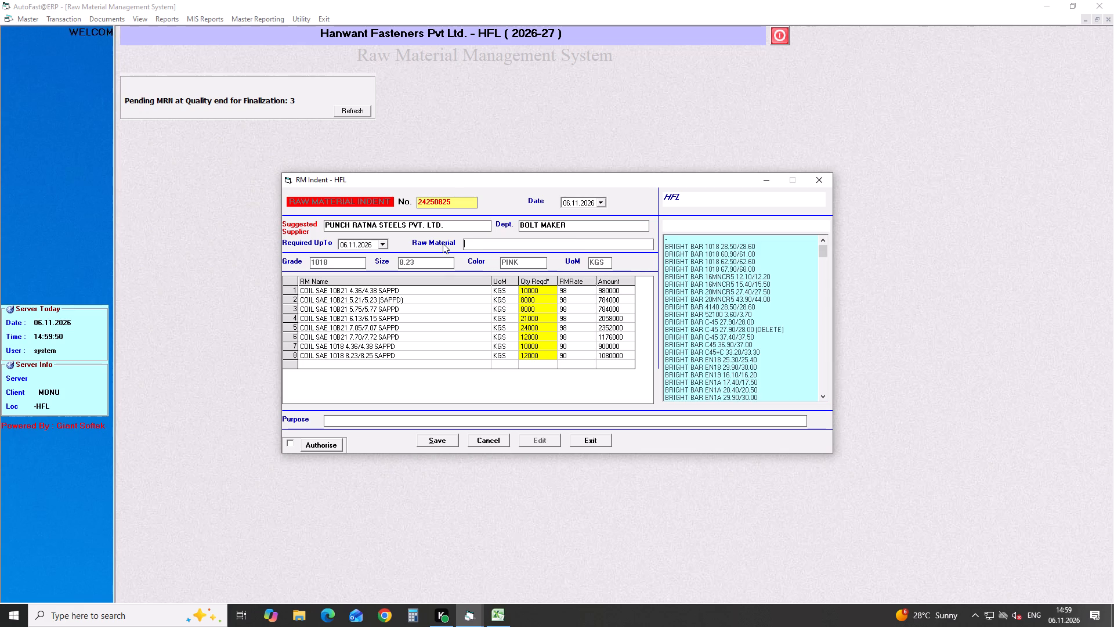
# Find raw material EN8D 6.70 and add COIL EN8D 6.70/6.72 SAPPD as the ninth item.
pyautogui.hotkey('shift', '%')
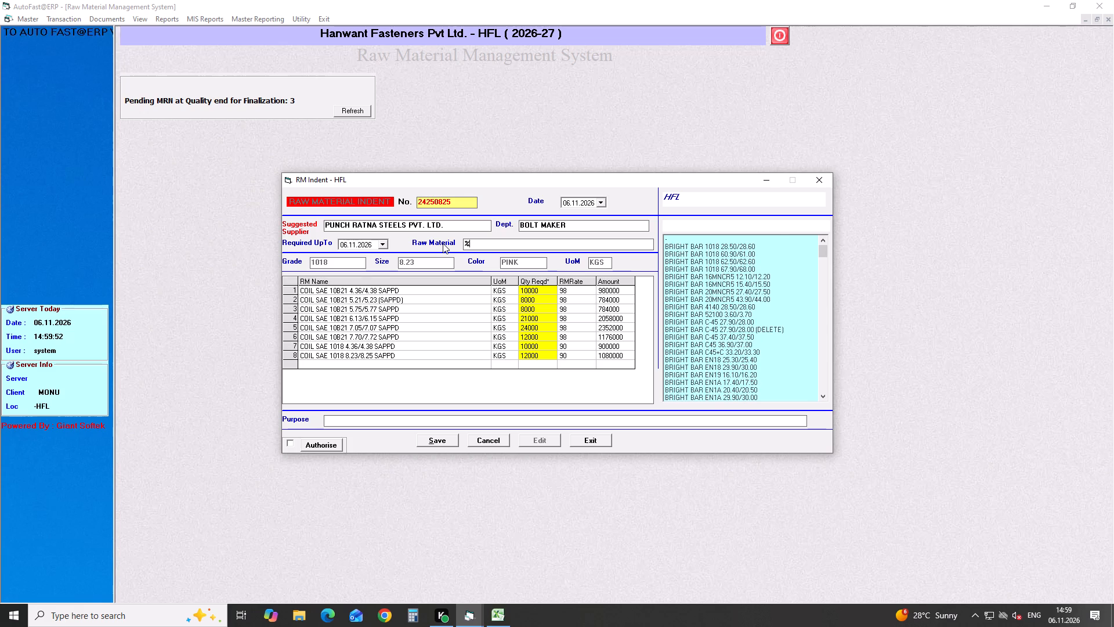
pyautogui.write('EN8D')
pyautogui.press('space')
pyautogui.write('6.70')
pyautogui.press('Down')
pyautogui.press('Down')
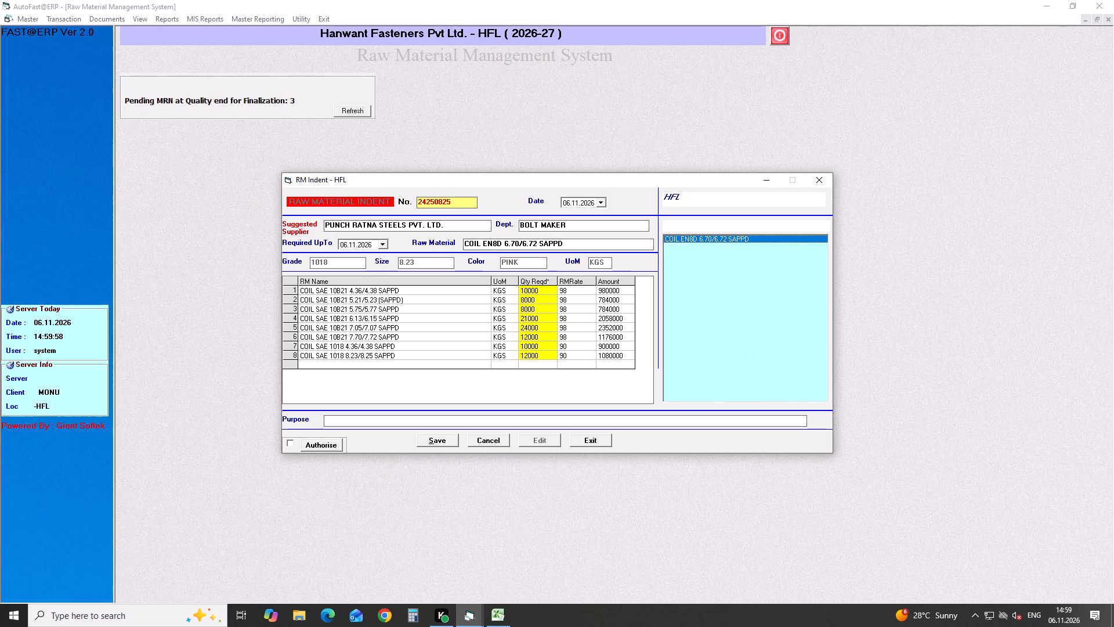
pyautogui.press('Return')
pyautogui.press('Return')
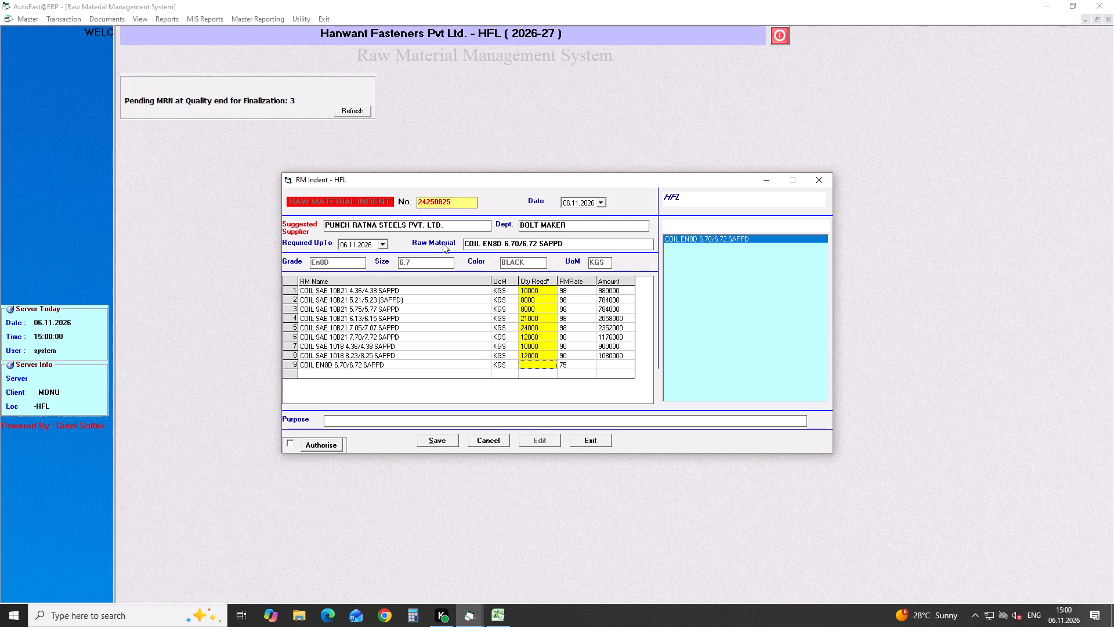
# Set the EN8D 6.70/6.72 coil's required quantity to 10000 kg and its rate to 97.
pyautogui.write('10000')
pyautogui.press('Right')
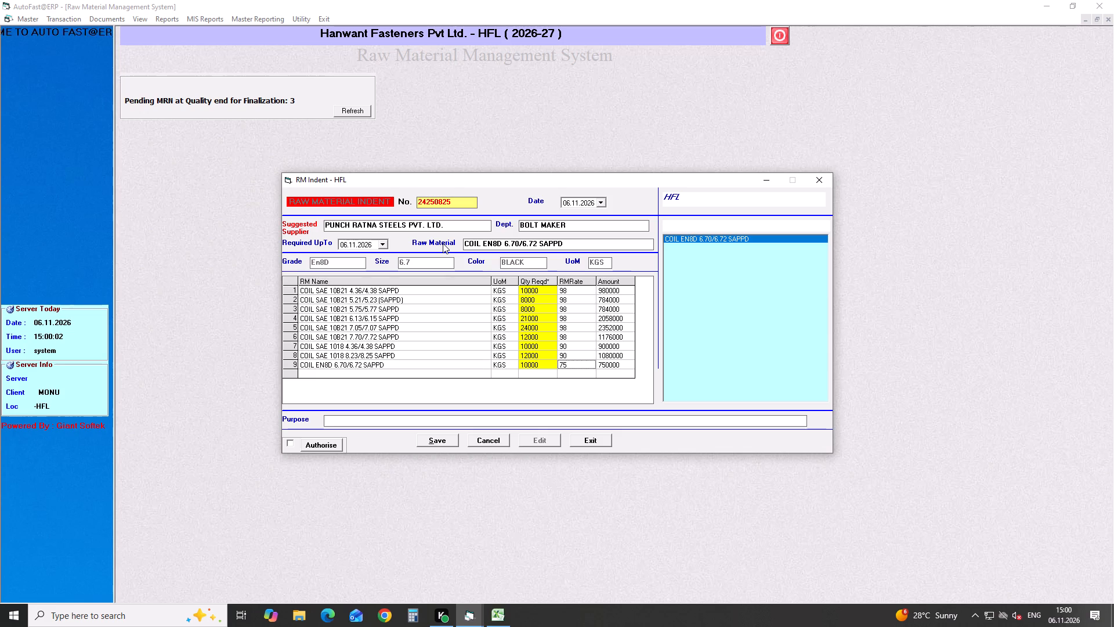
pyautogui.press('BackSpace')
pyautogui.press('BackSpace')
pyautogui.press('BackSpace')
pyautogui.press('BackSpace')
pyautogui.press('BackSpace')
pyautogui.press('BackSpace')
pyautogui.press('BackSpace')
pyautogui.press('BackSpace')
pyautogui.press('BackSpace')
pyautogui.press('BackSpace')
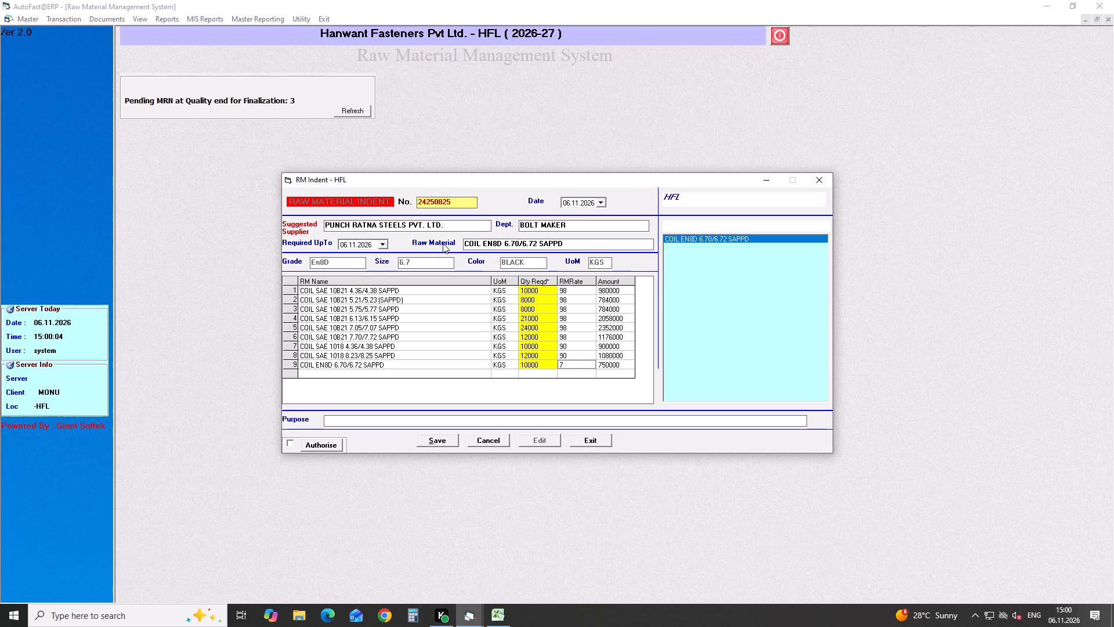
pyautogui.write('97')
pyautogui.press('Right')
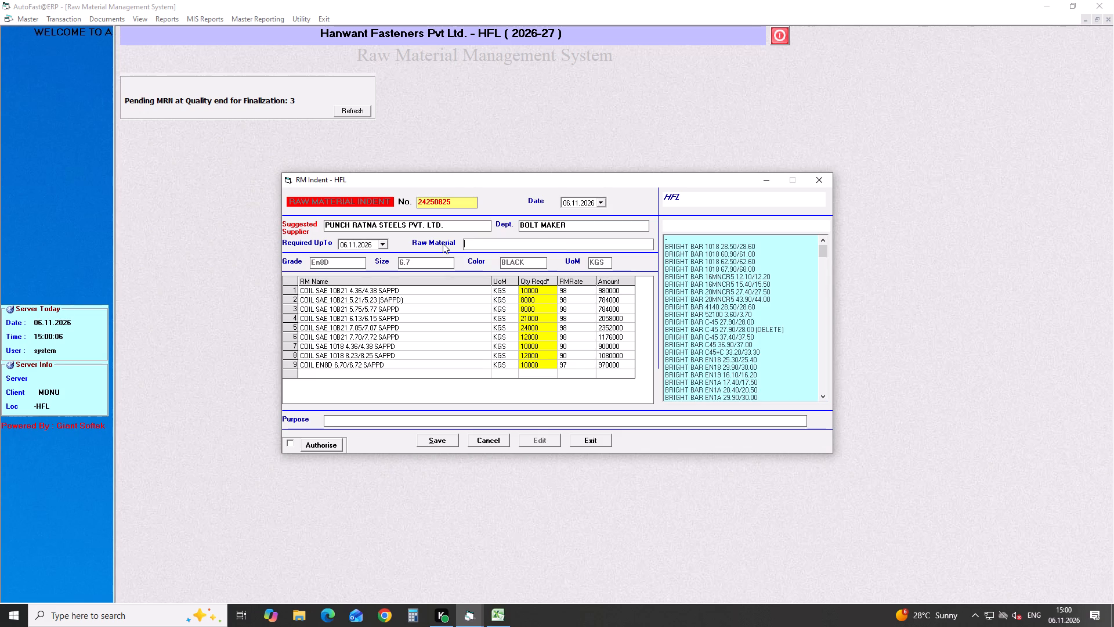
# Find raw material EN8D 8.70 and add COIL EN8D 8.70/8.72 SAPPD as the tenth item.
pyautogui.hotkey('shift', '%')
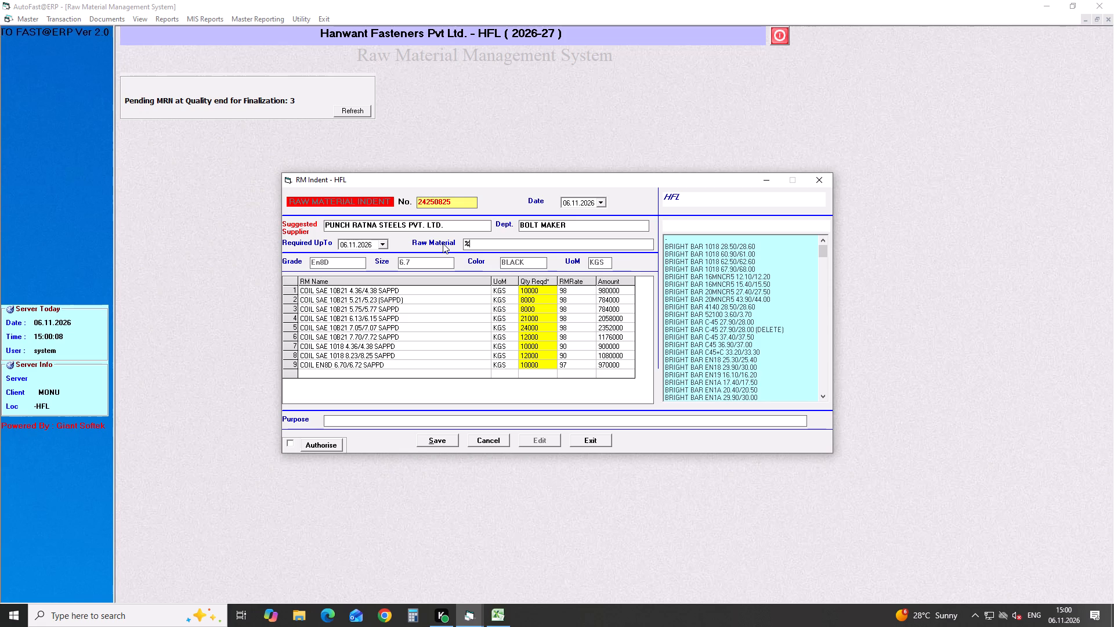
pyautogui.press('r')
pyautogui.press('BackSpace')
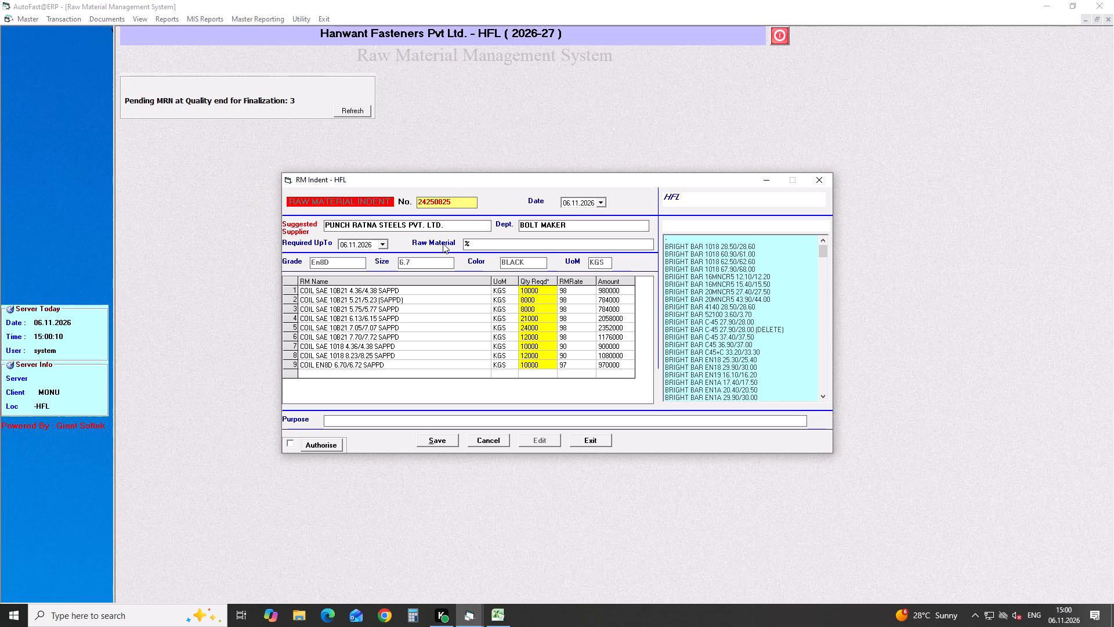
pyautogui.write('EN8D')
pyautogui.press('space')
pyautogui.write('8.70')
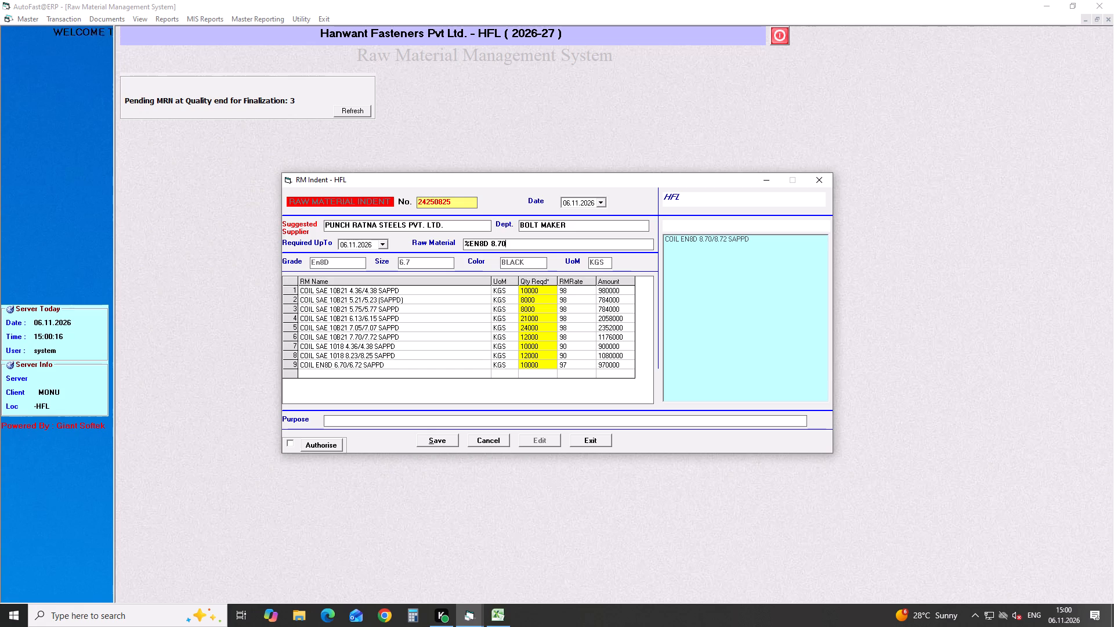
pyautogui.press('Down')
pyautogui.press('Down')
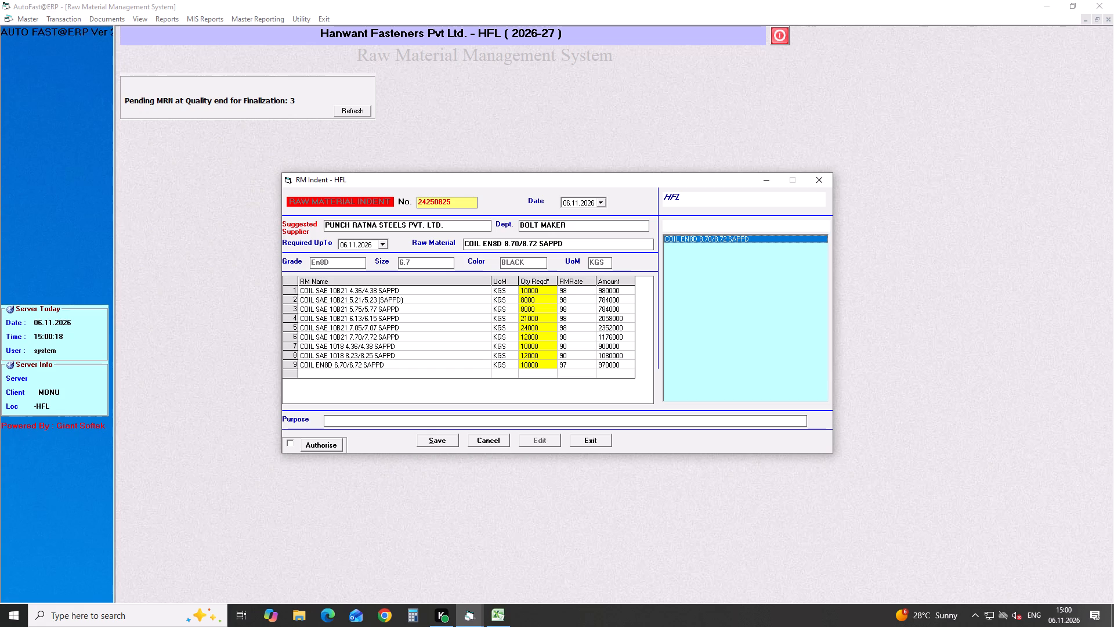
pyautogui.press('Return')
pyautogui.press('Return')
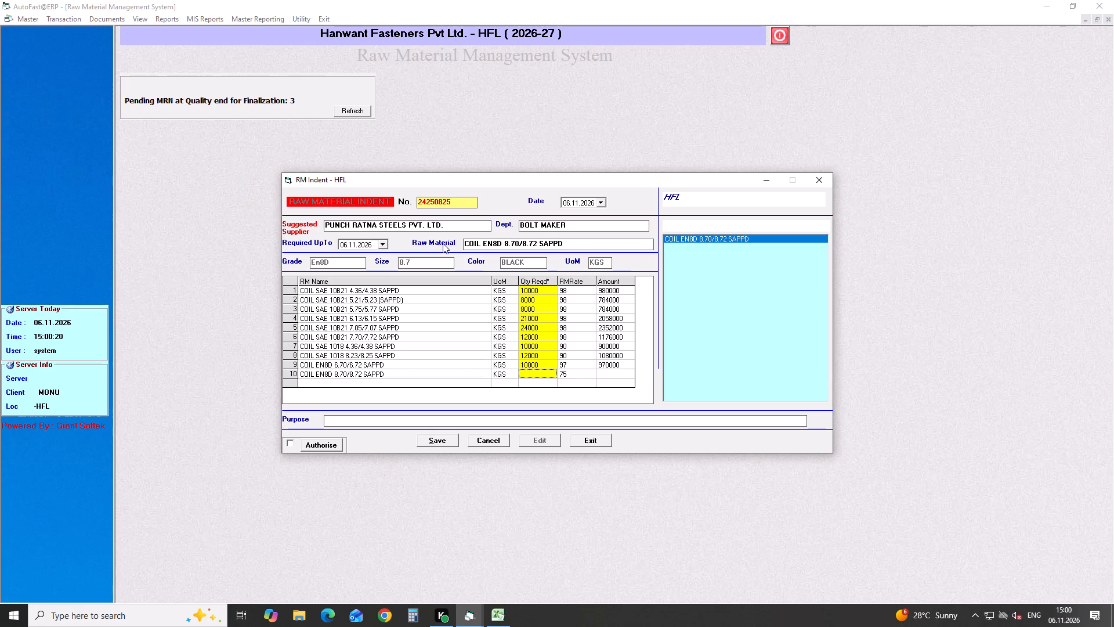
# Set the EN8D 8.70/8.72 coil's required quantity to 5000 kg and its rate to 97.
pyautogui.write('5000')
pyautogui.press('Right')
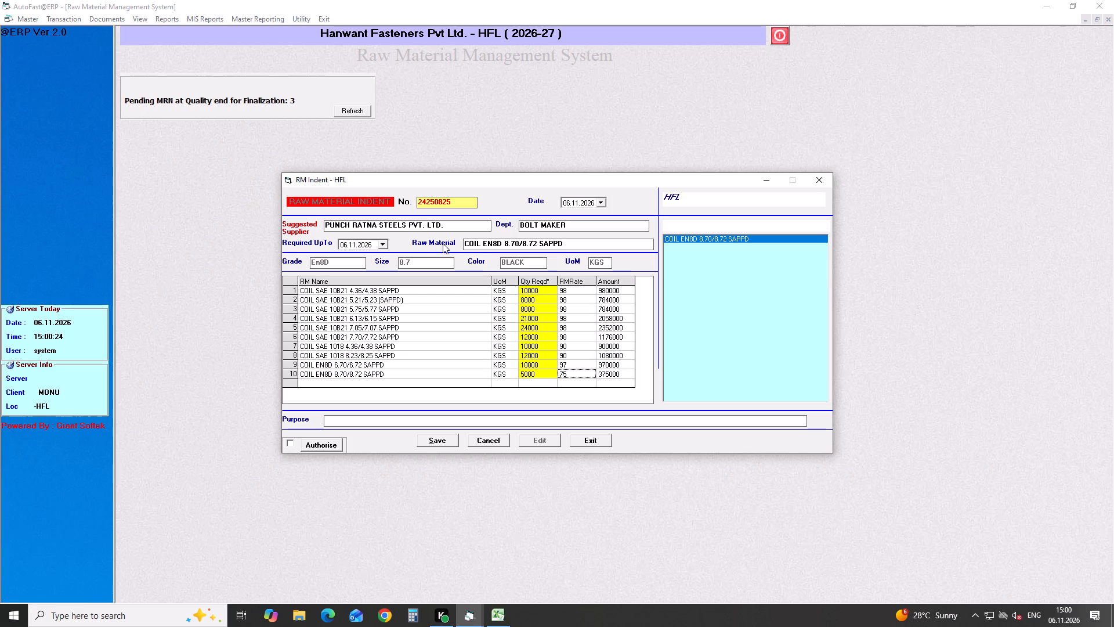
pyautogui.press('BackSpace')
pyautogui.press('BackSpace')
pyautogui.press('BackSpace')
pyautogui.press('BackSpace')
pyautogui.press('BackSpace')
pyautogui.press('BackSpace')
pyautogui.press('BackSpace')
pyautogui.press('BackSpace')
pyautogui.press('BackSpace')
pyautogui.write('97')
pyautogui.press('Right')
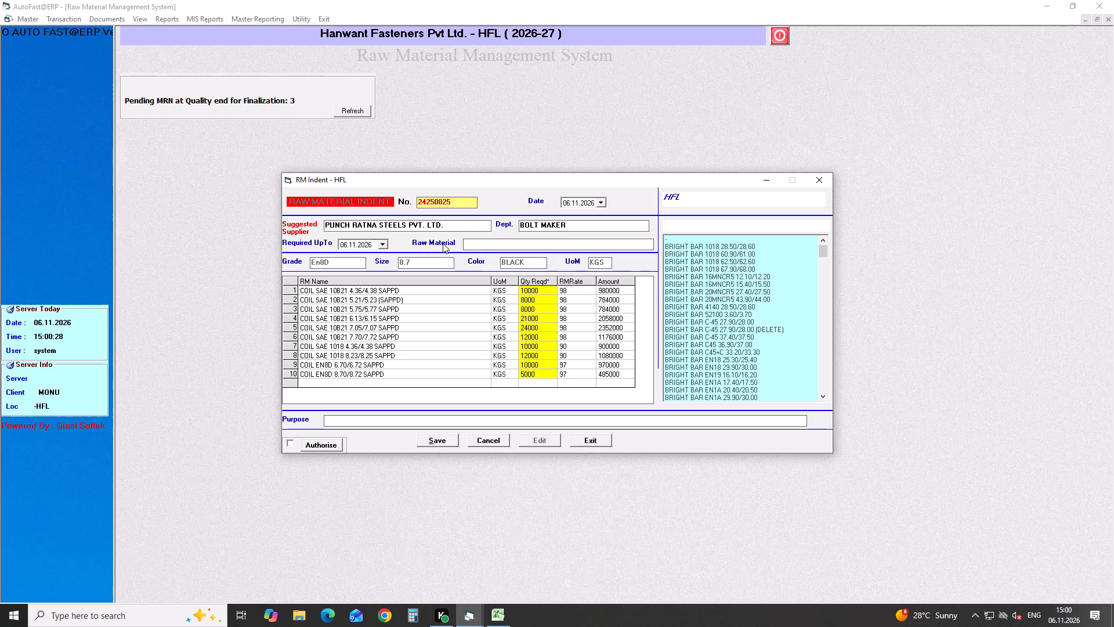
# Find raw material 15B25 7.05 and add COIL SAE 15B25 7.05/7.07 SAPPD as the eleventh item.
pyautogui.hotkey('shift', '%')
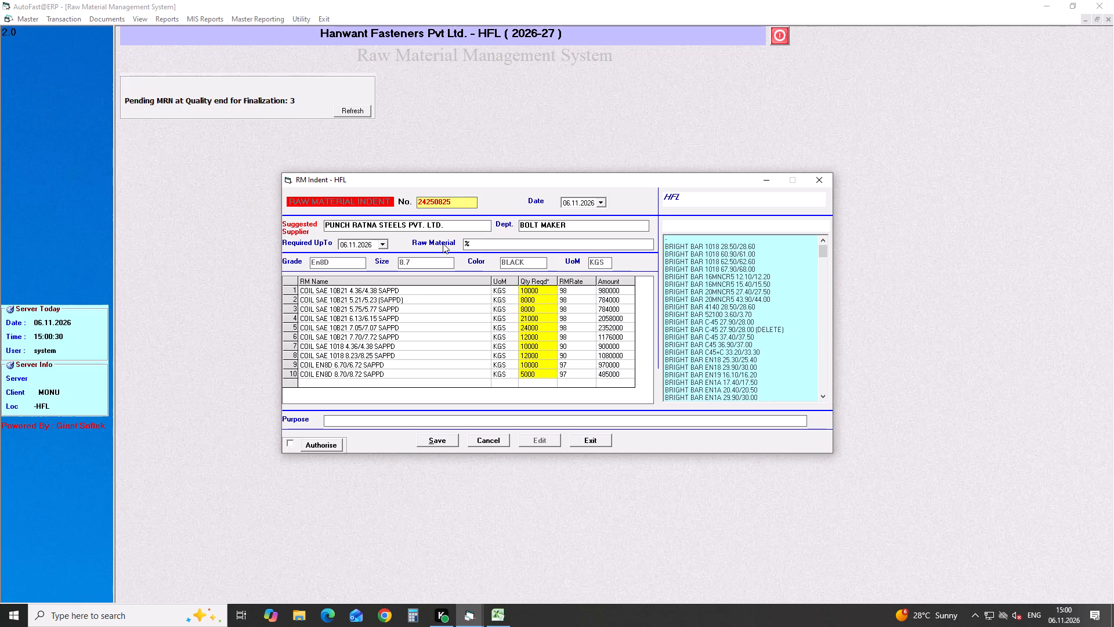
pyautogui.write('15')
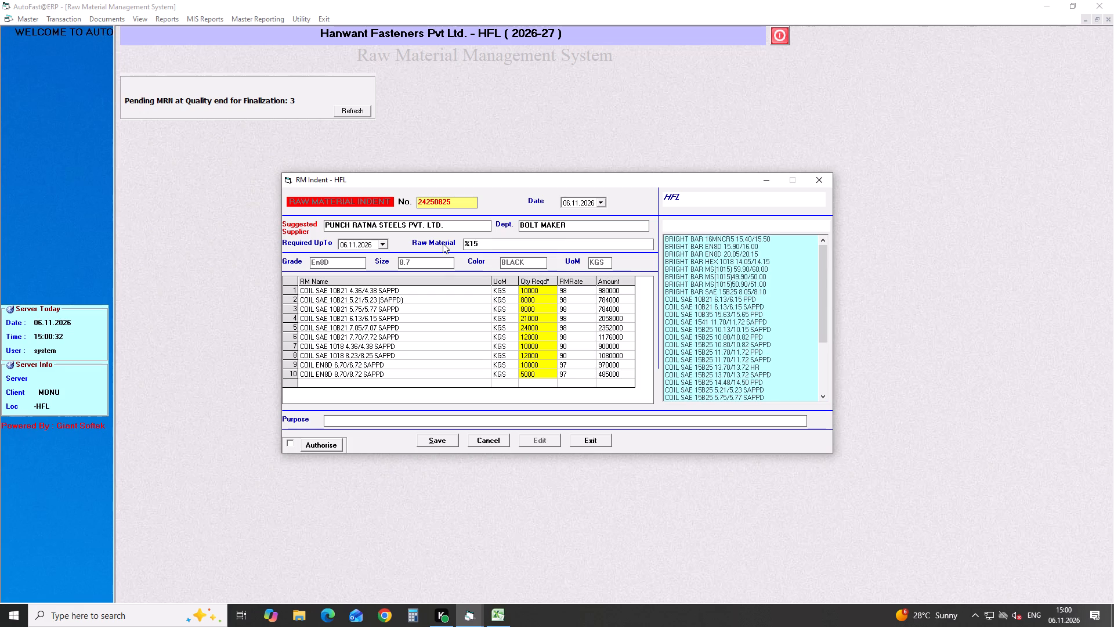
pyautogui.write('B25 7.05')
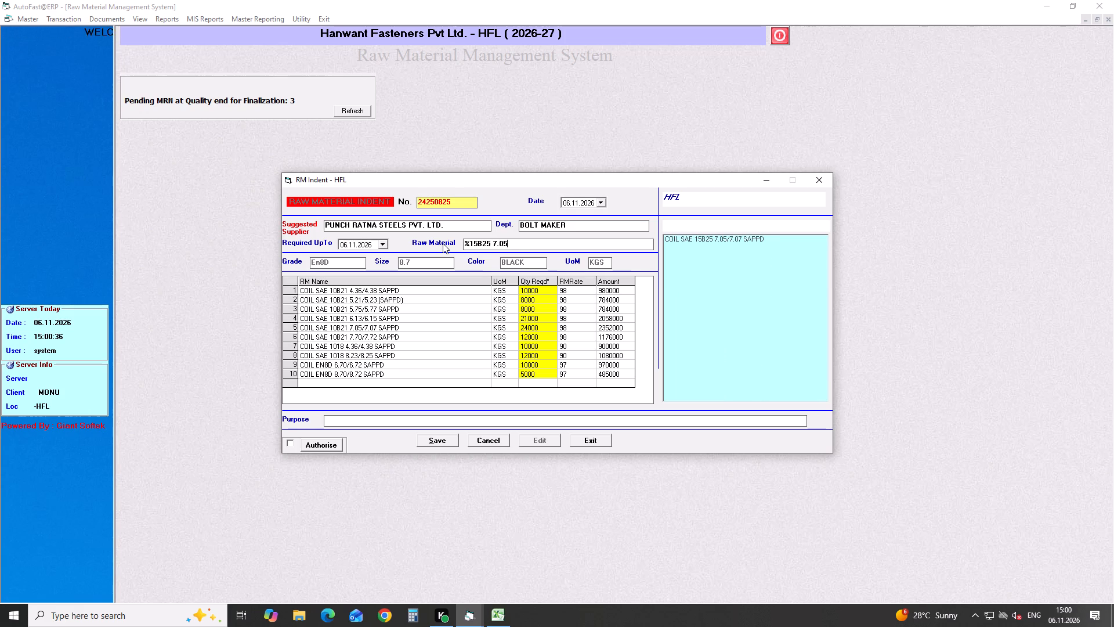
pyautogui.press('Down')
pyautogui.press('Down')
pyautogui.press('Return')
pyautogui.press('Return')
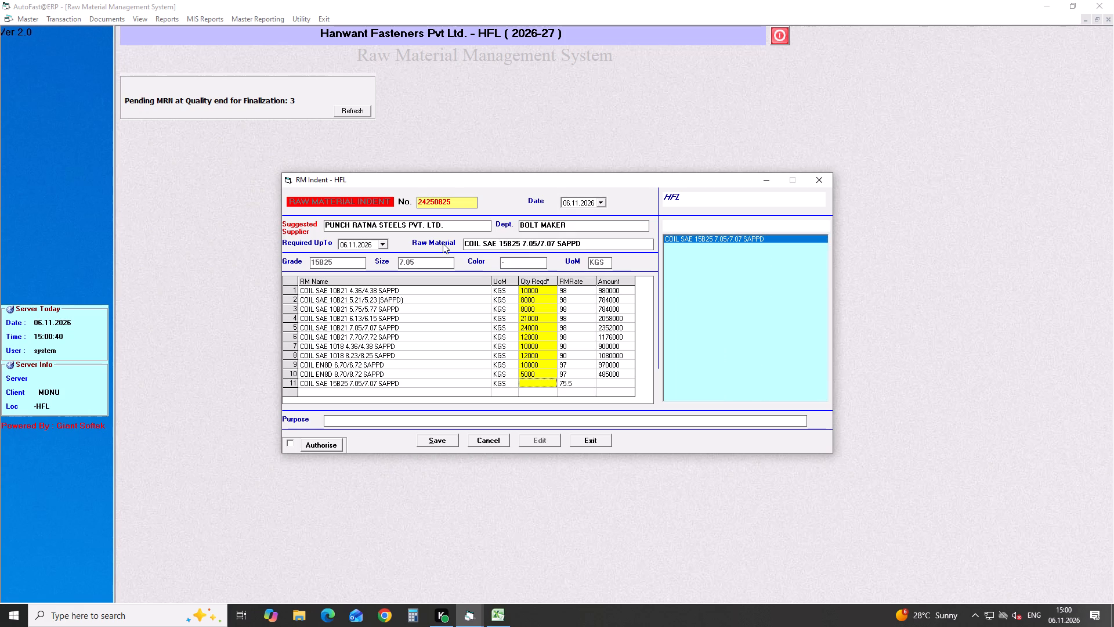
# Set the SAE 15B25 7.05/7.07 coil's required quantity to 20000 kg and its rate to 98.
pyautogui.write('20000')
pyautogui.press('Right')
pyautogui.press('BackSpace')
pyautogui.press('BackSpace')
pyautogui.press('BackSpace')
pyautogui.press('BackSpace')
pyautogui.press('BackSpace')
pyautogui.press('BackSpace')
pyautogui.press('BackSpace')
pyautogui.press('BackSpace')
pyautogui.press('BackSpace')
pyautogui.press('BackSpace')
pyautogui.press('BackSpace')
pyautogui.press('BackSpace')
pyautogui.press('BackSpace')
pyautogui.press('BackSpace')
pyautogui.press('BackSpace')
pyautogui.press('BackSpace')
pyautogui.press('BackSpace')
pyautogui.press('BackSpace')
pyautogui.press('BackSpace')
pyautogui.press('BackSpace')
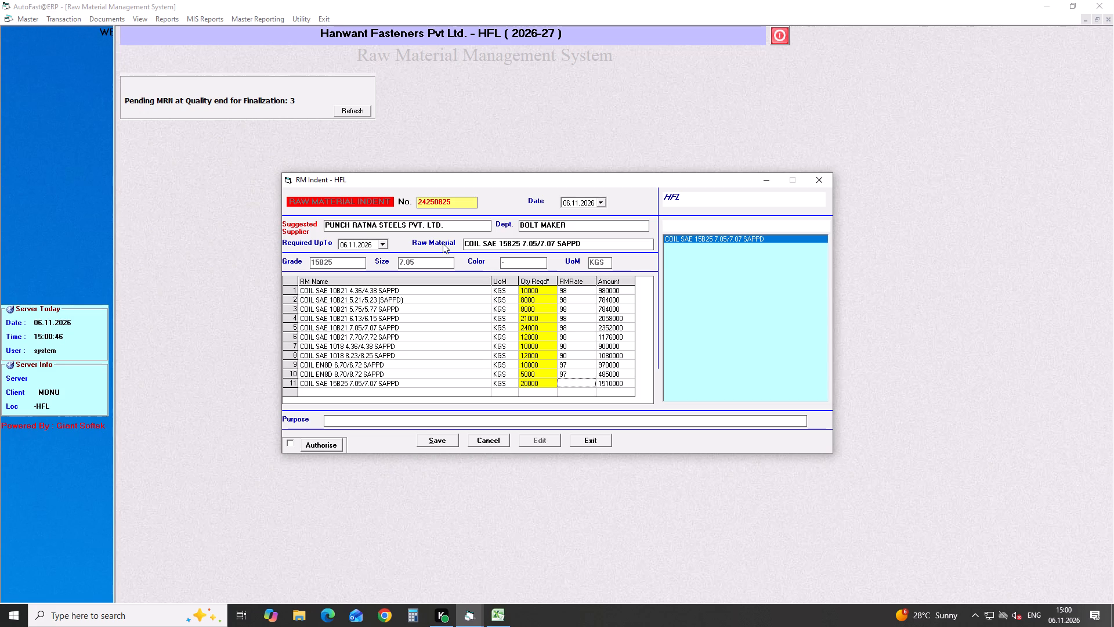
pyautogui.write('98')
pyautogui.press('Right')
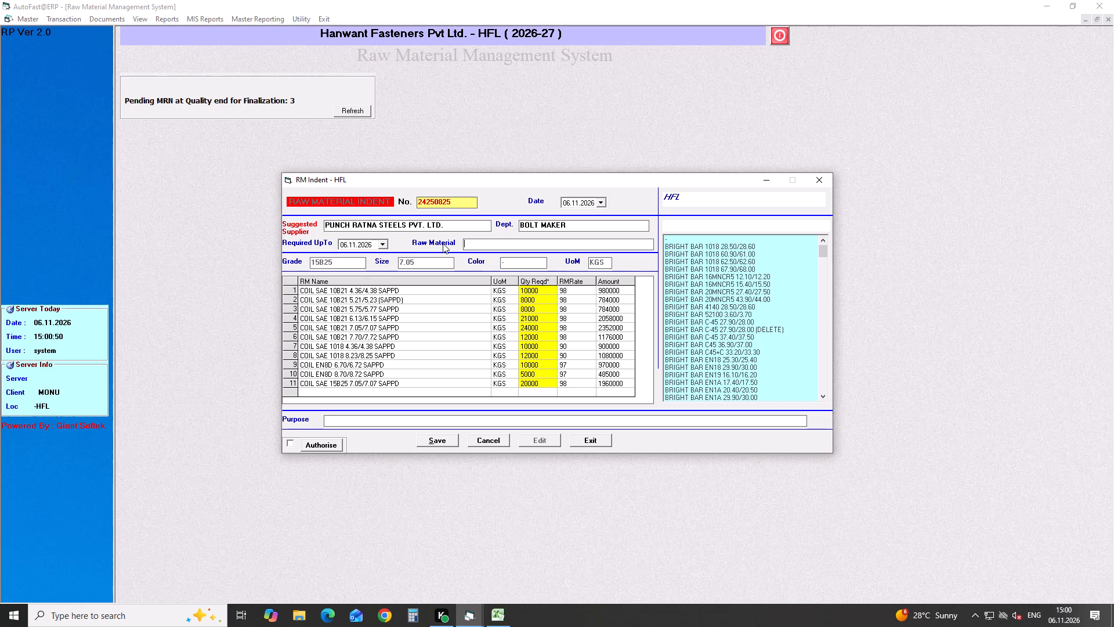
# Search the raw materials for 4135 and add COIL SAE 4135/4140 7.75/7.77 SAPPD as the twelfth item.
pyautogui.hotkey('shift', '%')
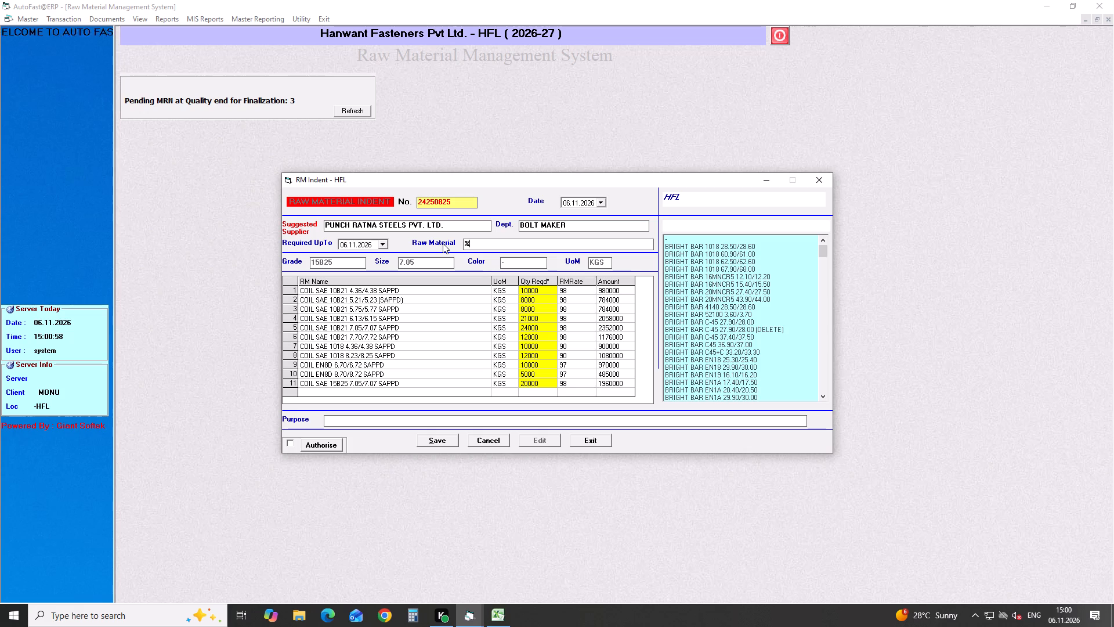
pyautogui.write('41')
pyautogui.press('3')
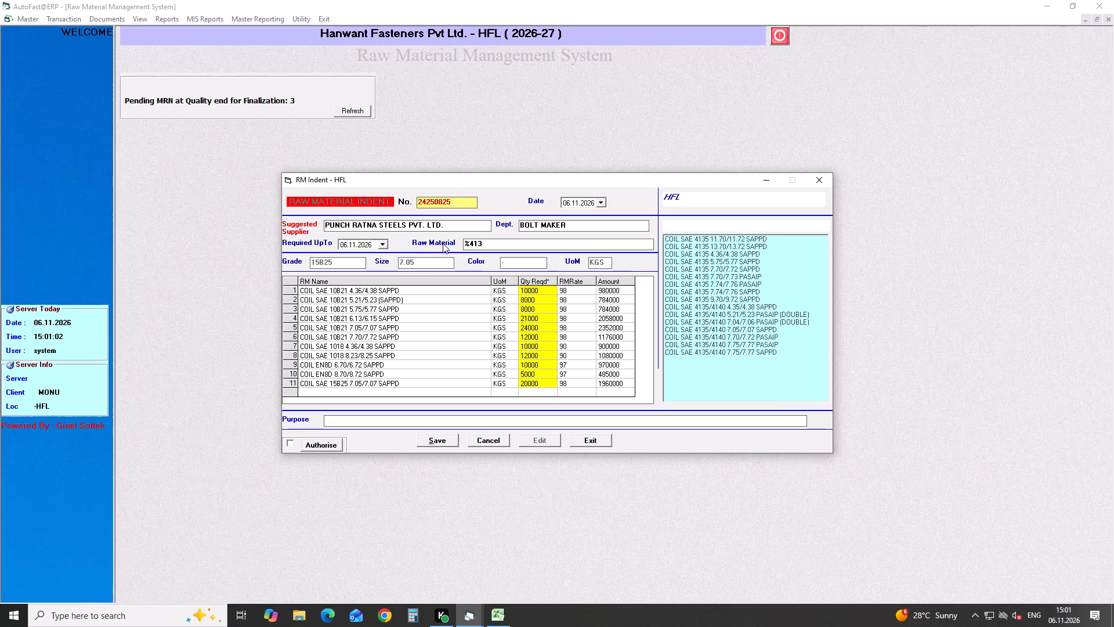
pyautogui.press('5')
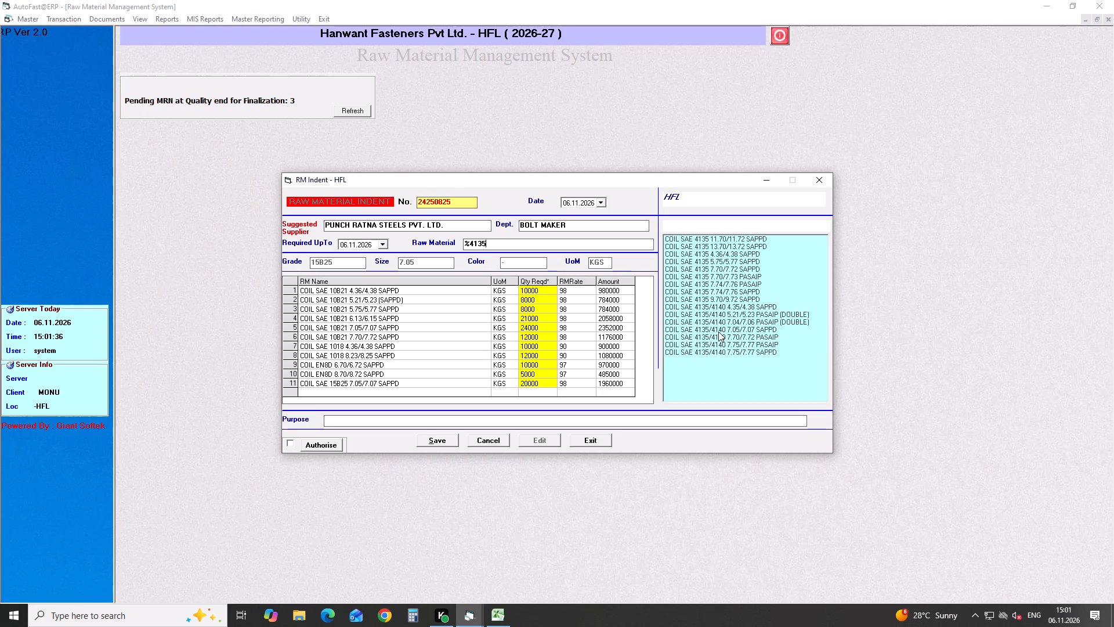
pyautogui.click(717, 354)
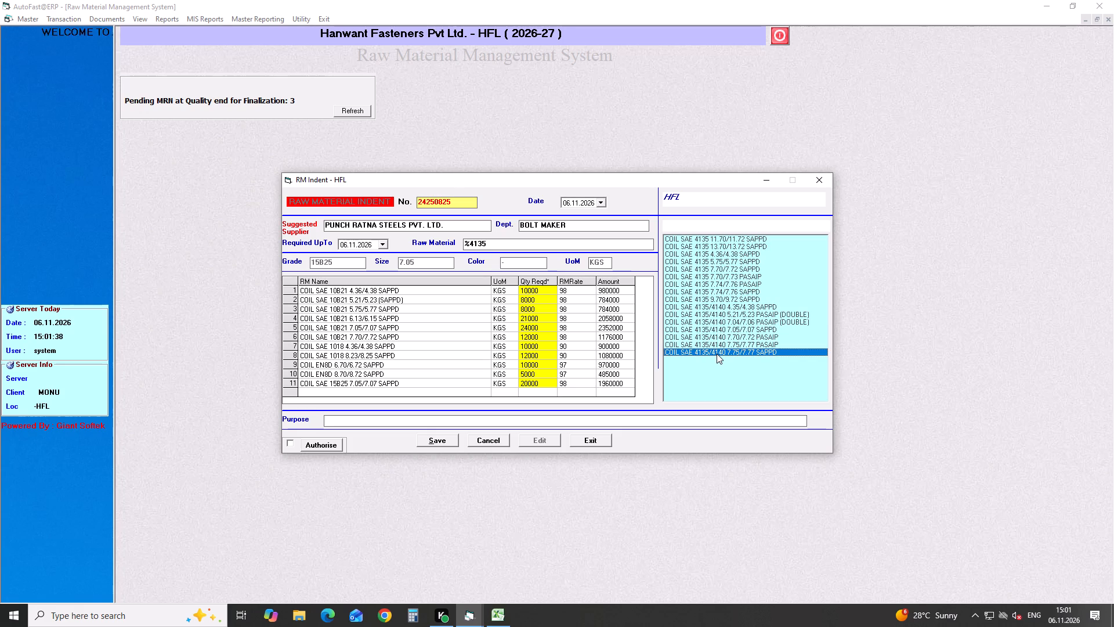
pyautogui.press('Return')
pyautogui.press('Return')
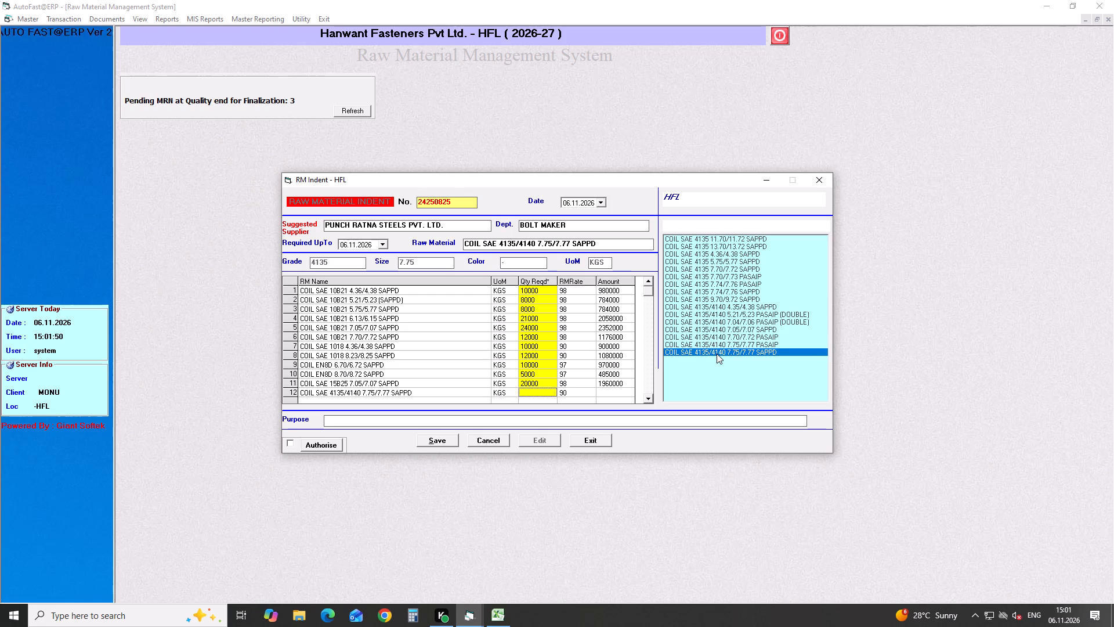
# Set the SAE 4135/4140 7.75/7.77 coil's required quantity to 1000 kg and its rate to 113.50.
pyautogui.write('10000')
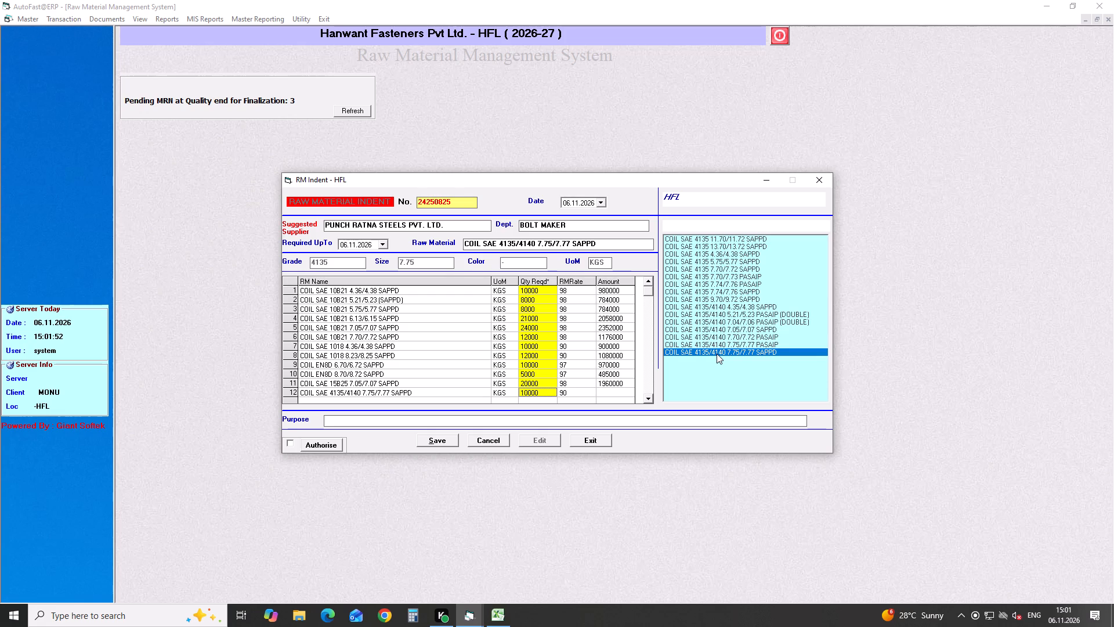
pyautogui.press('BackSpace')
pyautogui.press('Right')
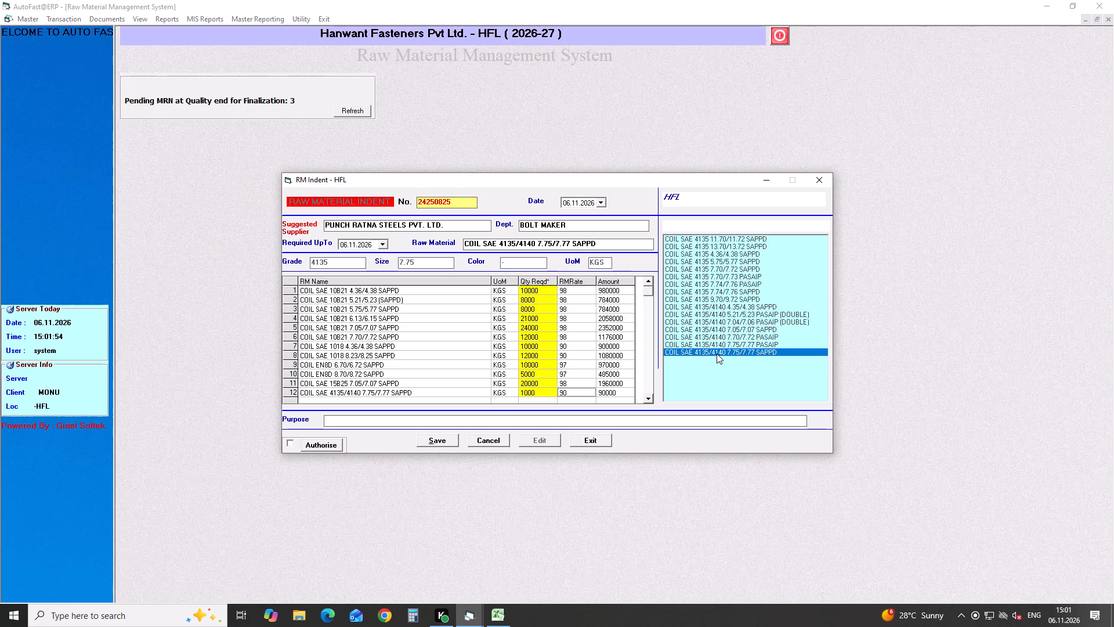
pyautogui.press('BackSpace')
pyautogui.press('BackSpace')
pyautogui.press('BackSpace')
pyautogui.press('BackSpace')
pyautogui.press('BackSpace')
pyautogui.press('BackSpace')
pyautogui.press('BackSpace')
pyautogui.press('BackSpace')
pyautogui.press('BackSpace')
pyautogui.press('BackSpace')
pyautogui.press('BackSpace')
pyautogui.press('BackSpace')
pyautogui.press('BackSpace')
pyautogui.press('BackSpace')
pyautogui.press('BackSpace')
pyautogui.write('113.')
pyautogui.write('50')
pyautogui.press('Right')
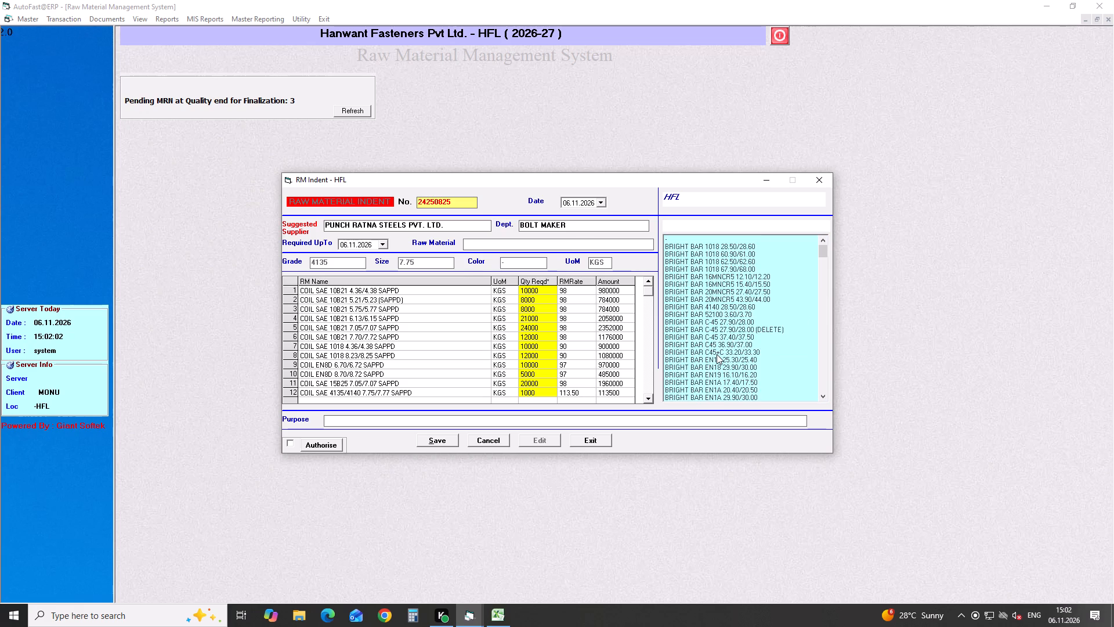
# Search the raw materials for 4135 and add COIL SAE 4135/4140 7.70/7.72 PASAIP as the thirteenth item.
pyautogui.hotkey('shift', '%')
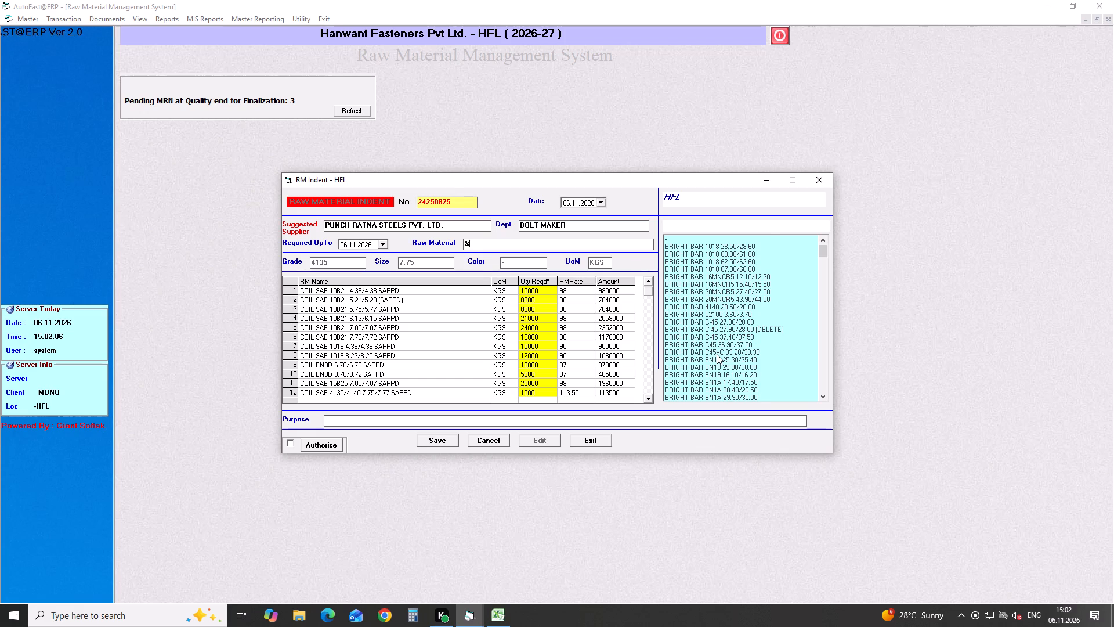
pyautogui.write('41')
pyautogui.write('35')
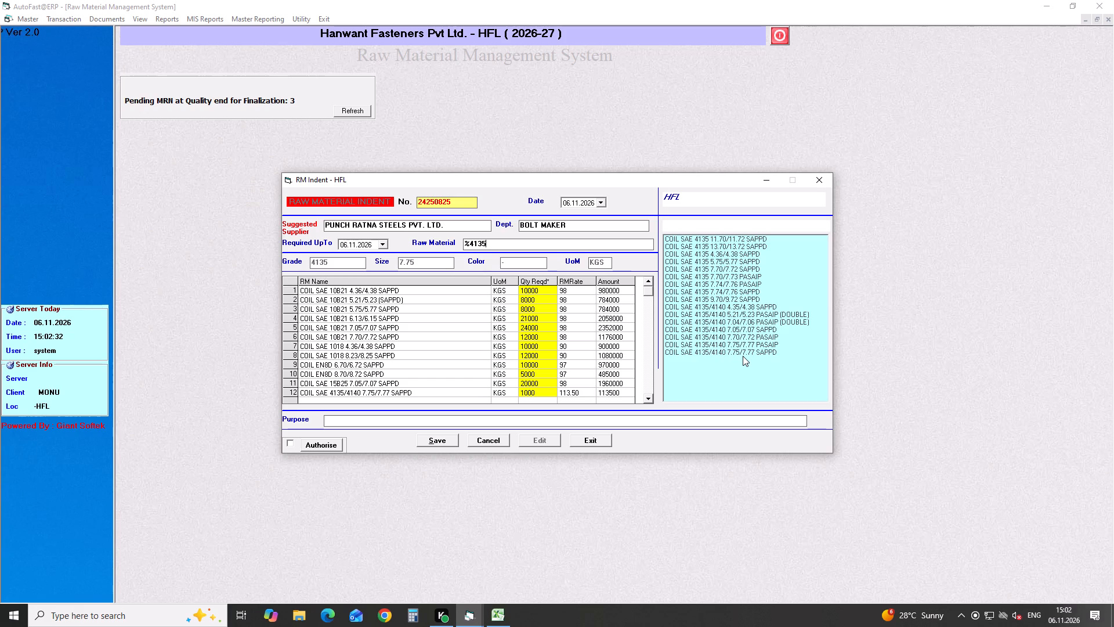
pyautogui.press('Down')
pyautogui.press('Down')
pyautogui.press('Down')
pyautogui.press('Down')
pyautogui.press('Down')
pyautogui.press('Down')
pyautogui.press('Down')
pyautogui.press('Down')
pyautogui.press('Down')
pyautogui.press('Down')
pyautogui.press('Down')
pyautogui.press('Down')
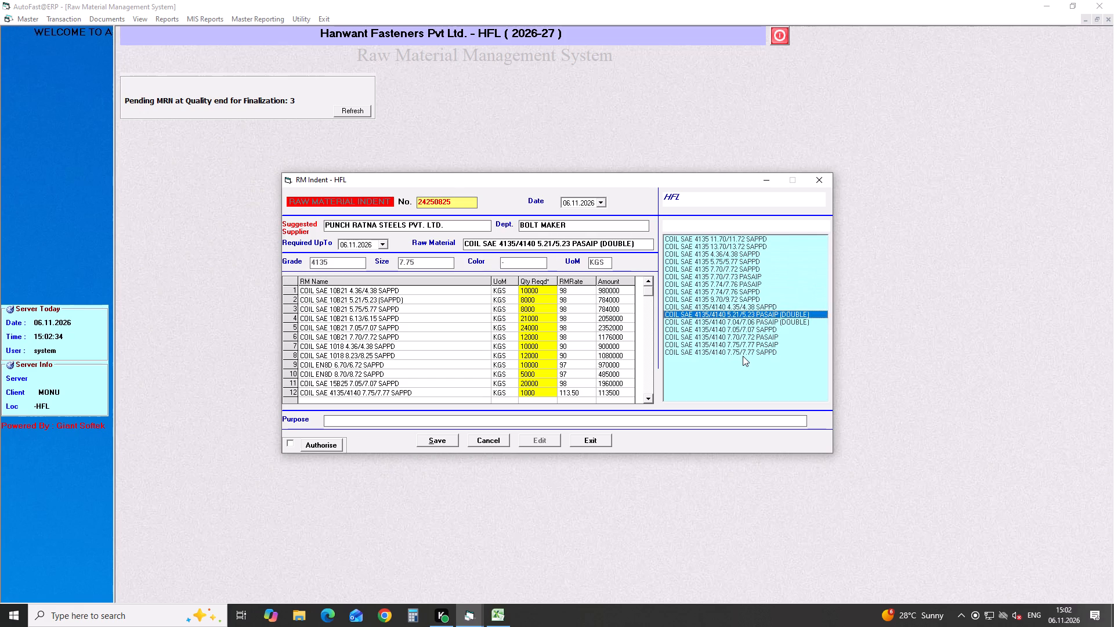
pyautogui.press('Down')
pyautogui.press('Down')
pyautogui.press('Down')
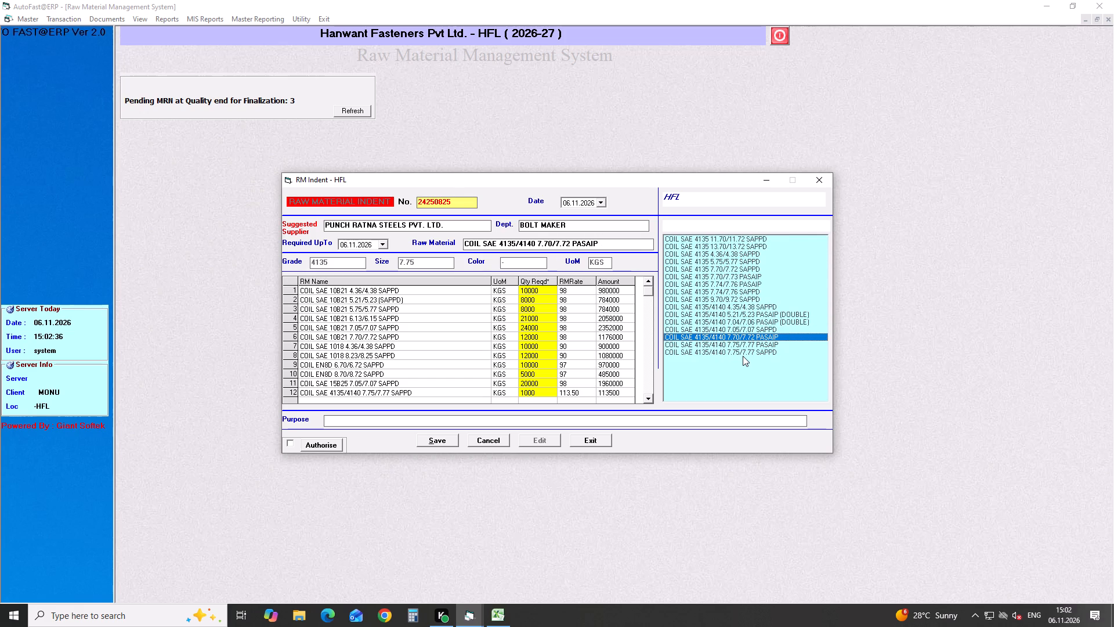
pyautogui.press('Return')
pyautogui.press('Return')
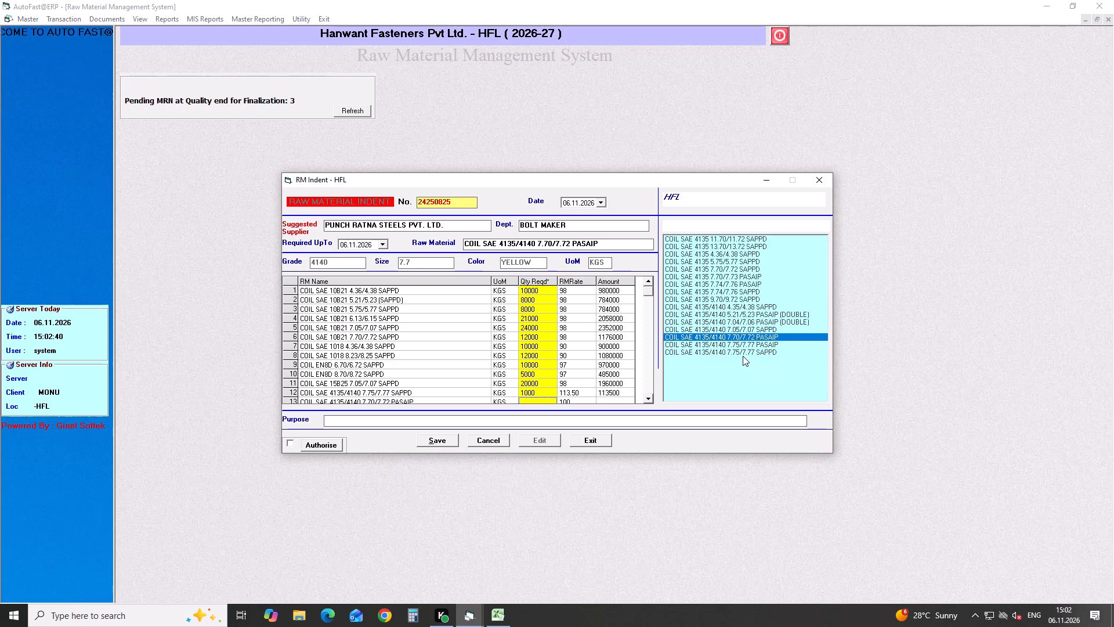
# Set the SAE 4135/4140 7.70/7.72 PASAIP coil's required quantity to 1000 kg and its rate to 121.50.
pyautogui.press('1')
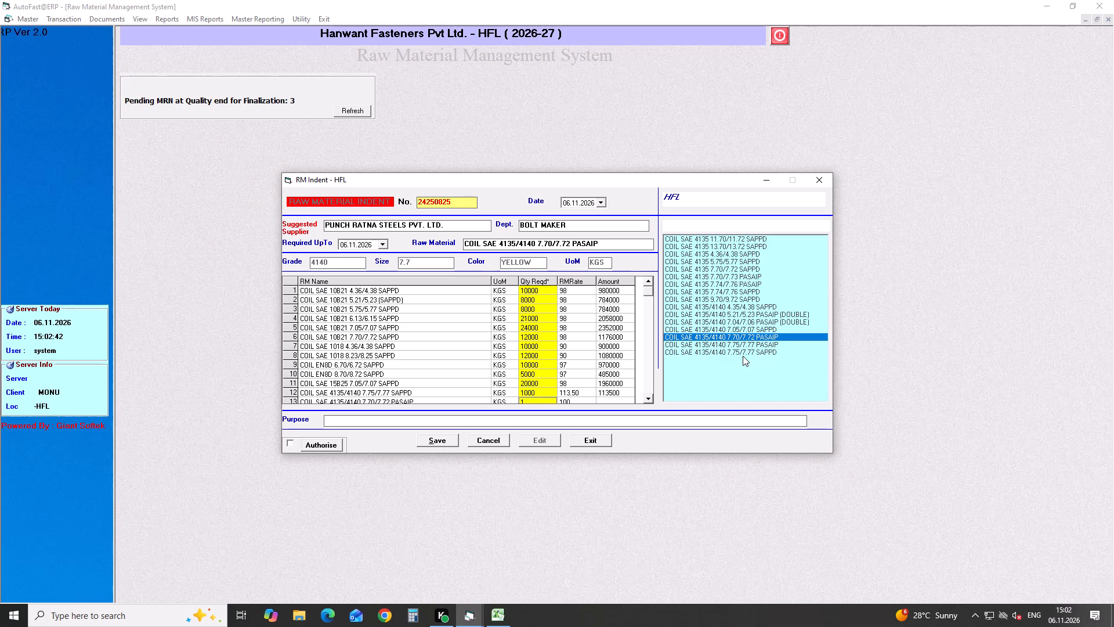
pyautogui.doubleClick(647, 399)
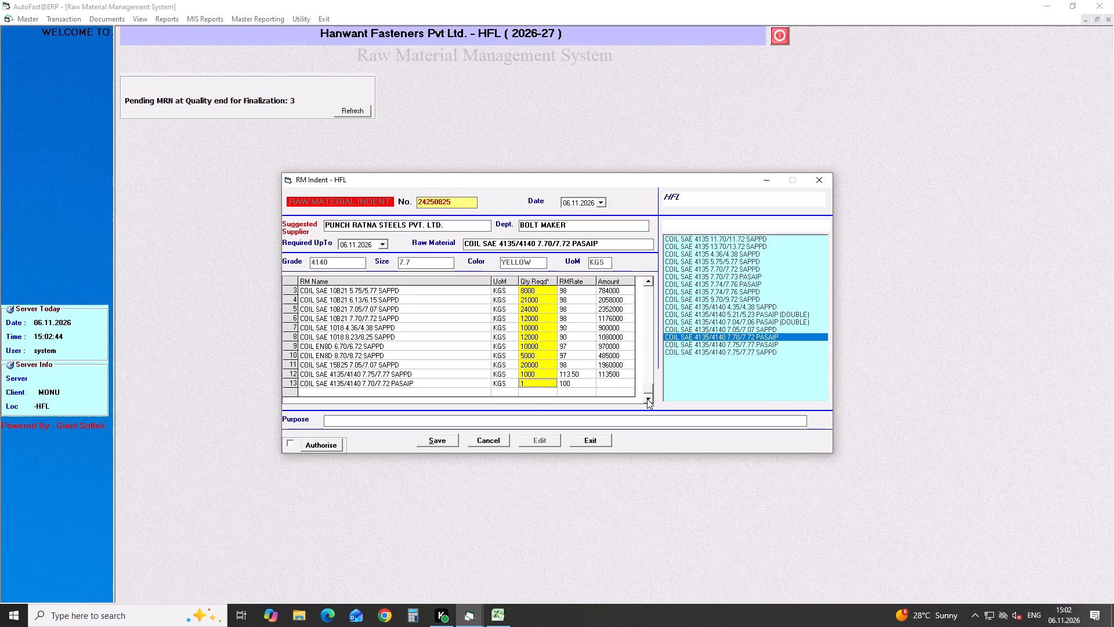
pyautogui.write('000')
pyautogui.press('Right')
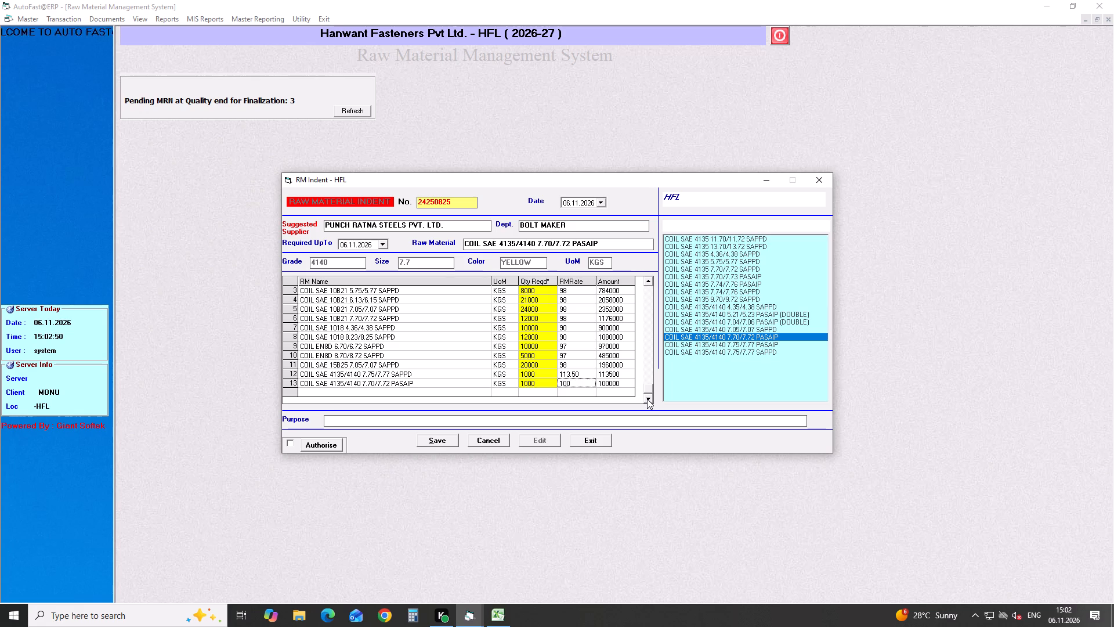
pyautogui.press('BackSpace')
pyautogui.press('BackSpace')
pyautogui.press('BackSpace')
pyautogui.press('BackSpace')
pyautogui.press('BackSpace')
pyautogui.press('BackSpace')
pyautogui.press('BackSpace')
pyautogui.press('BackSpace')
pyautogui.press('BackSpace')
pyautogui.press('BackSpace')
pyautogui.press('BackSpace')
pyautogui.press('BackSpace')
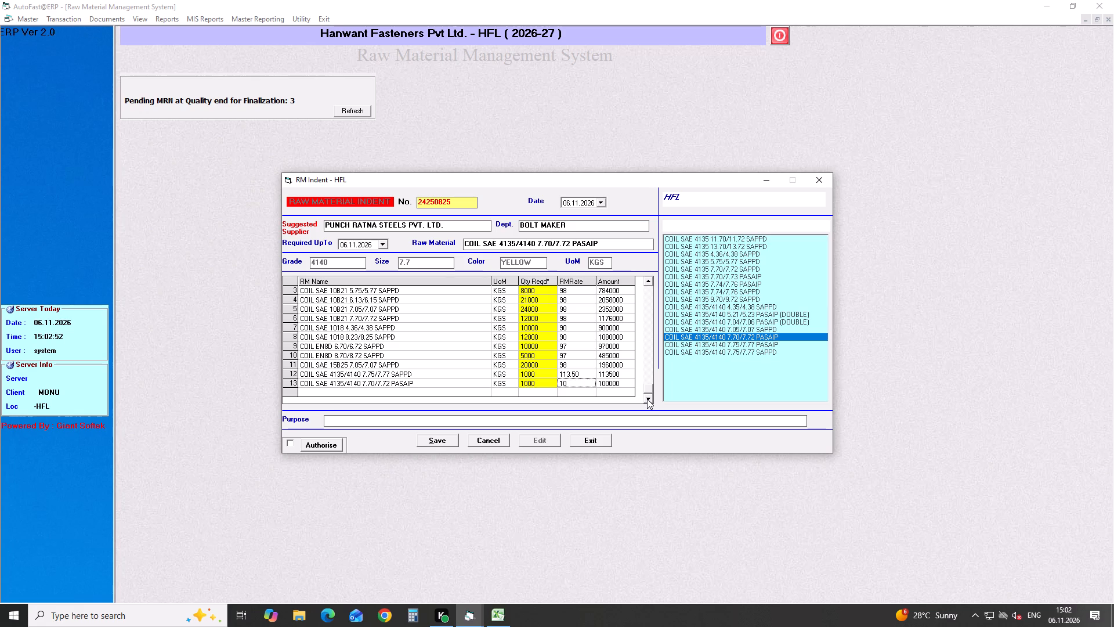
pyautogui.write('121')
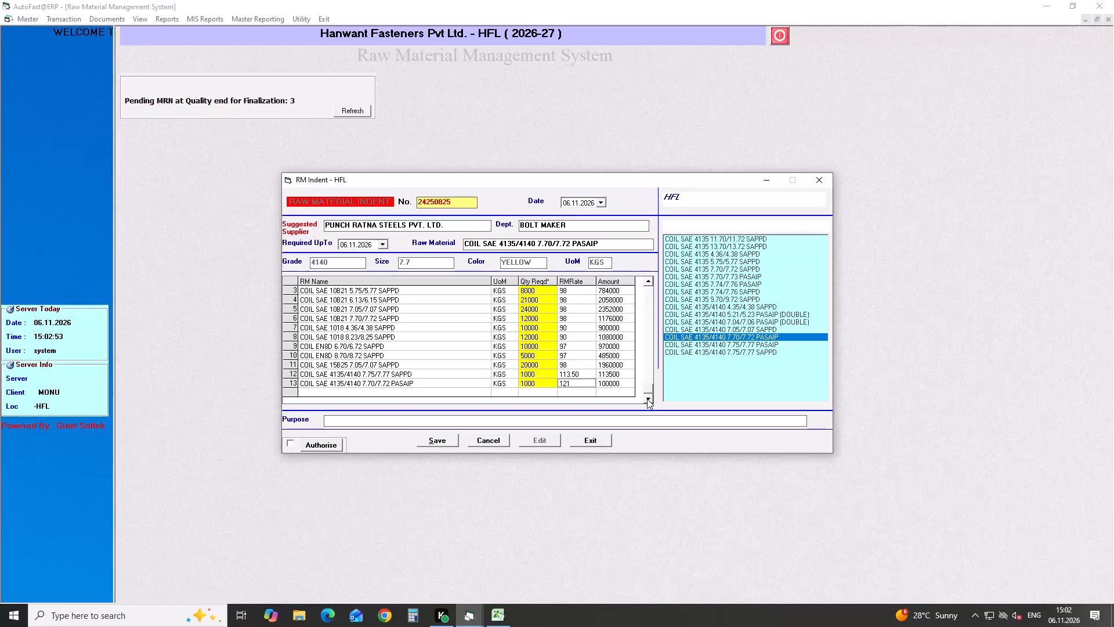
pyautogui.write('.50')
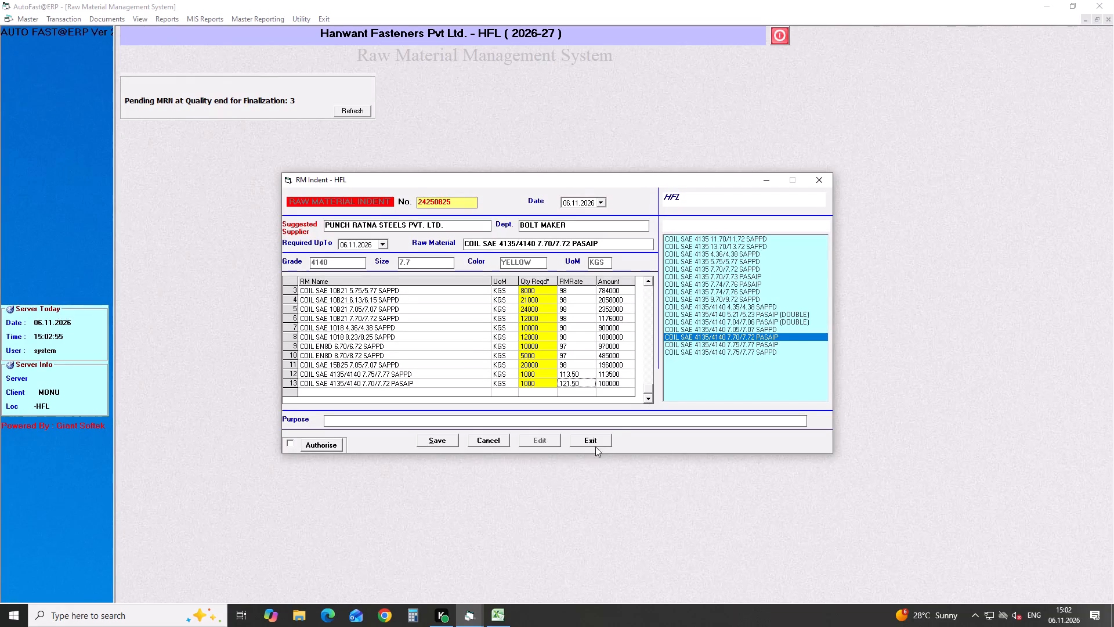
# Save the completed raw material indent for Punch Ratna Steels.
pyautogui.click(441, 440)
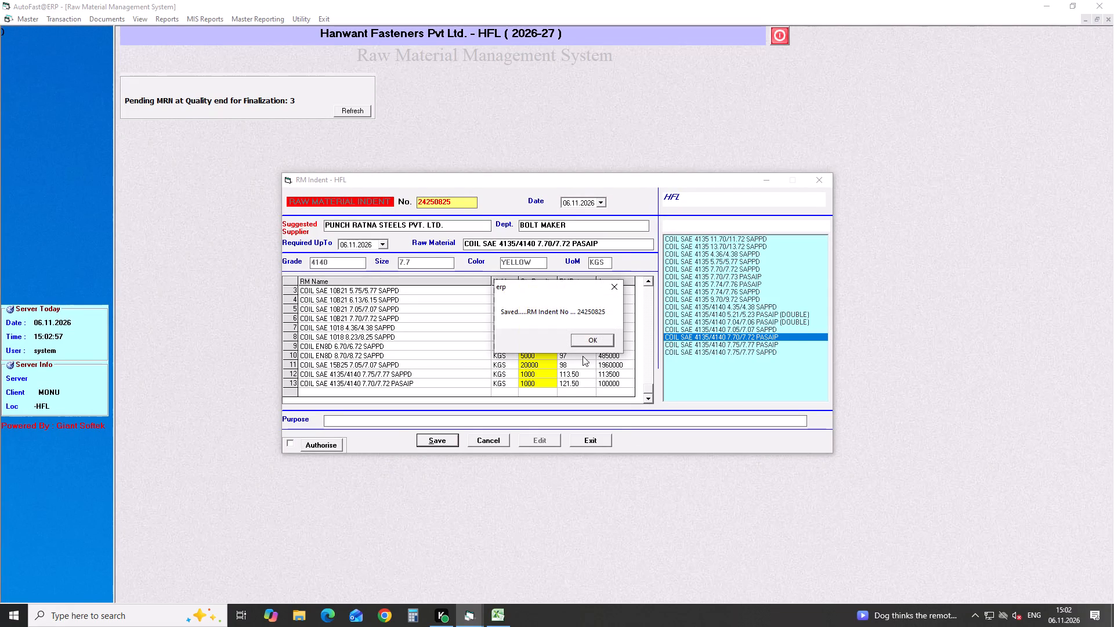
pyautogui.click(598, 343)
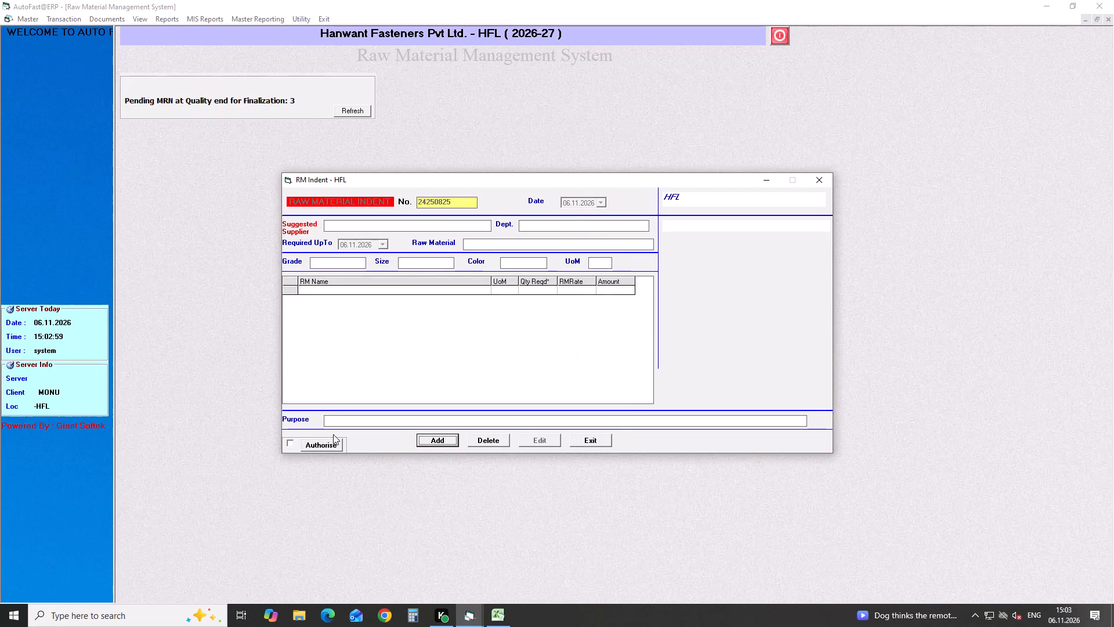
# Authorise raw material indent 24250825 and close the indent form.
pyautogui.click(288, 444)
pyautogui.click(308, 444)
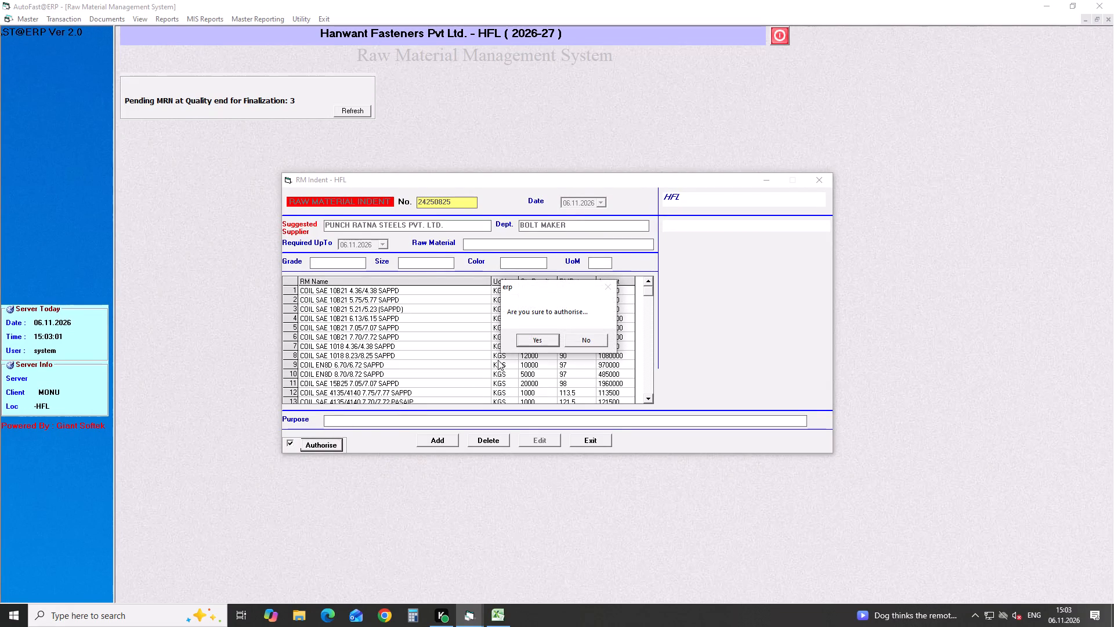
pyautogui.click(541, 341)
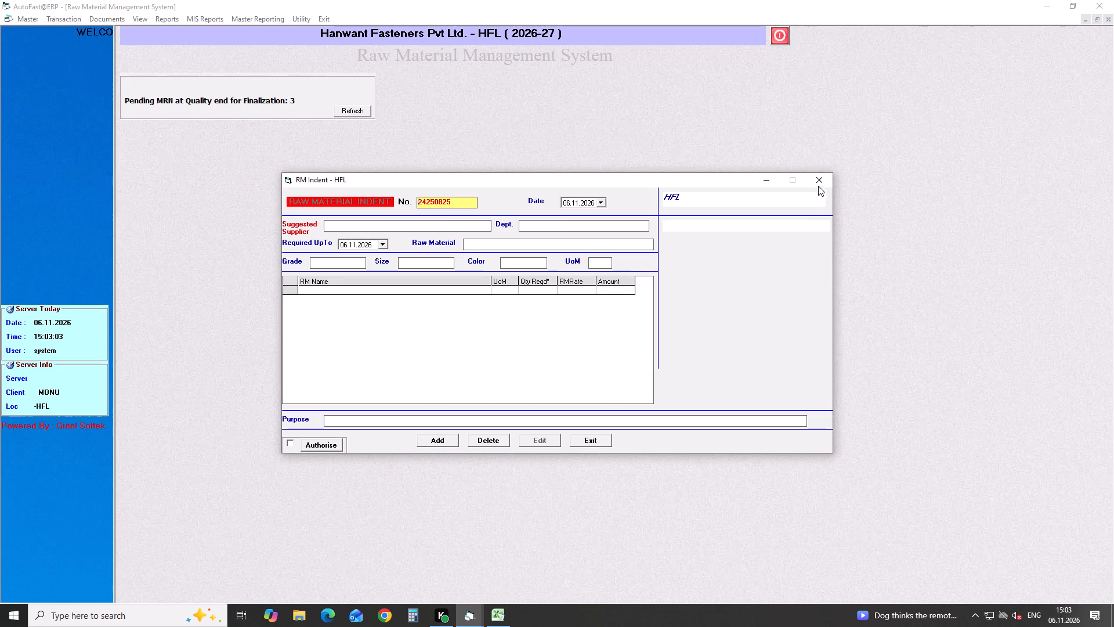
pyautogui.click(819, 183)
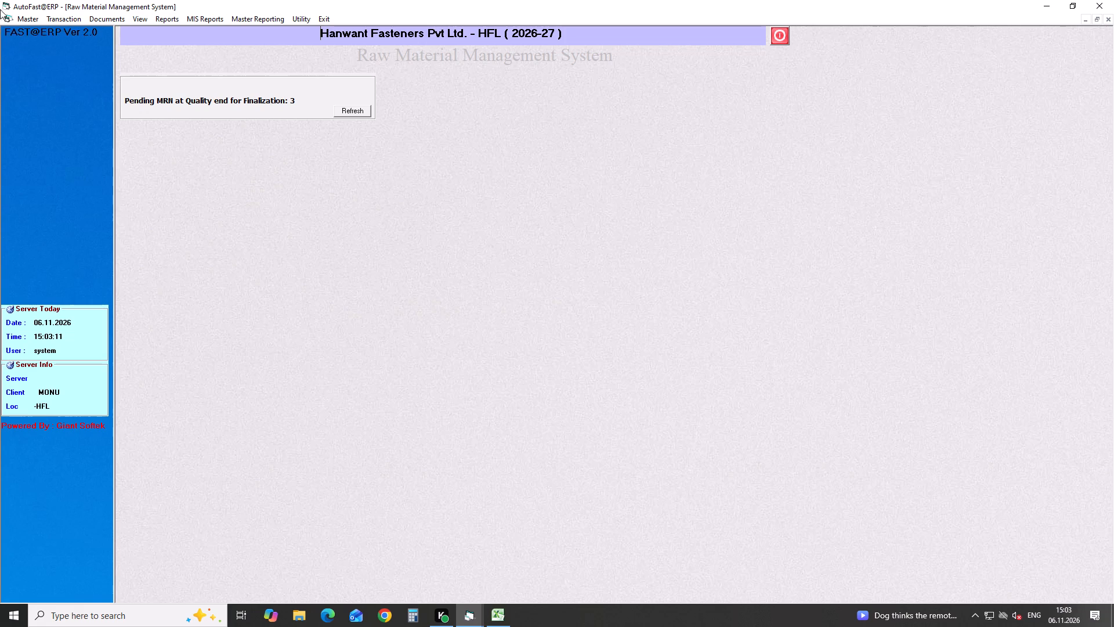
# Start a new raw material purchase order against indent 24250825, with Punch Ratna Steels Pvt. Ltd. as supplier and consignee.
pyautogui.click(79, 23)
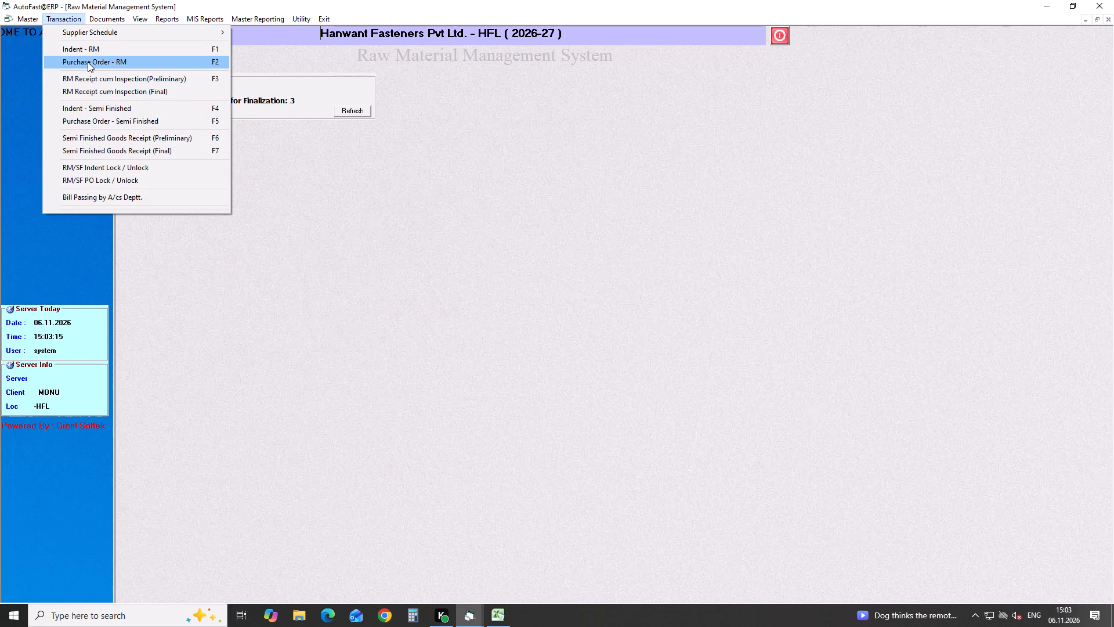
pyautogui.click(88, 62)
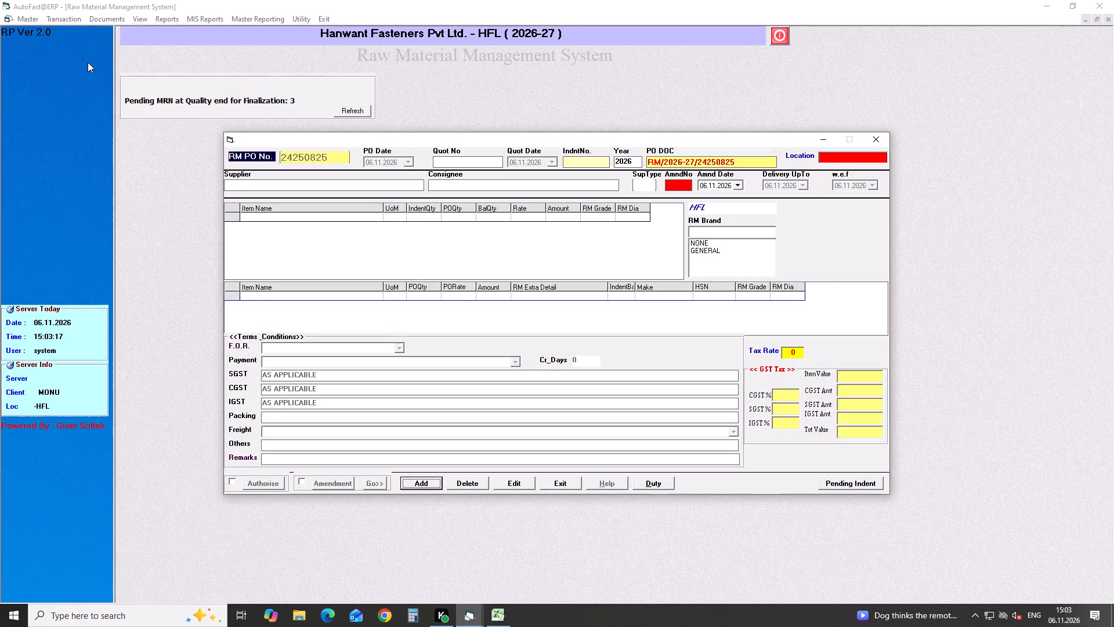
pyautogui.press('Return')
pyautogui.press('Return')
pyautogui.press('Return')
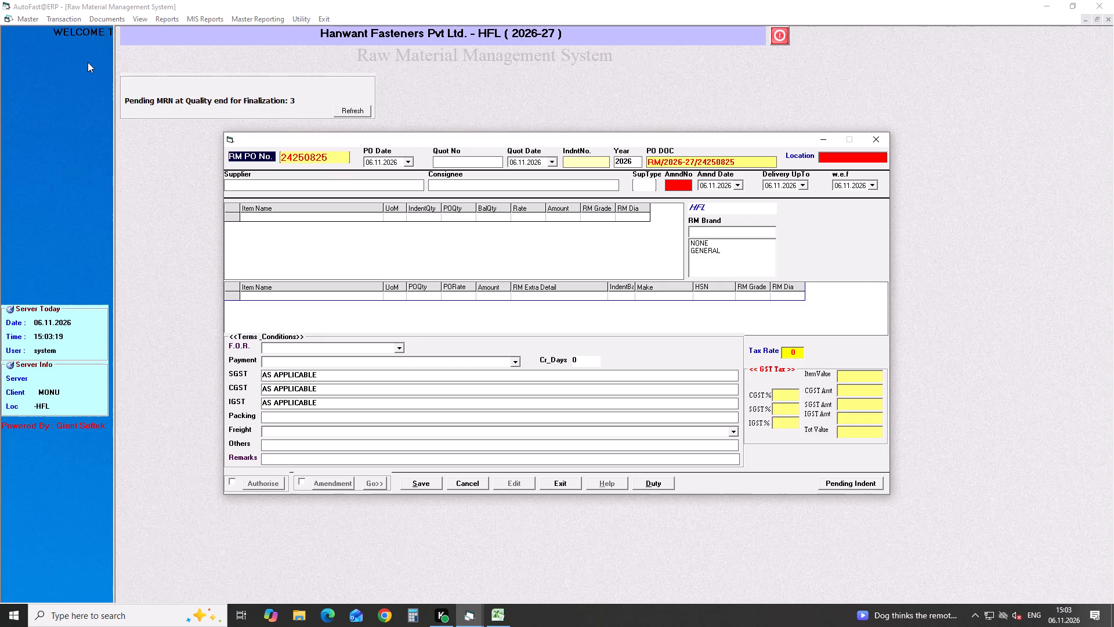
pyautogui.press('Return')
pyautogui.press('Return')
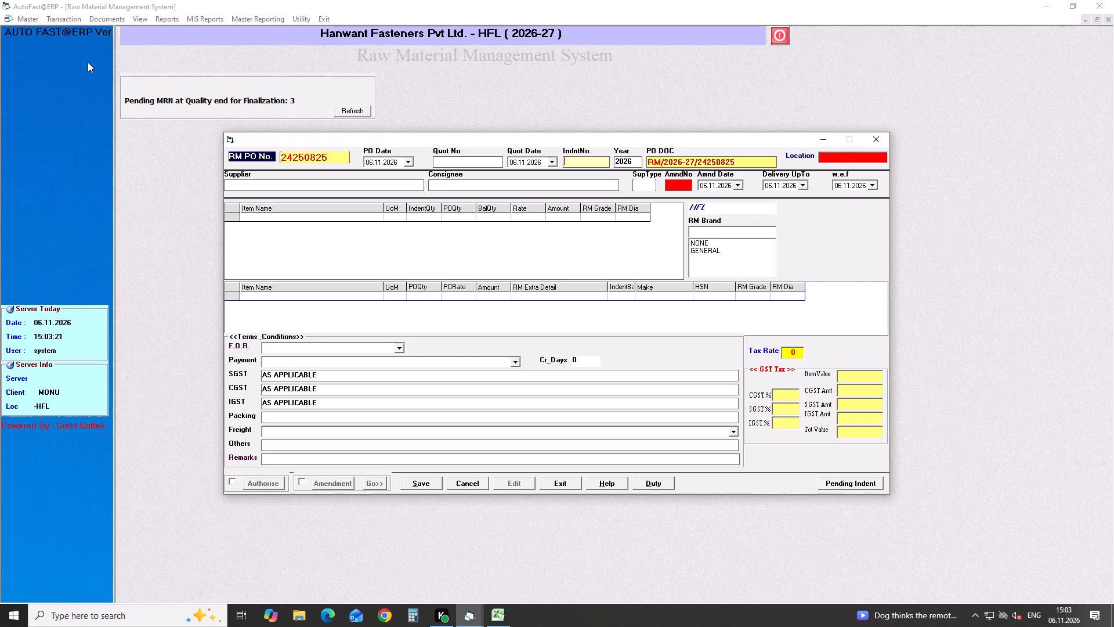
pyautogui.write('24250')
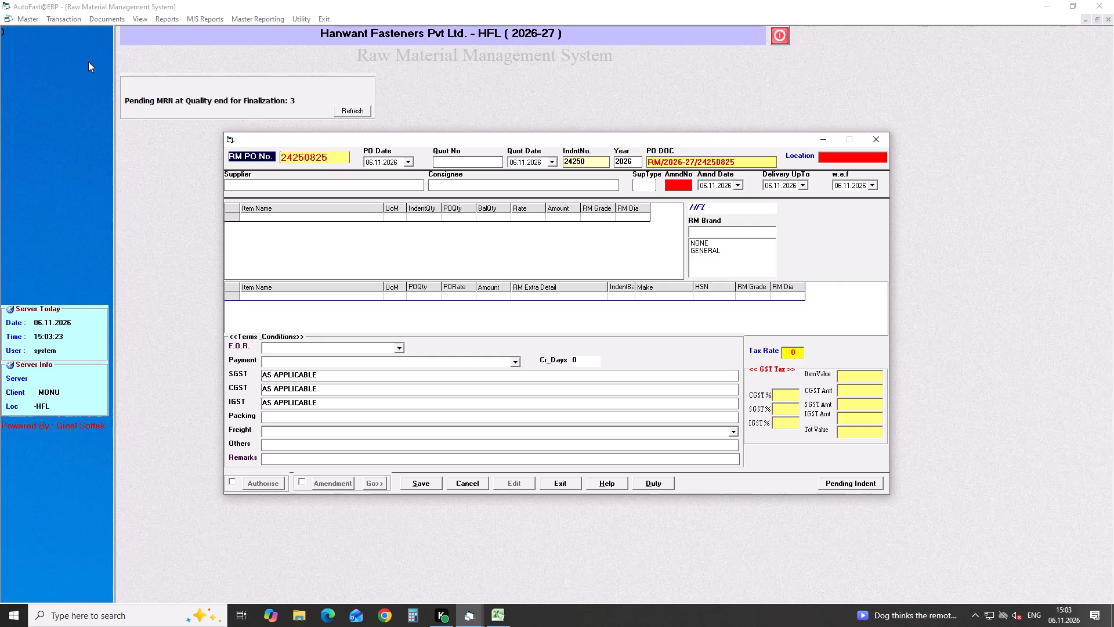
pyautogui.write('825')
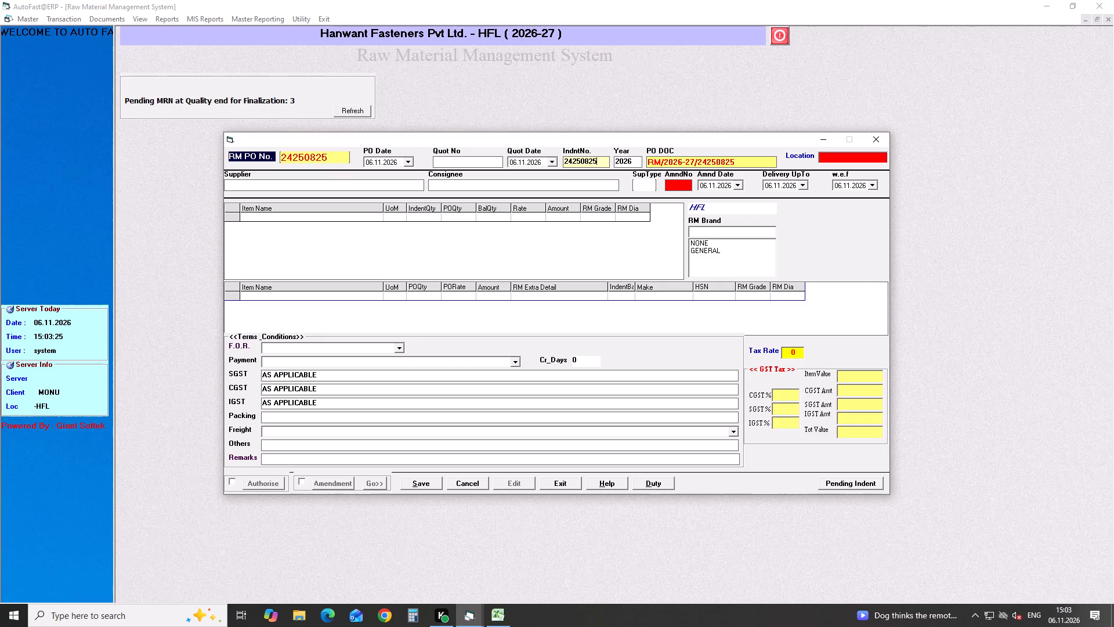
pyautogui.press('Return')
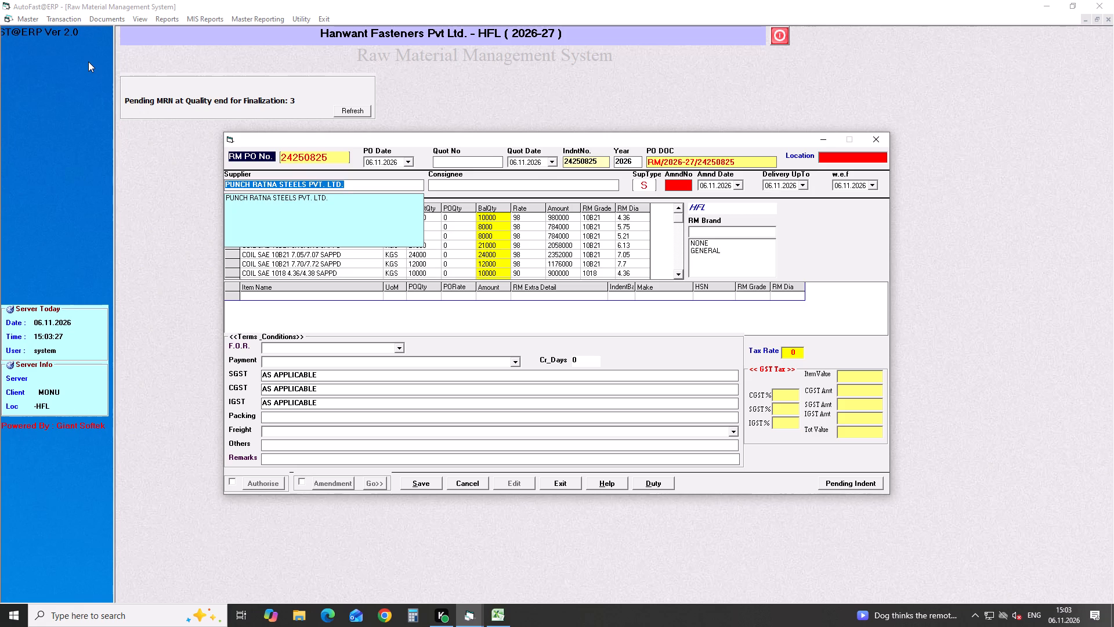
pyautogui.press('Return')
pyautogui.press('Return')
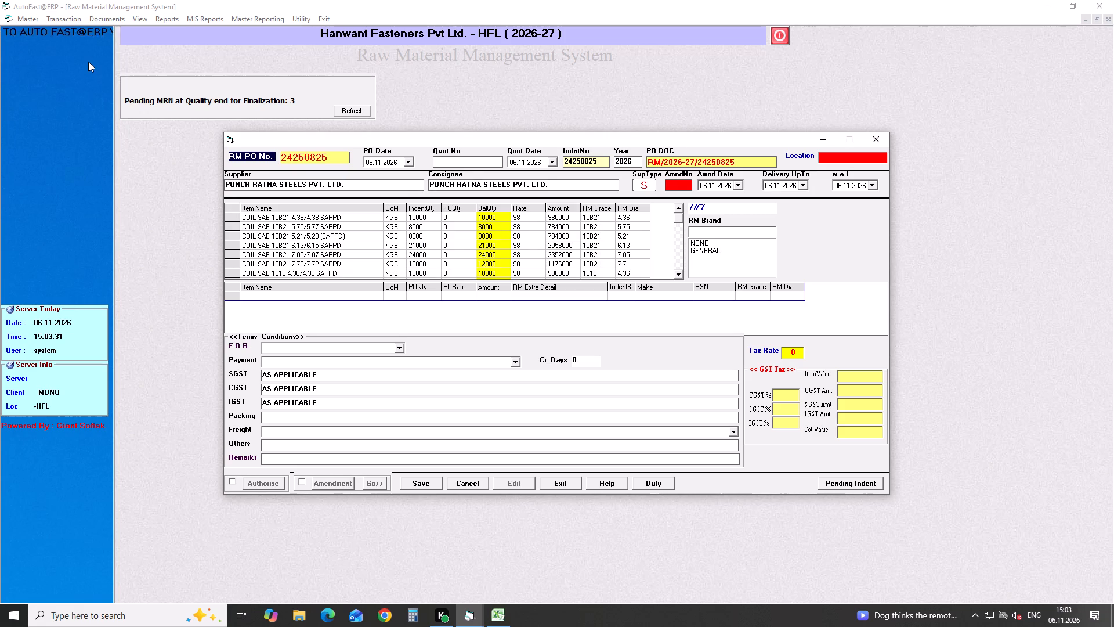
# Add the six SAE 10B21 coils and the SAE 1018 4.36/4.38 coil from the indent to the purchase order.
pyautogui.doubleClick(284, 217)
pyautogui.doubleClick(287, 225)
pyautogui.doubleClick(287, 234)
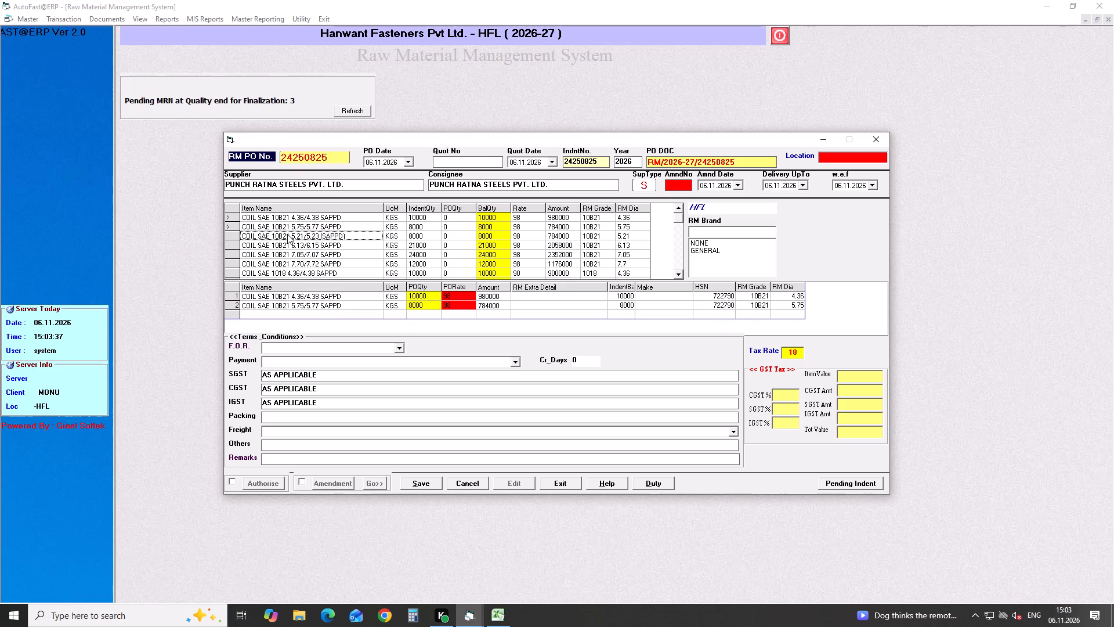
pyautogui.doubleClick(287, 244)
pyautogui.doubleClick(283, 254)
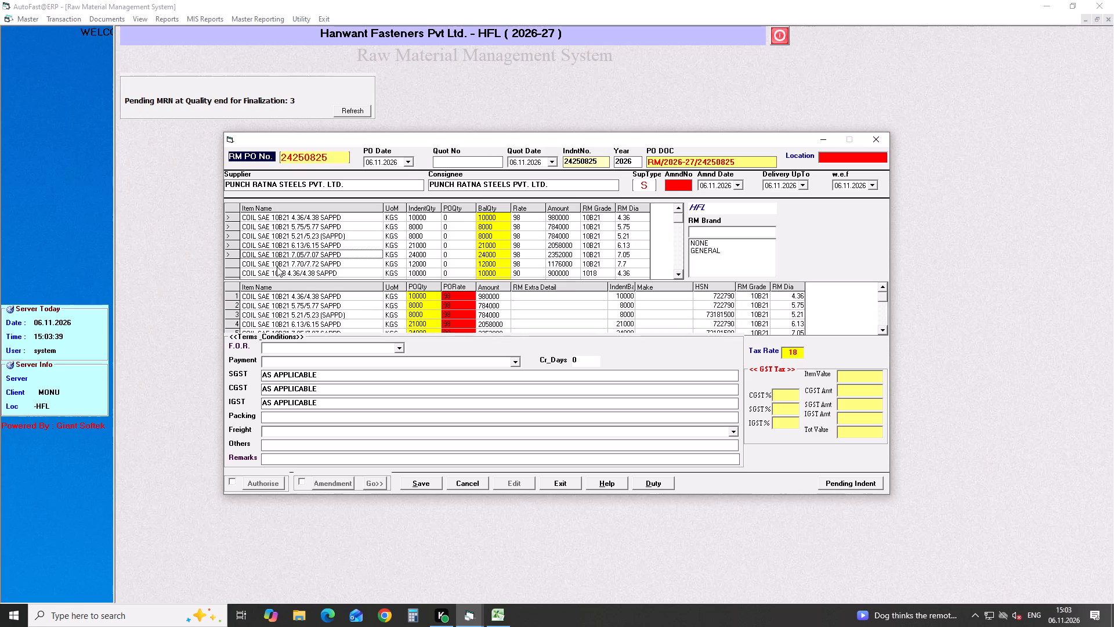
pyautogui.doubleClick(277, 264)
pyautogui.doubleClick(273, 275)
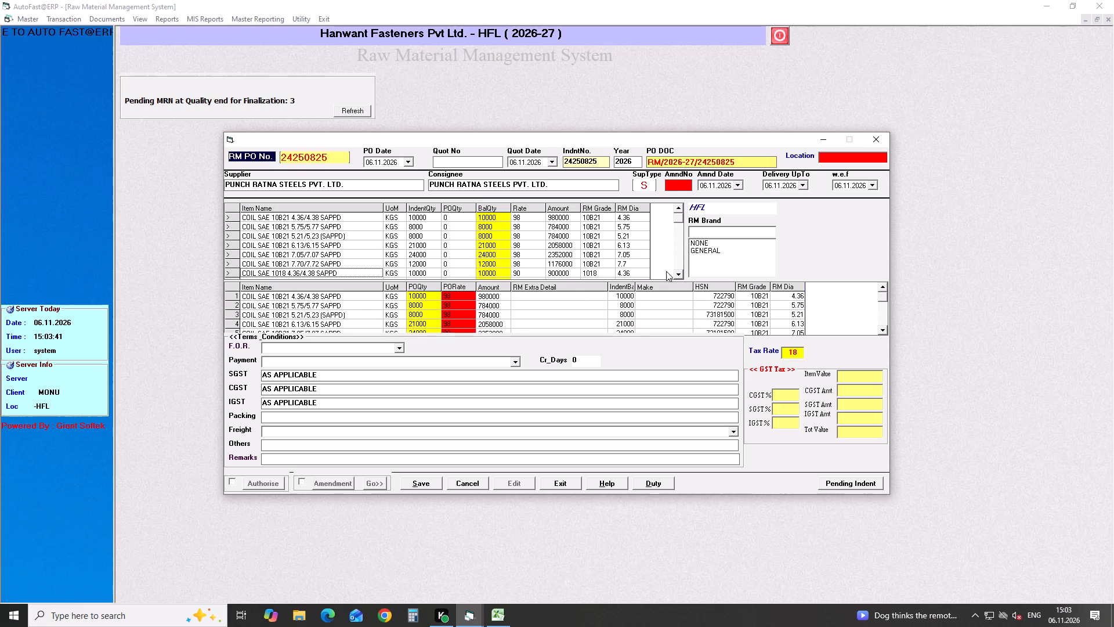
# Add the remaining indent items to the purchase order: SAE 1018 8.23/8.25, both EN8D, SAE 15B25 and both SAE 4135/4140 coils.
pyautogui.click(678, 276)
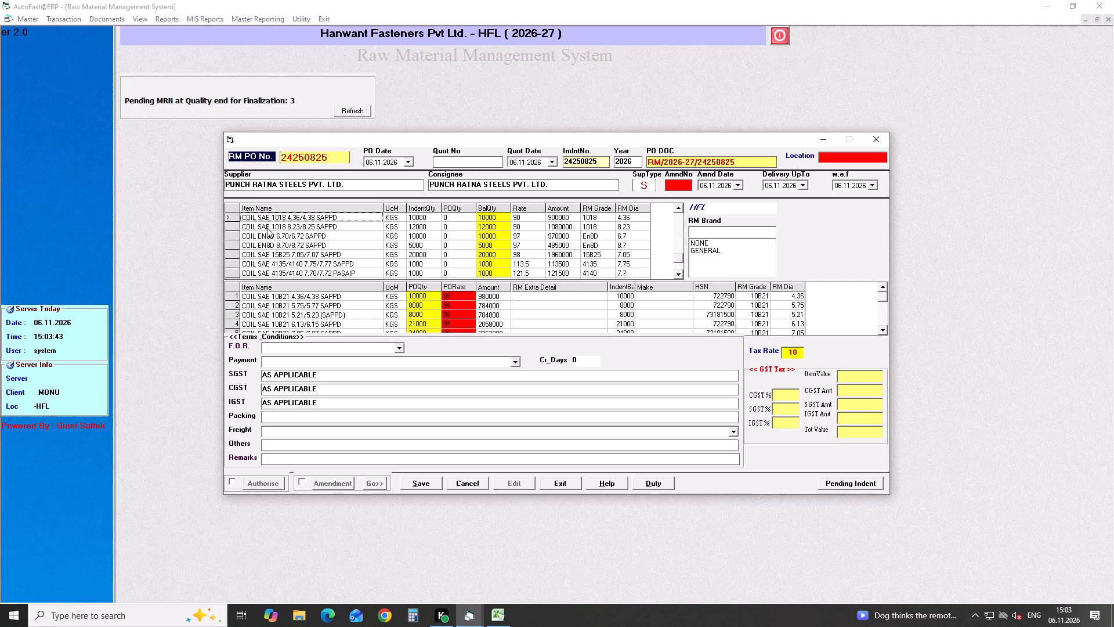
pyautogui.doubleClick(266, 226)
pyautogui.doubleClick(267, 235)
pyautogui.doubleClick(267, 246)
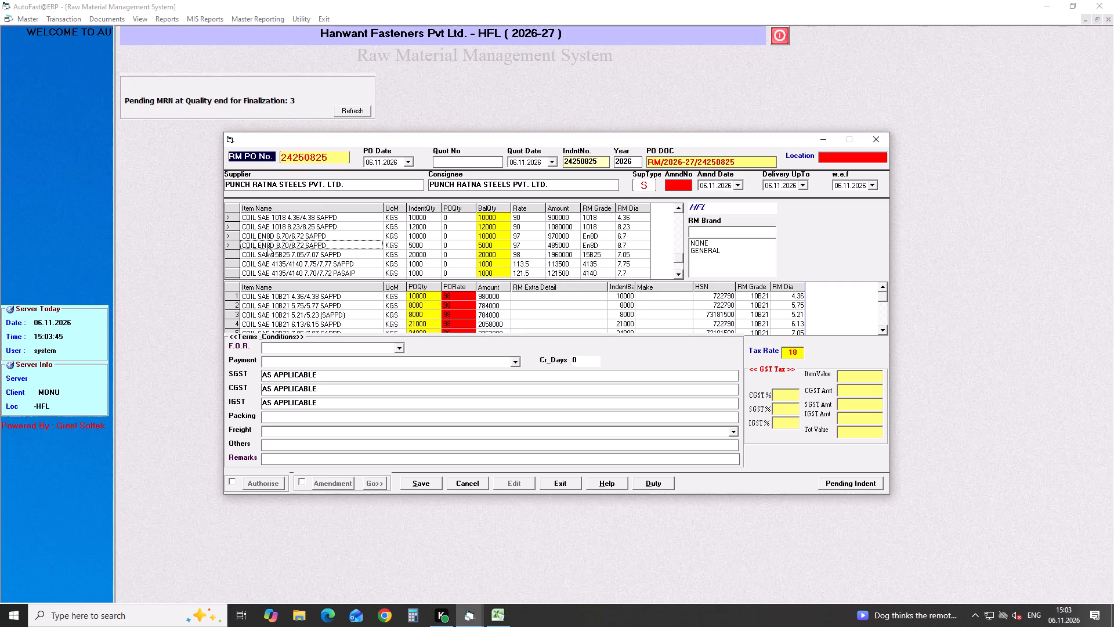
pyautogui.doubleClick(265, 255)
pyautogui.doubleClick(263, 264)
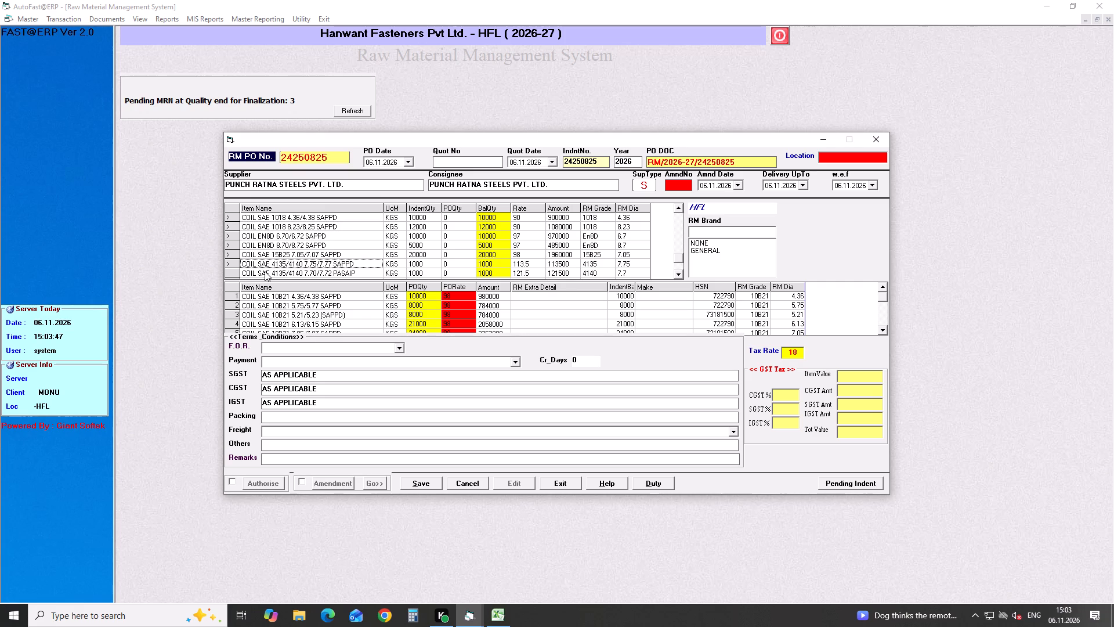
pyautogui.doubleClick(265, 271)
pyautogui.click(678, 272)
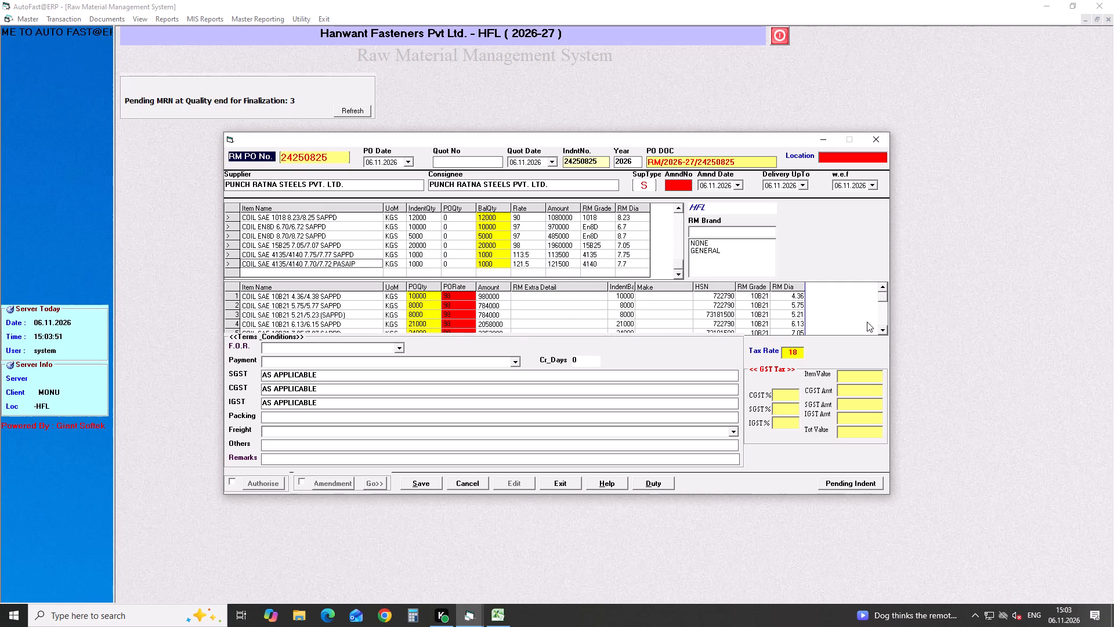
pyautogui.click(887, 331)
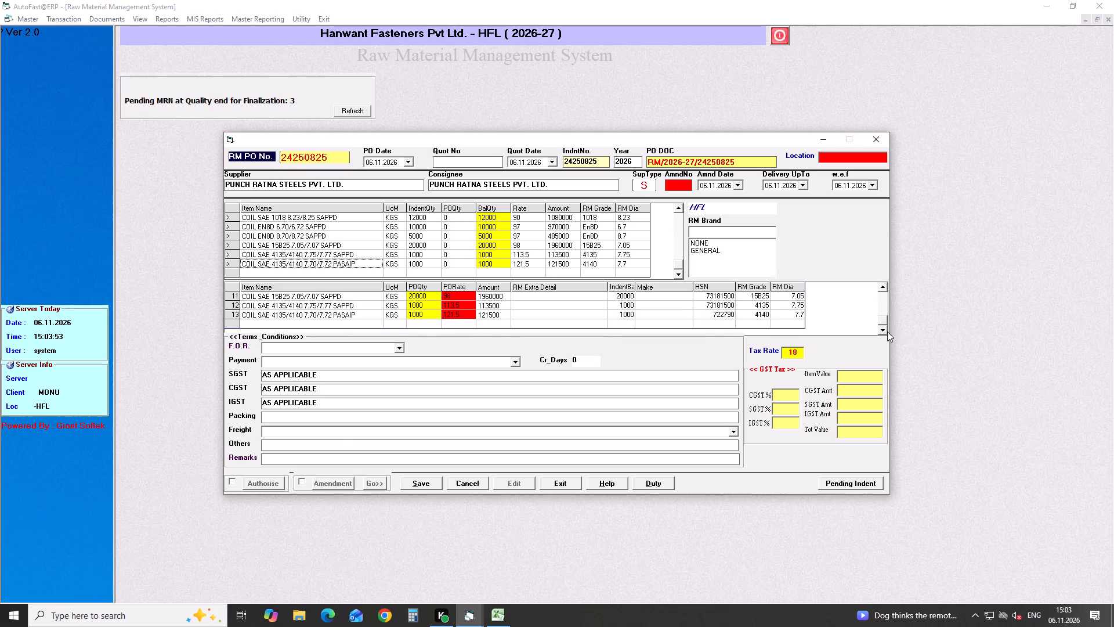
# Enter "-" as the purchase order's F.O.R. term and set its payment term to WITHIN 45 DAYS.
pyautogui.click(321, 350)
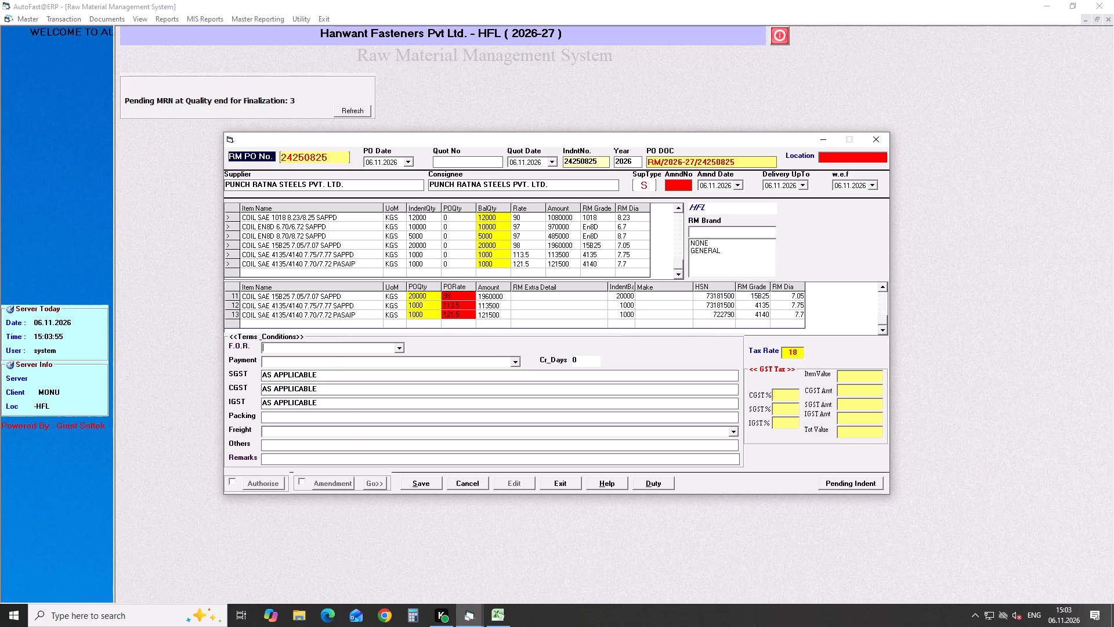
pyautogui.press('-')
pyautogui.press('Return')
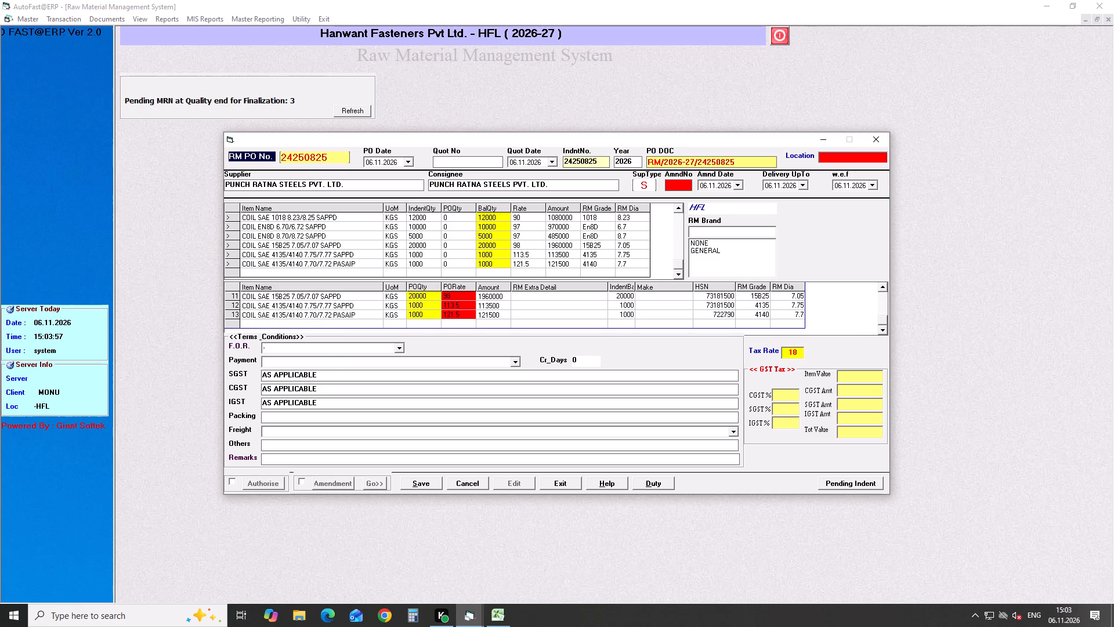
pyautogui.press('Down')
pyautogui.press('Down')
pyautogui.press('Down')
pyautogui.press('Return')
pyautogui.press('Return')
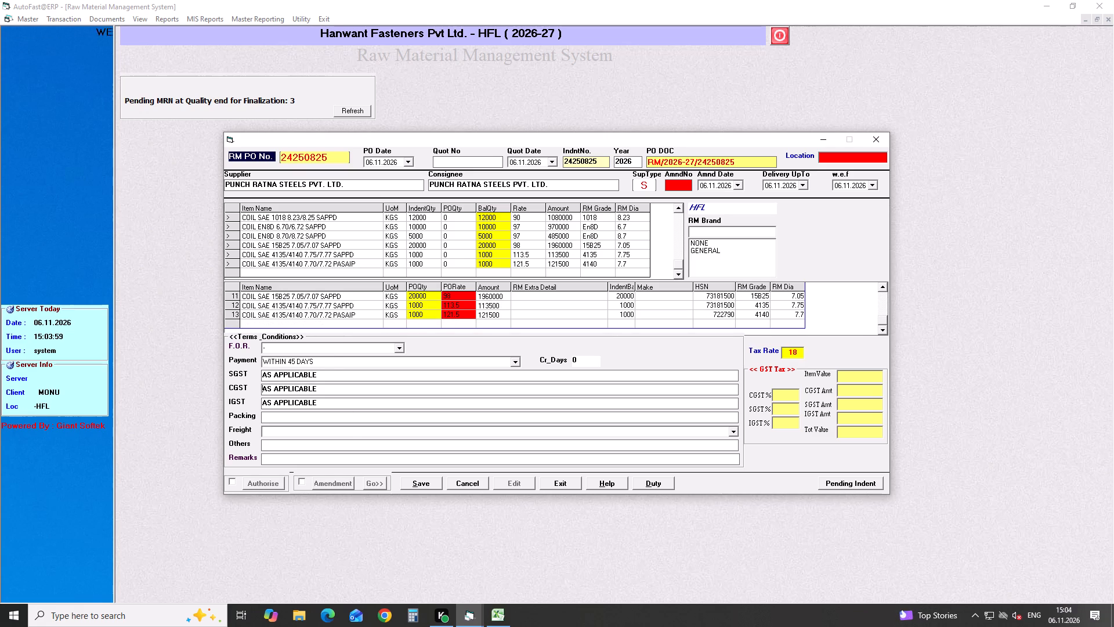
# Enter "-" for the purchase order's packing, freight, others and remarks terms.
pyautogui.press('Return')
pyautogui.press('Return')
pyautogui.press('-')
pyautogui.press('Return')
pyautogui.press('-')
pyautogui.press('Return')
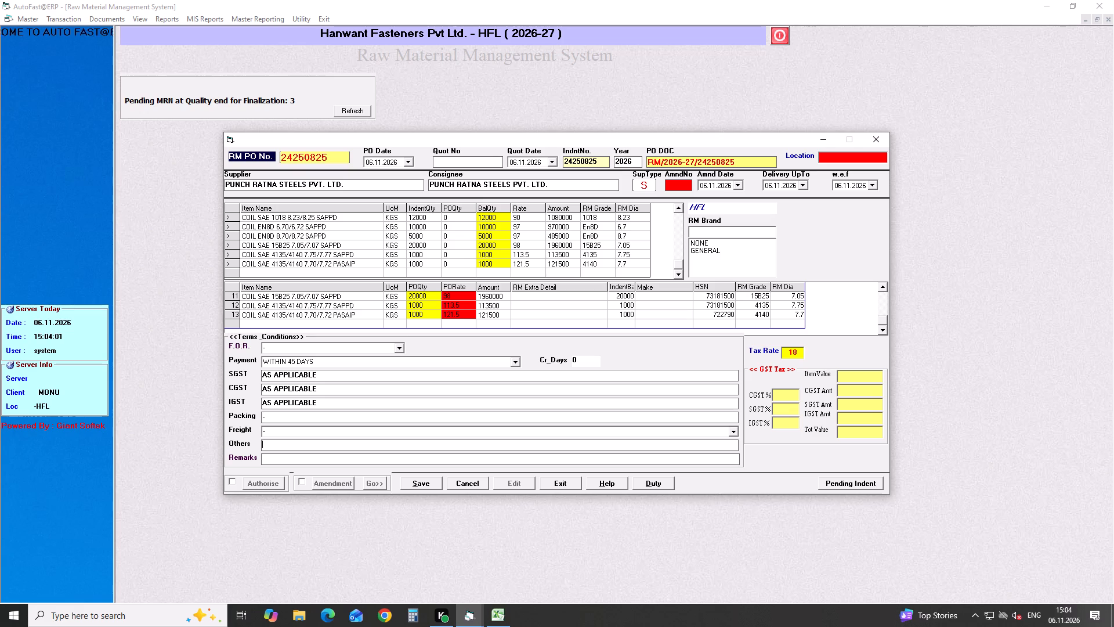
pyautogui.press('-')
pyautogui.press('Return')
pyautogui.press('-')
pyautogui.press('Return')
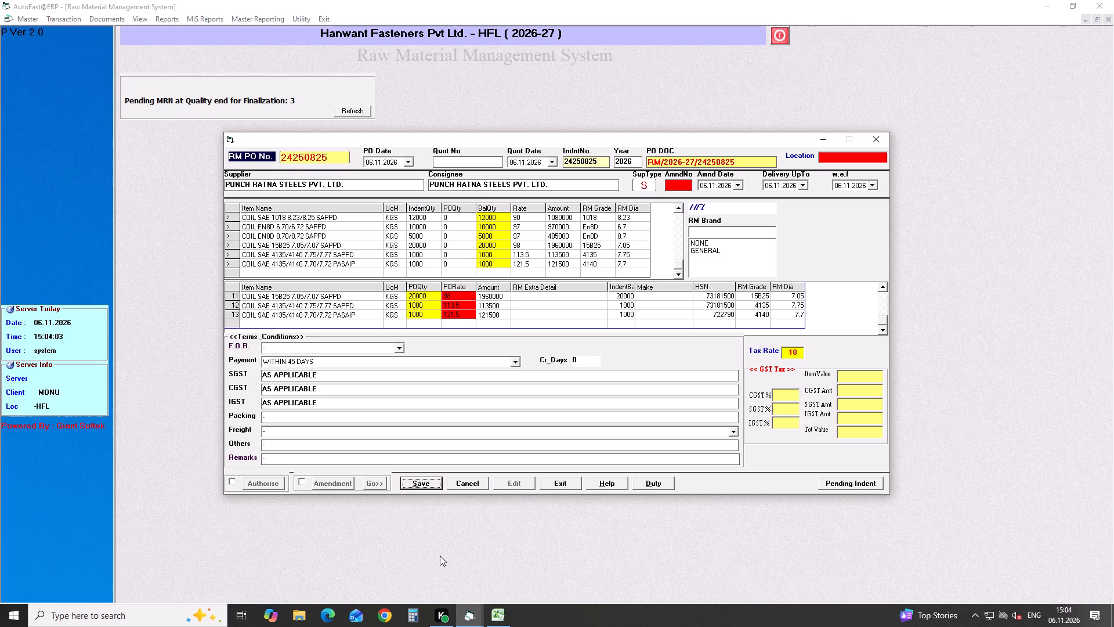
# Save raw material purchase order 24250825, accepting the PO check and declining the follow-up prompt.
pyautogui.click(432, 488)
pyautogui.click(537, 340)
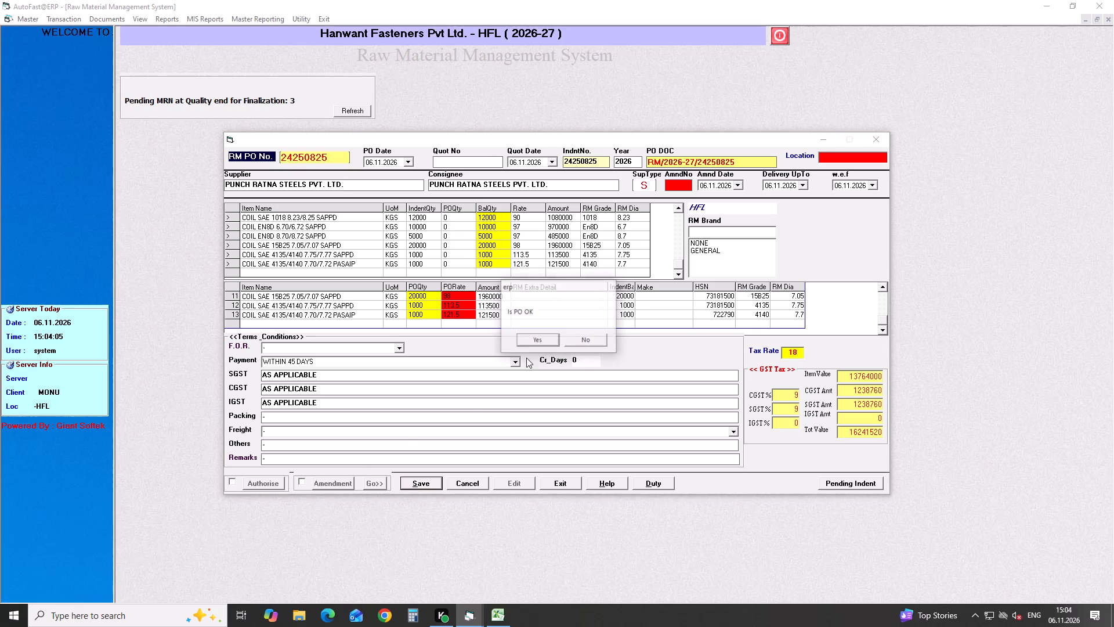
pyautogui.click(592, 340)
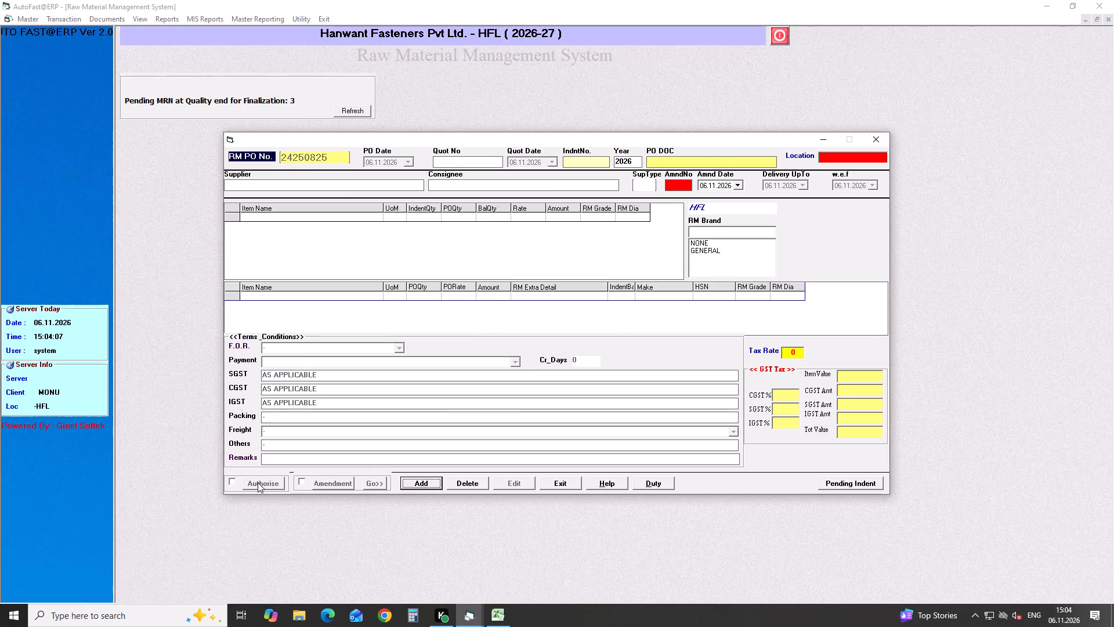
# Authorise purchase order 24250825, decline the follow-up prompt and close the purchase order form.
pyautogui.click(230, 483)
pyautogui.click(257, 485)
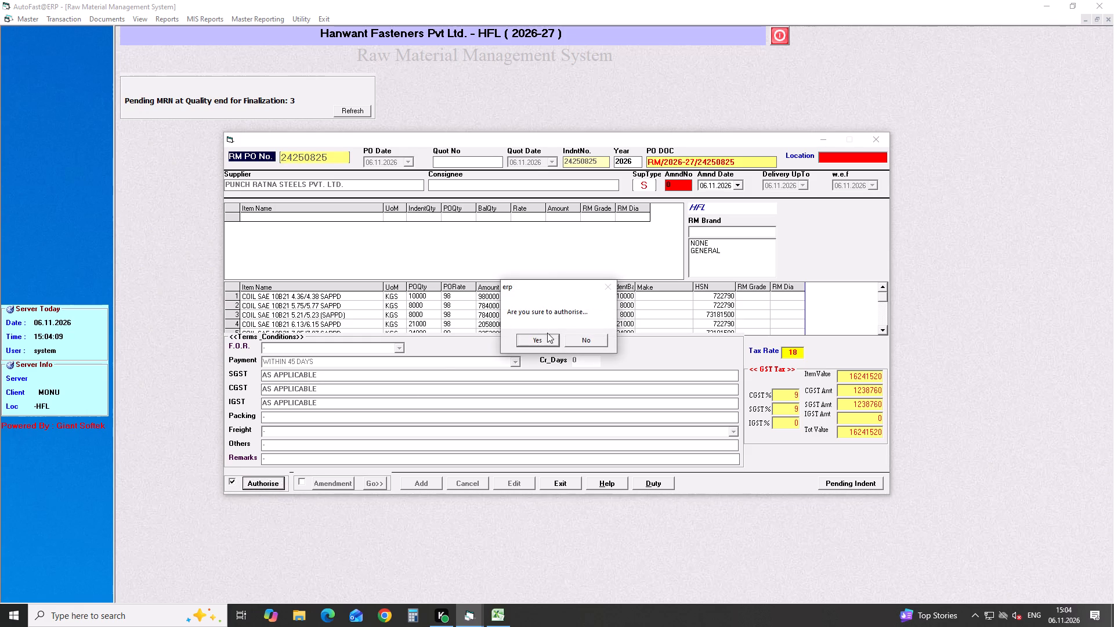
pyautogui.click(545, 341)
pyautogui.click(592, 338)
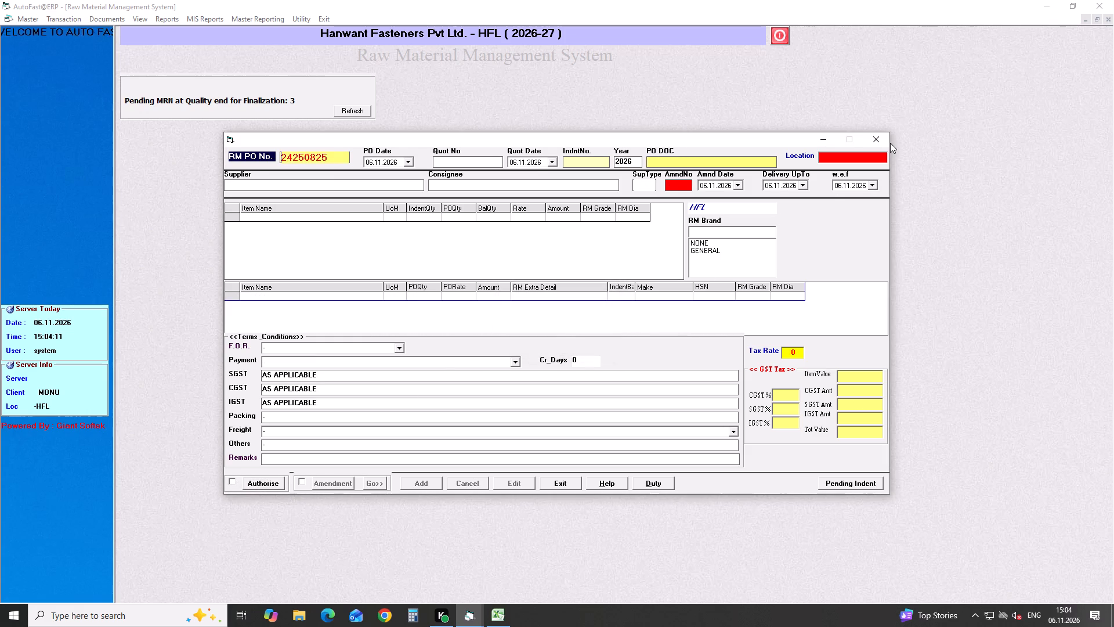
pyautogui.click(873, 141)
# Start a new raw material supplier schedule dated 06.11.2026, with the fourth week's end date set to 31.12.2026.
pyautogui.click(75, 22)
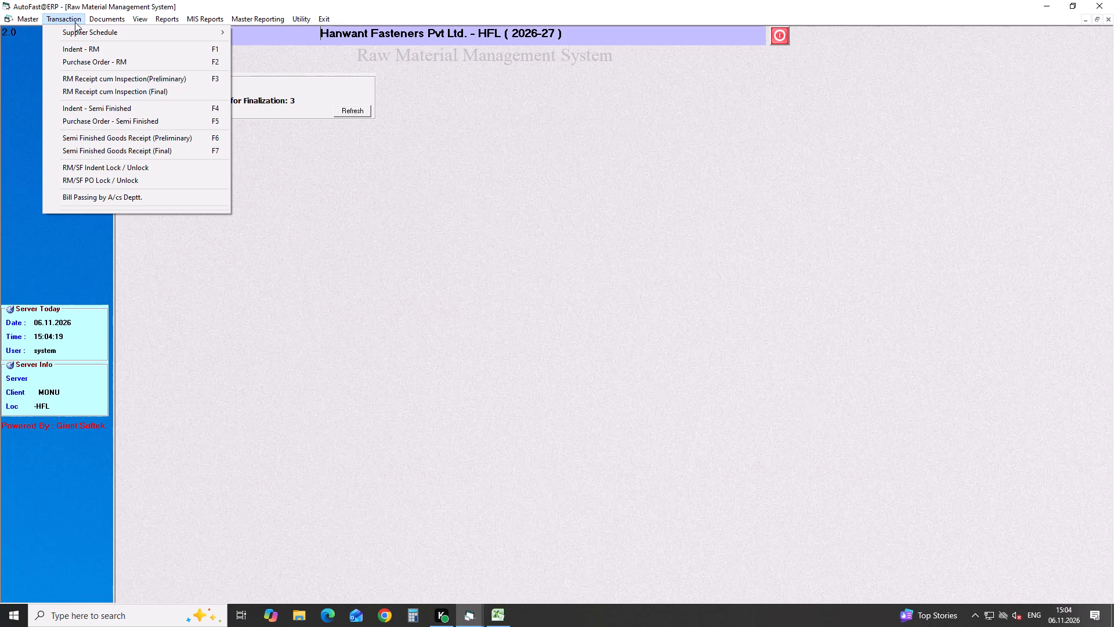
pyautogui.click(78, 33)
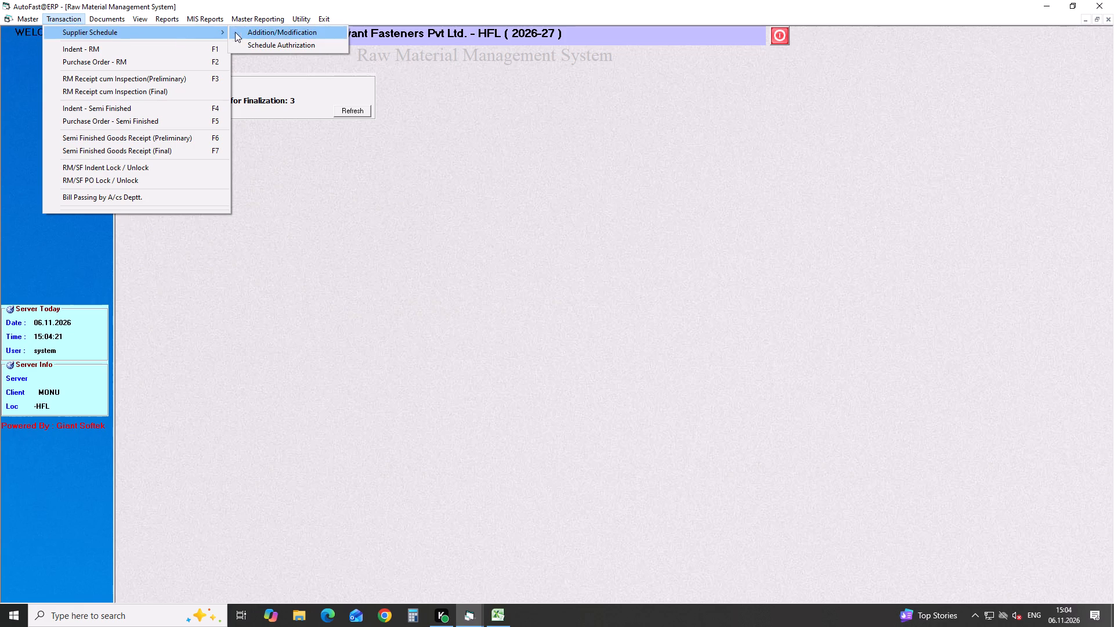
pyautogui.click(255, 33)
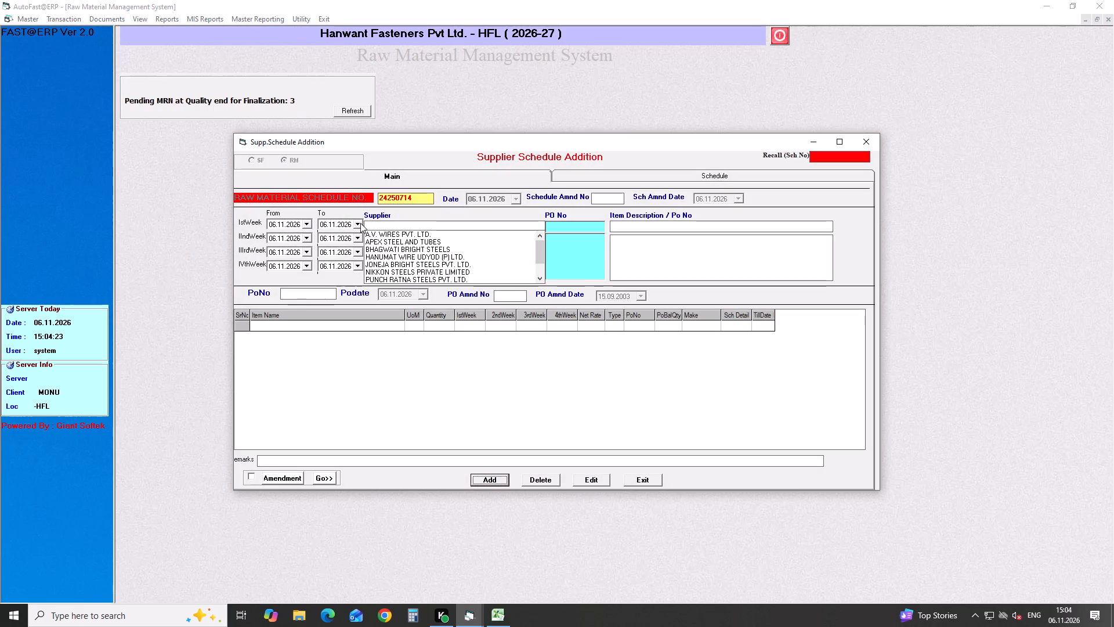
pyautogui.press('Return')
pyautogui.press('Return')
pyautogui.press('Return')
pyautogui.press('Return')
pyautogui.press('Return')
pyautogui.press('Return')
pyautogui.press('Return')
pyautogui.press('Return')
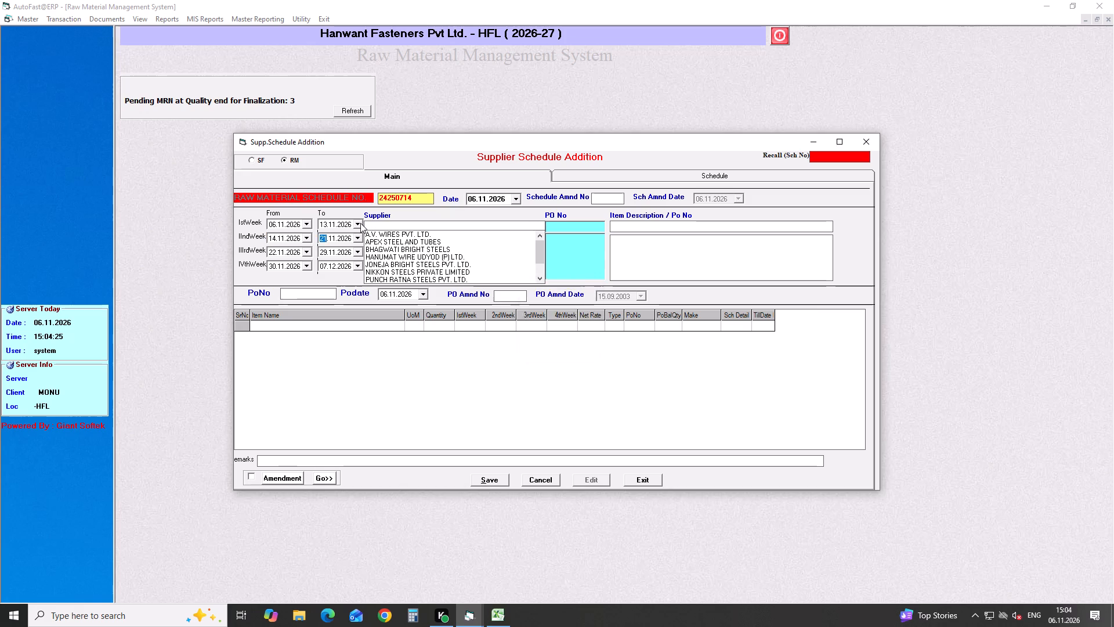
pyautogui.press('Return')
pyautogui.press('Return')
pyautogui.press('Return')
pyautogui.press('Return')
pyautogui.press('Return')
pyautogui.press('Return')
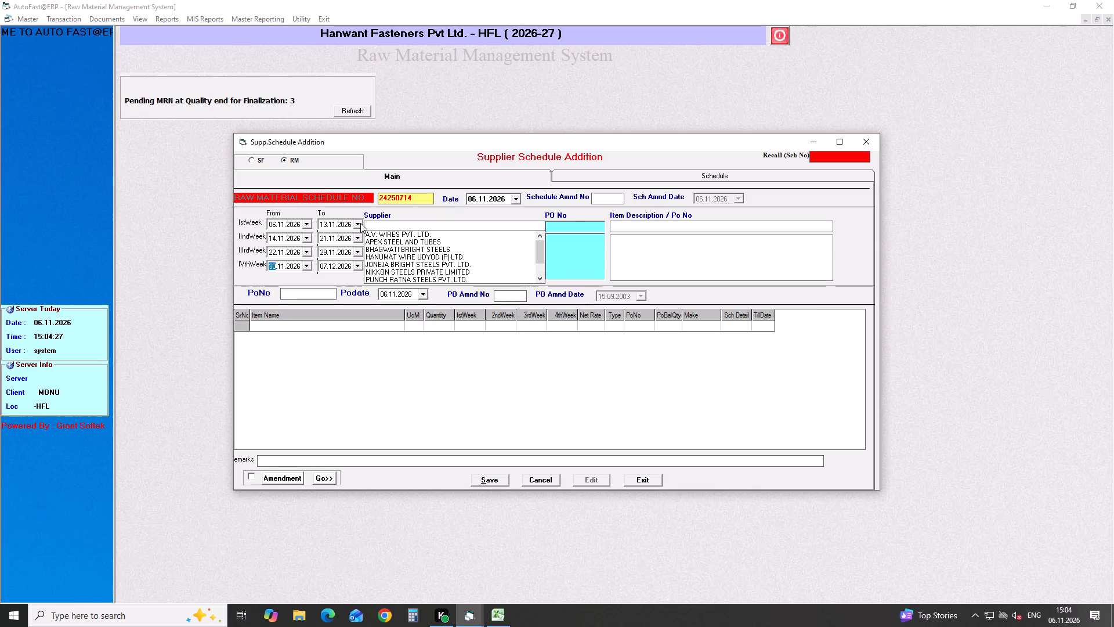
pyautogui.press('Return')
pyautogui.press('Return')
pyautogui.write('31')
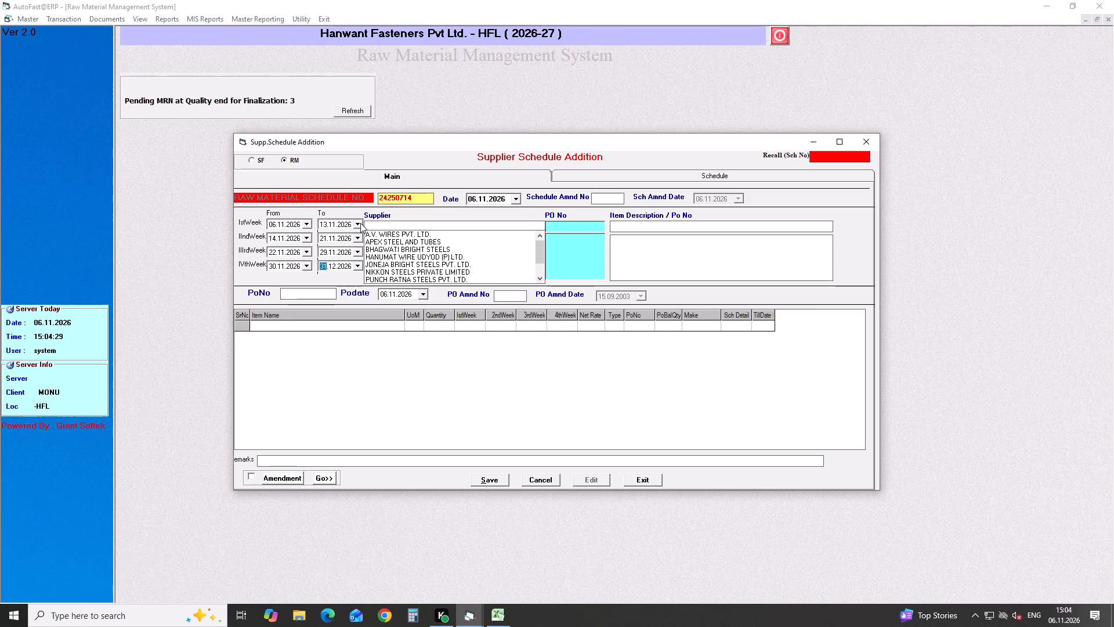
pyautogui.press('Return')
pyautogui.press('Return')
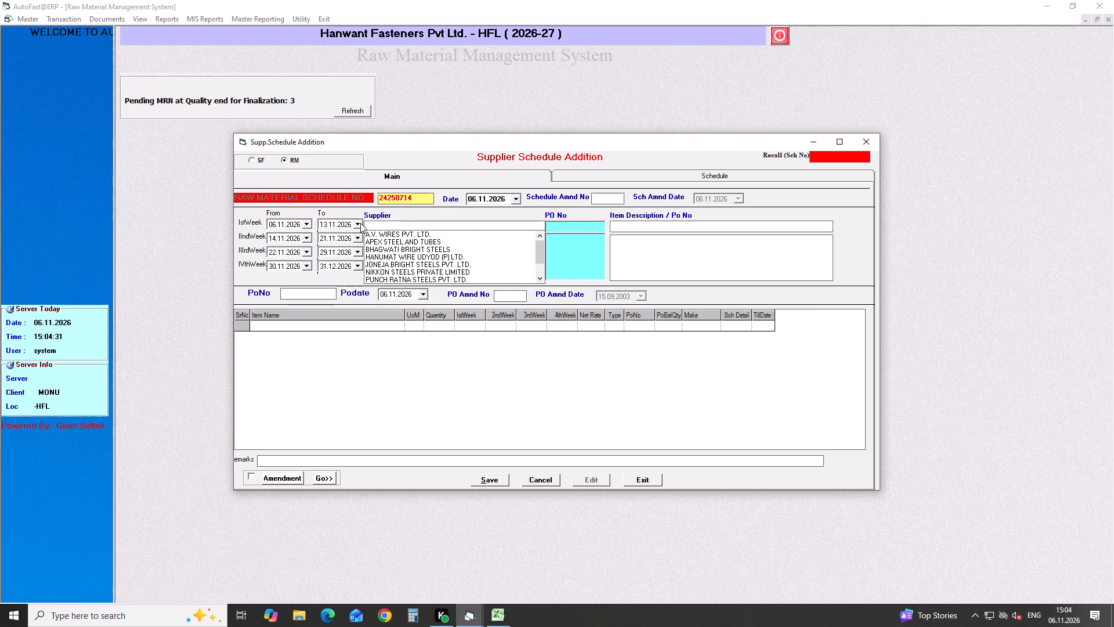
# Choose Punch Ratna Steels Pvt. Ltd. as the schedule's supplier and load the items of purchase order 24250825.
pyautogui.press('p')
pyautogui.press('Down')
pyautogui.press('Down')
pyautogui.press('Return')
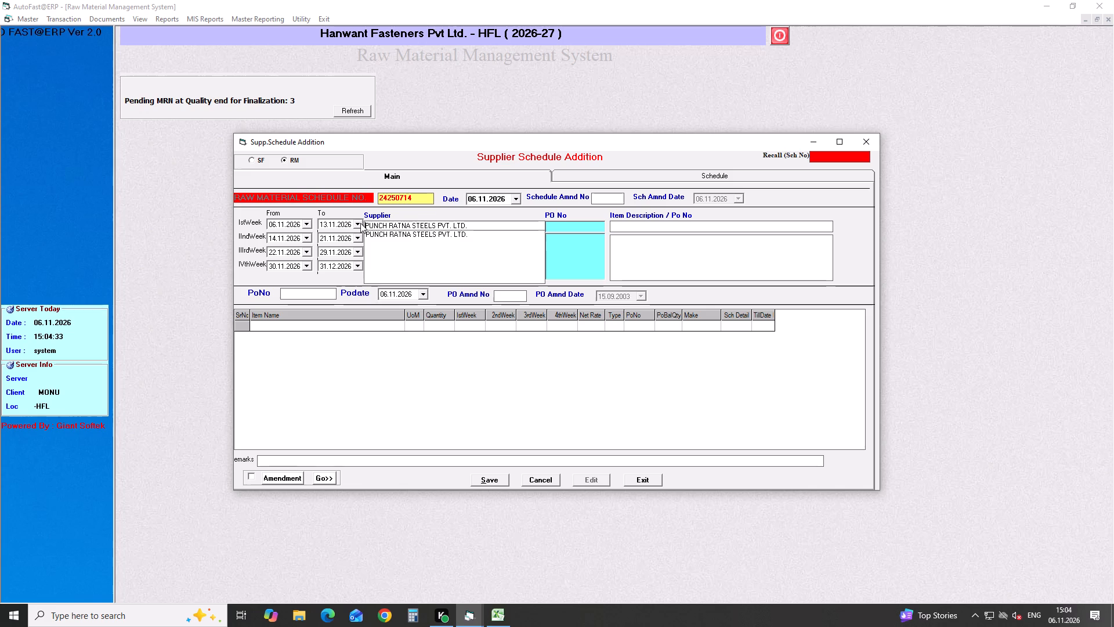
pyautogui.press('Return')
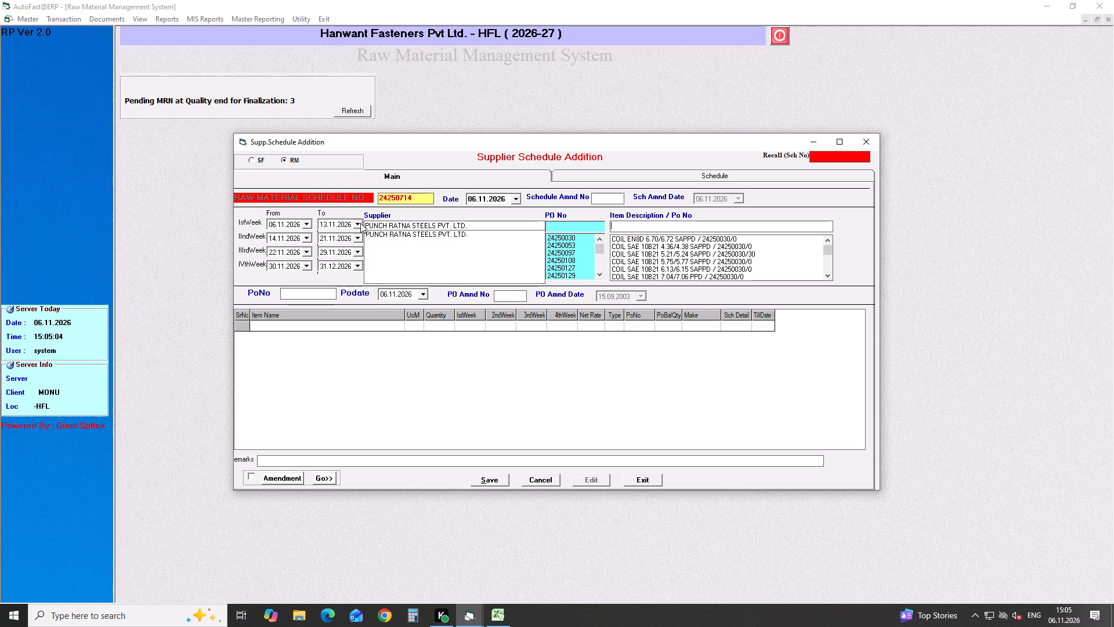
pyautogui.moveTo(597, 248); pyautogui.dragTo(595, 280)
pyautogui.click(572, 276)
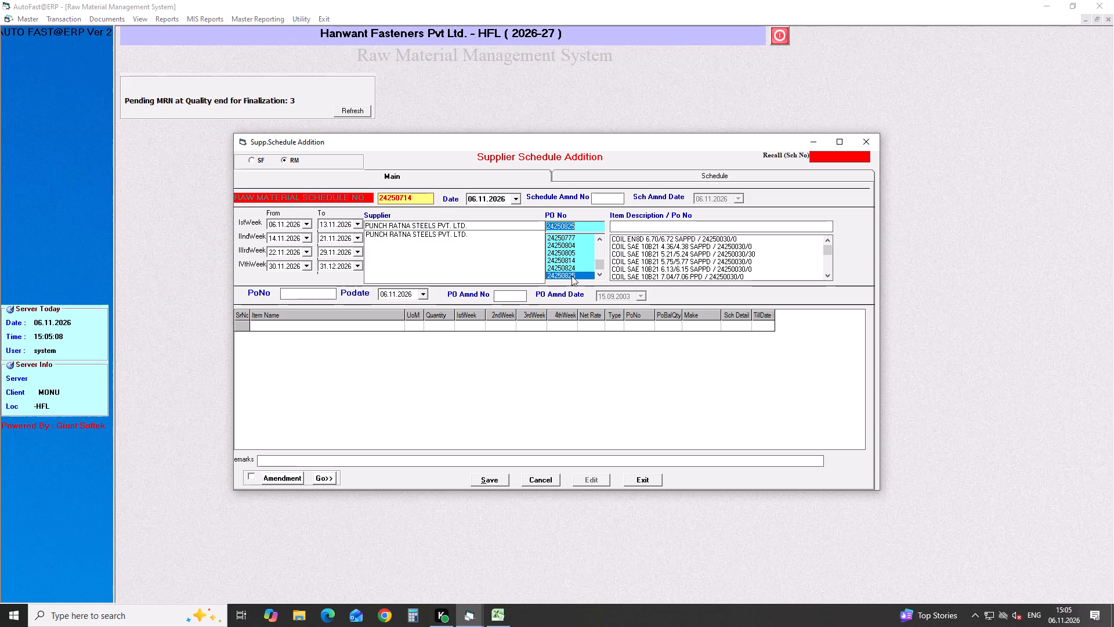
pyautogui.press('Return')
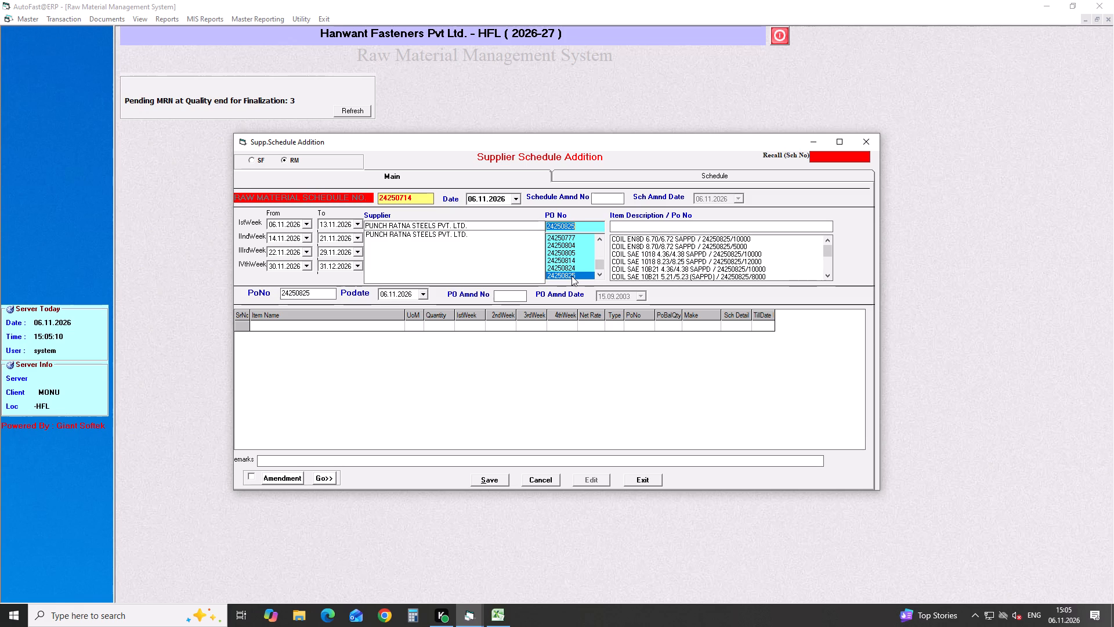
pyautogui.press('Return')
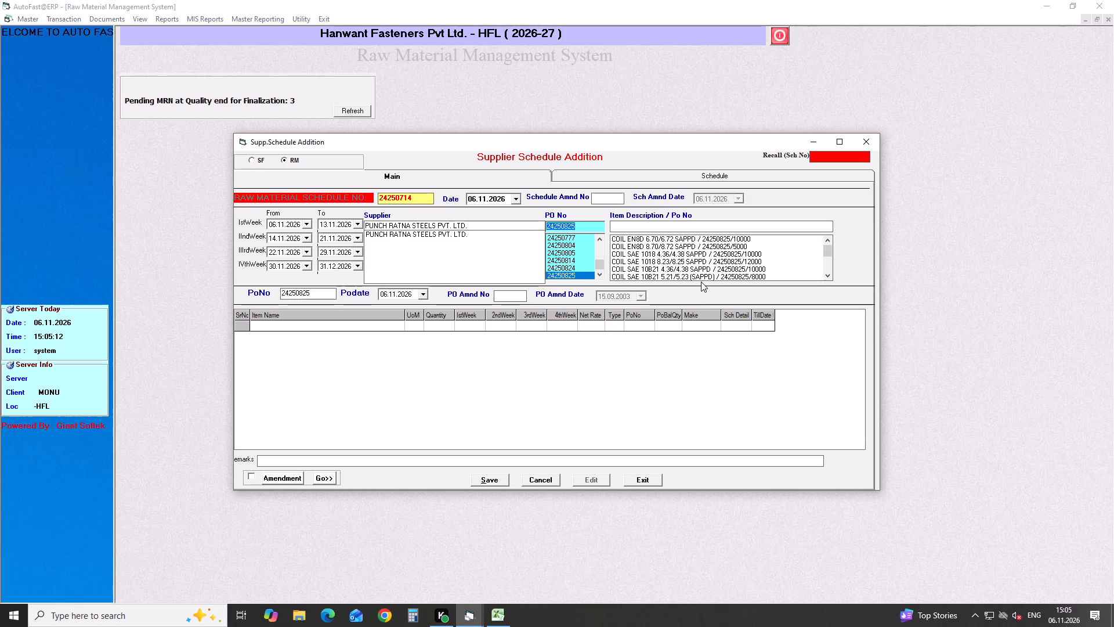
# Add the six SAE 10B21 coils of purchase order 24250825 to the schedule, from 4.36/4.38 through 7.70/7.72.
pyautogui.click(830, 277)
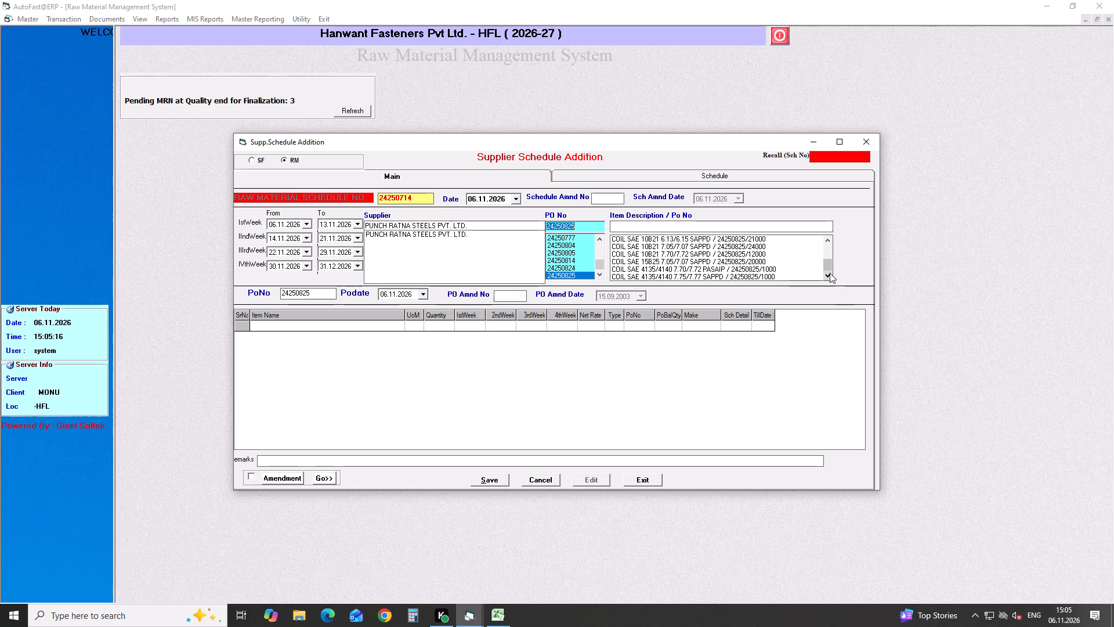
pyautogui.click(829, 240)
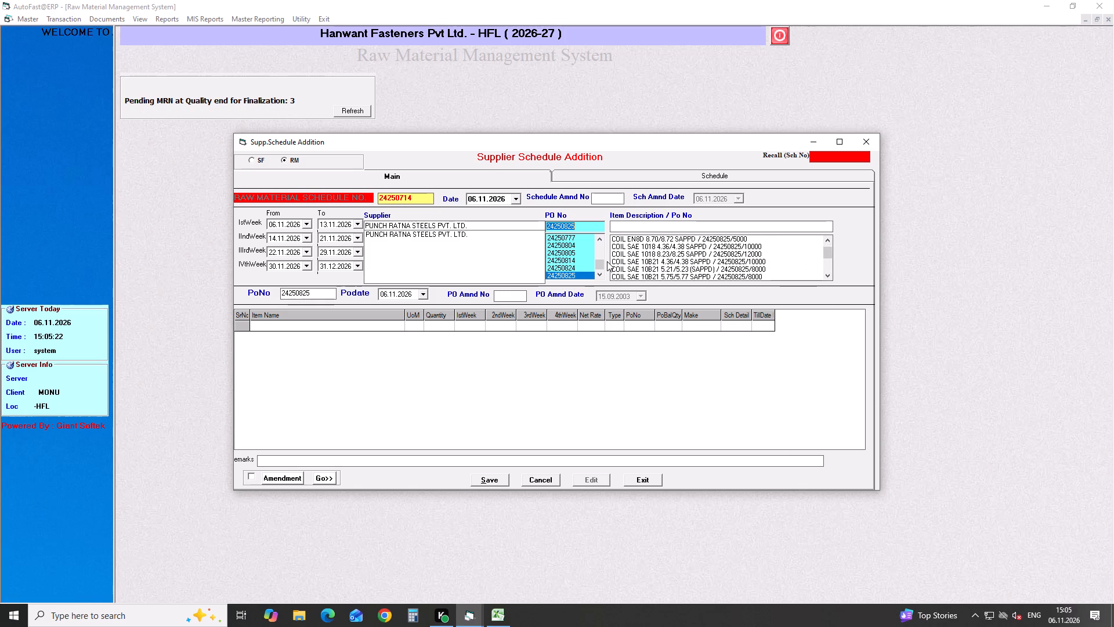
pyautogui.click(616, 262)
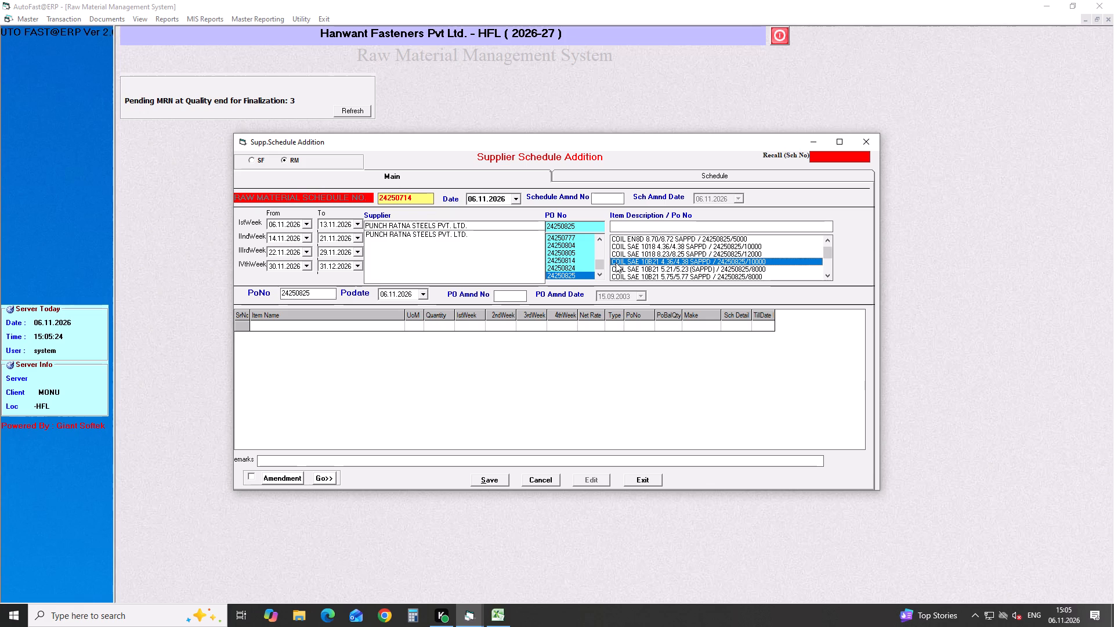
pyautogui.press('Return')
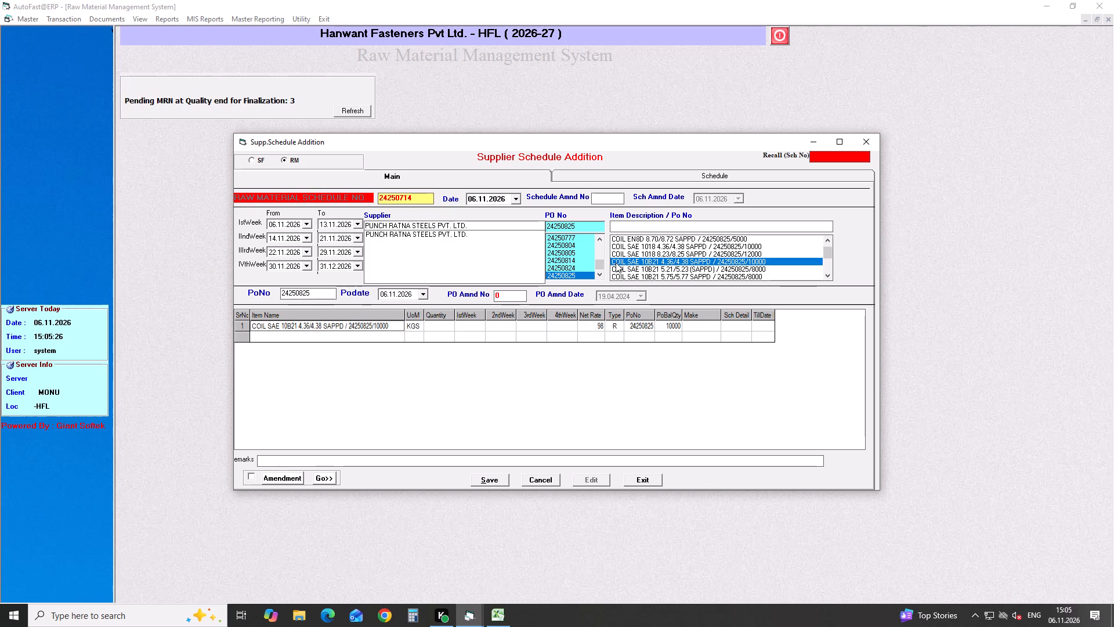
pyautogui.click(616, 271)
pyautogui.press('Return')
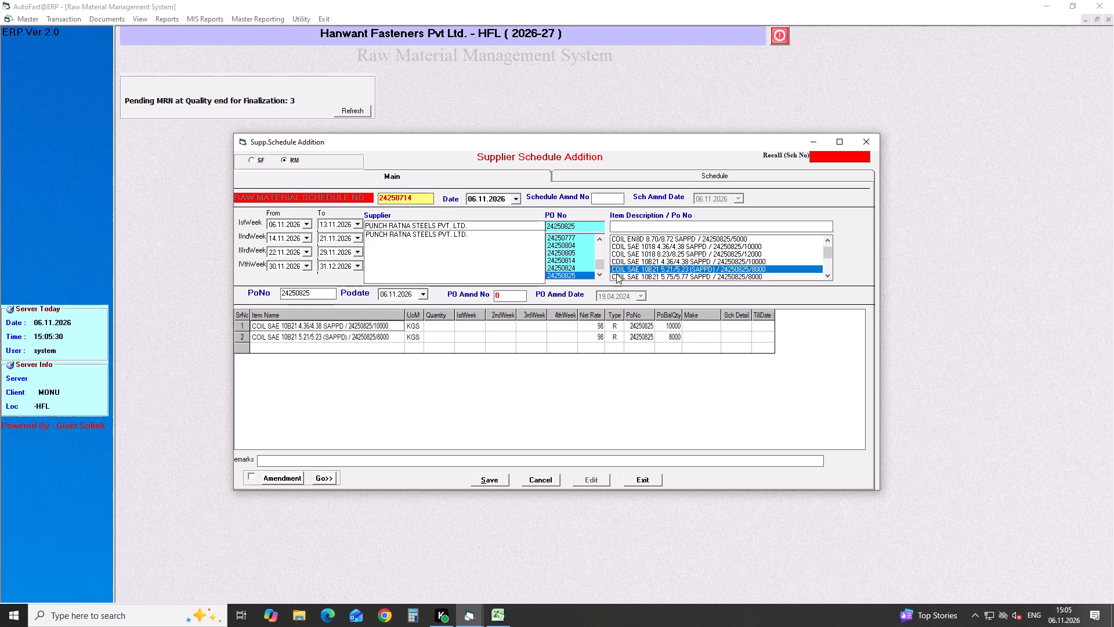
pyautogui.click(618, 275)
pyautogui.press('Return')
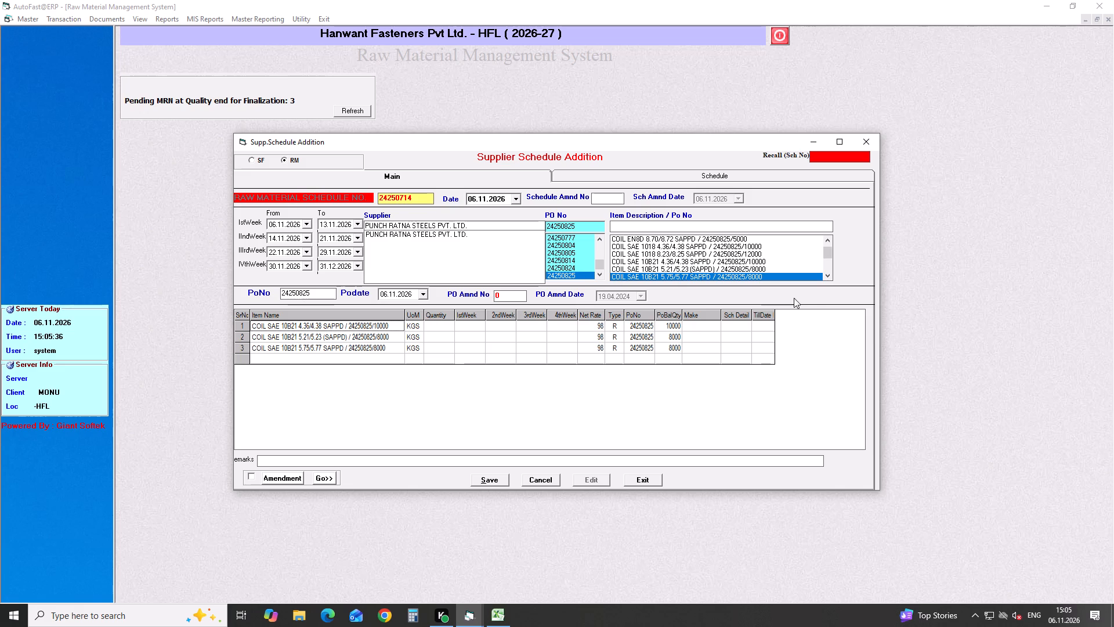
pyautogui.doubleClick(830, 273)
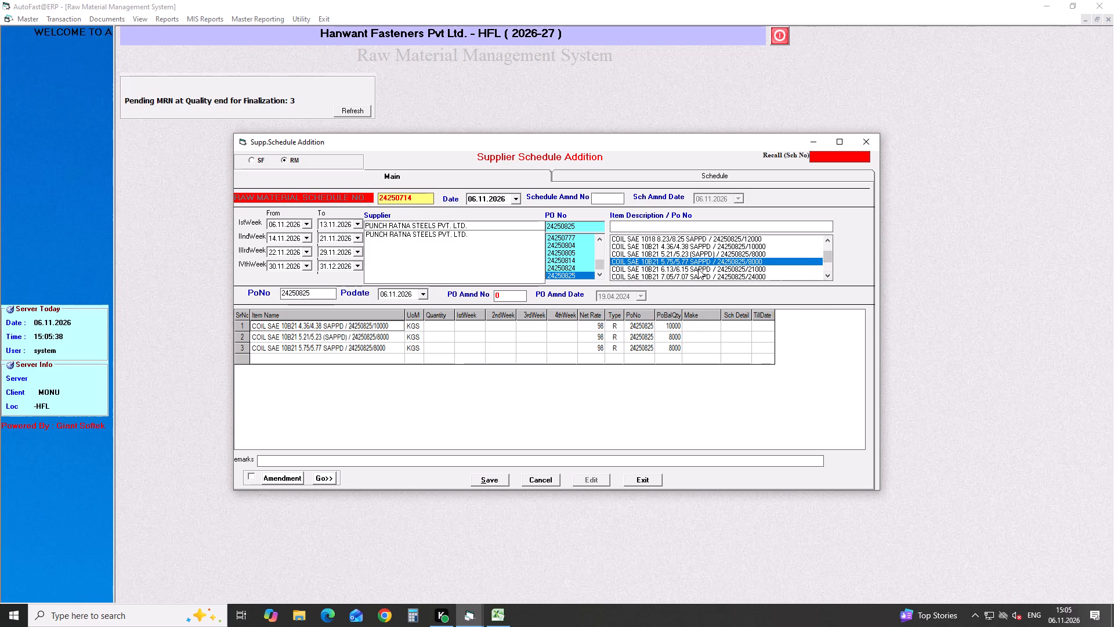
pyautogui.click(698, 269)
pyautogui.press('Return')
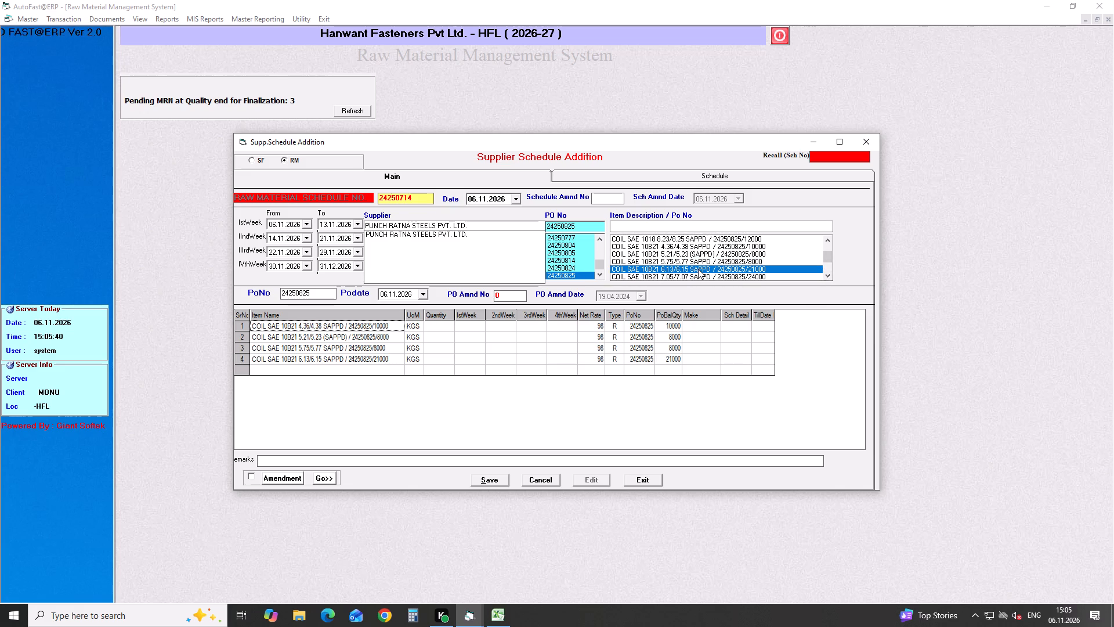
pyautogui.click(660, 278)
pyautogui.press('Return')
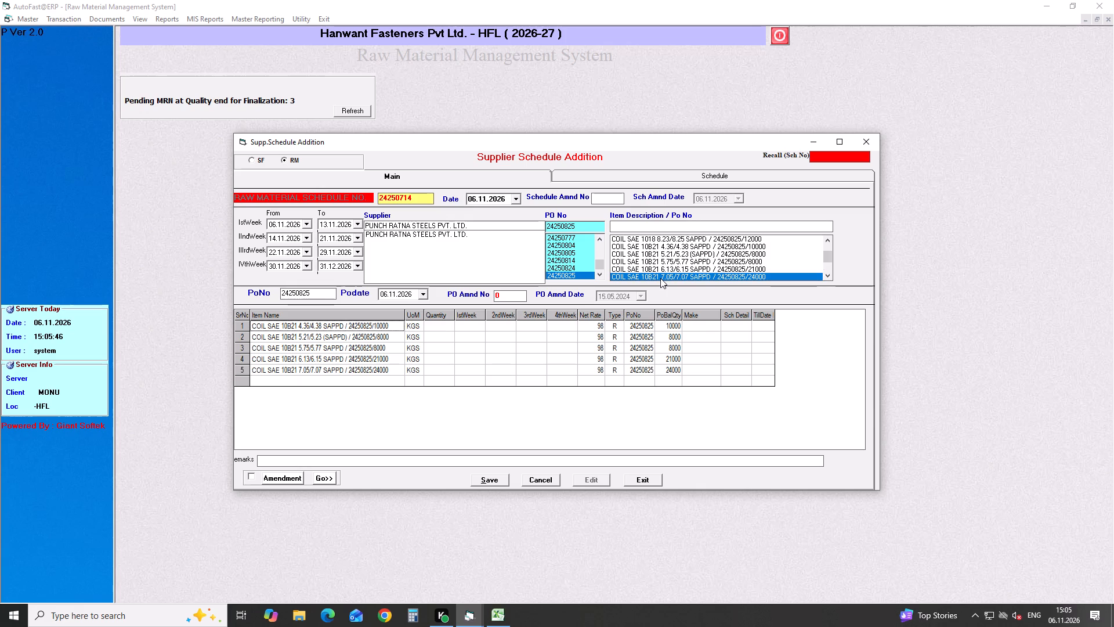
pyautogui.click(827, 274)
pyautogui.click(827, 274)
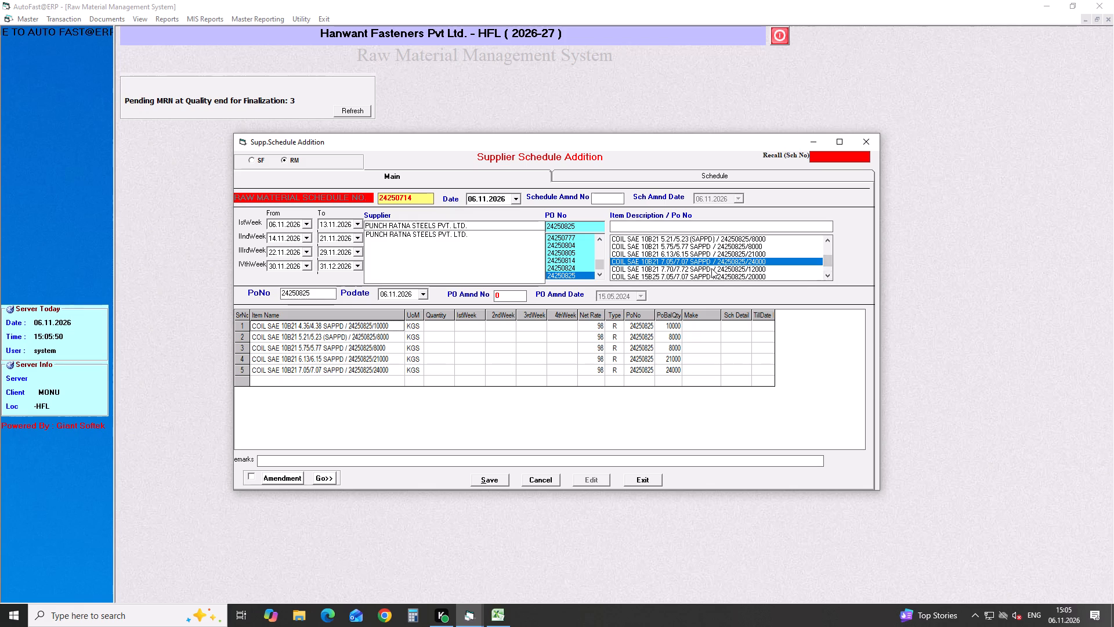
pyautogui.click(711, 268)
pyautogui.press('Return')
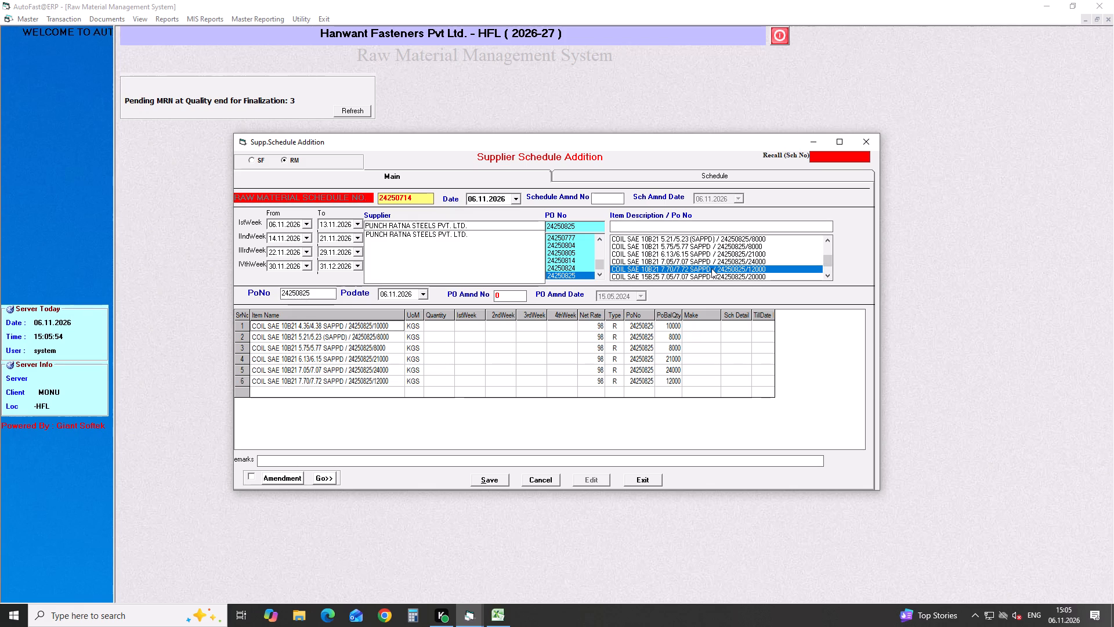
# Add the SAE 1018 4.36/4.38 and 8.23/8.25 coils and the EN8D 6.70/6.72 and 8.70/8.72 coils to the schedule.
pyautogui.click(831, 241)
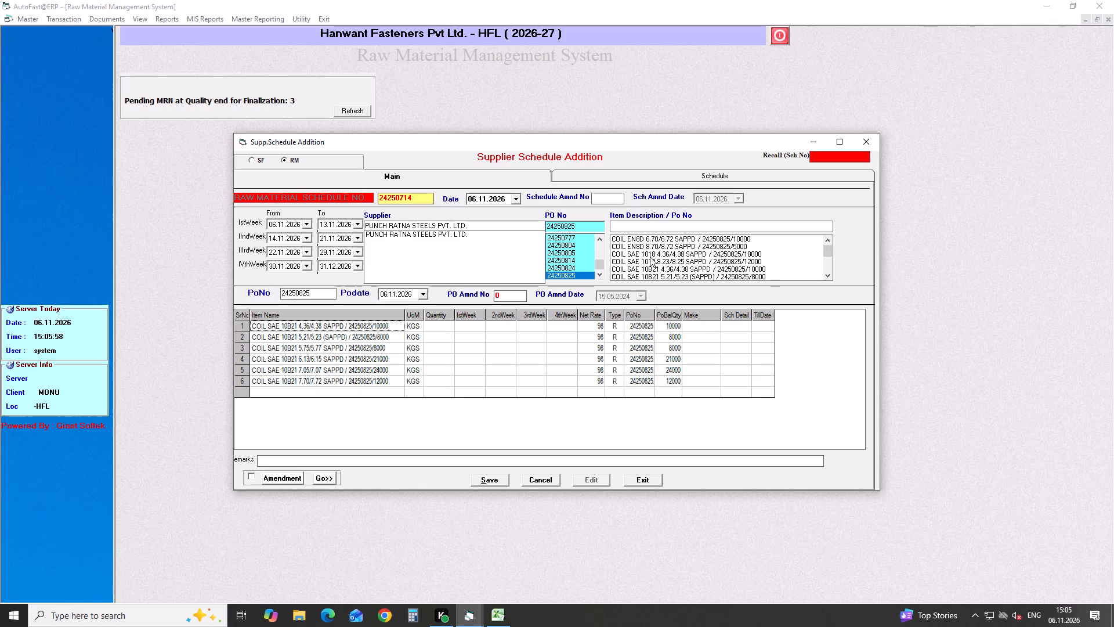
pyautogui.click(649, 254)
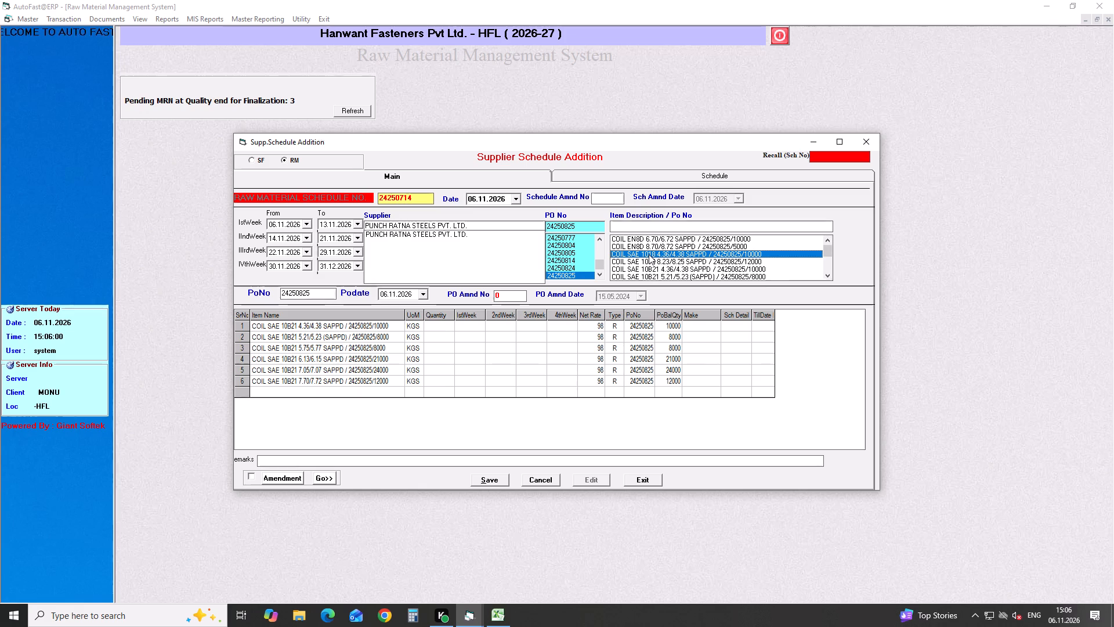
pyautogui.press('Return')
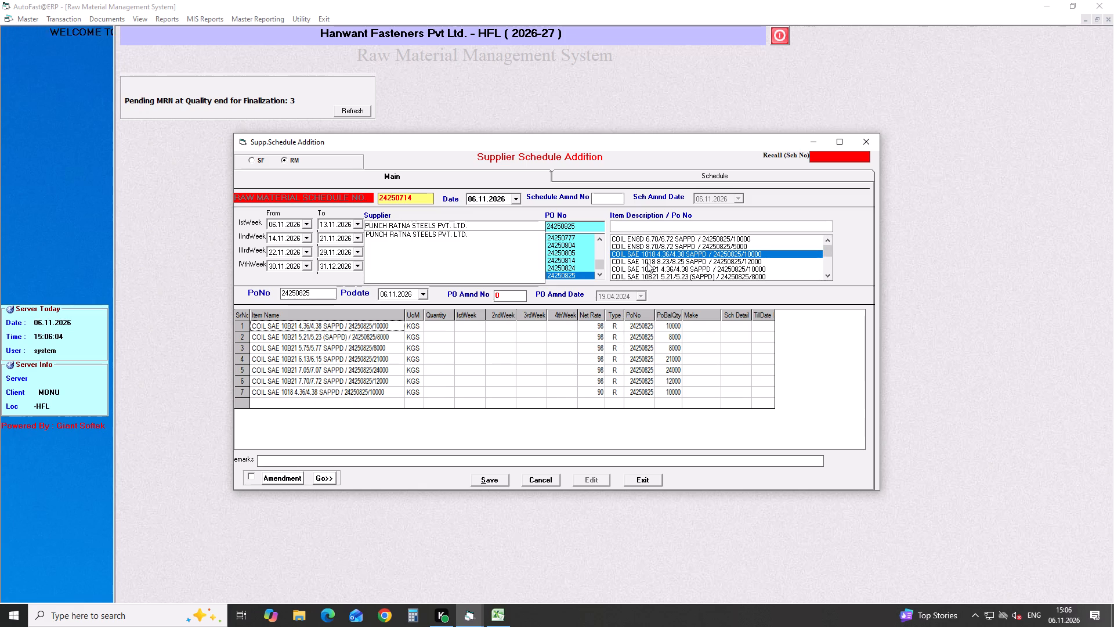
pyautogui.click(647, 262)
pyautogui.press('Return')
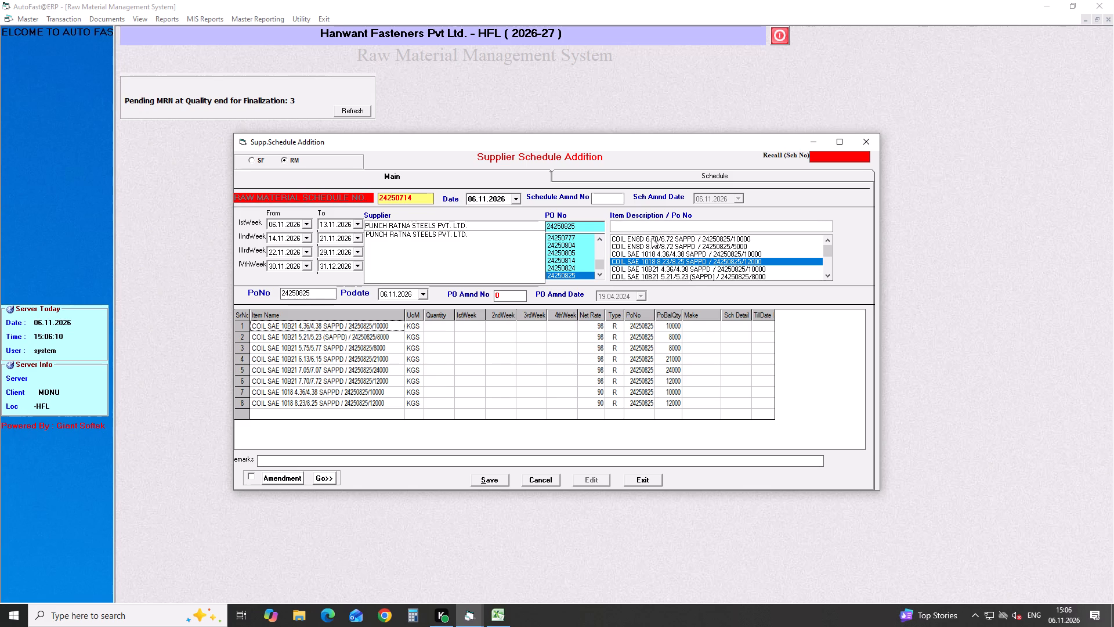
pyautogui.click(650, 236)
pyautogui.press('Return')
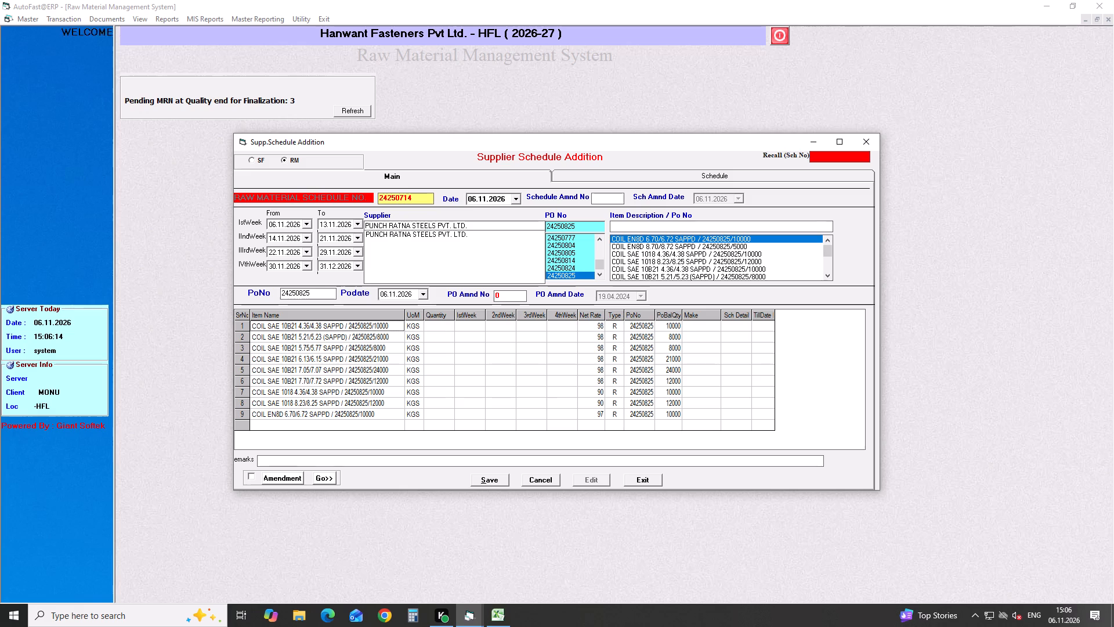
pyautogui.click(658, 247)
pyautogui.press('Return')
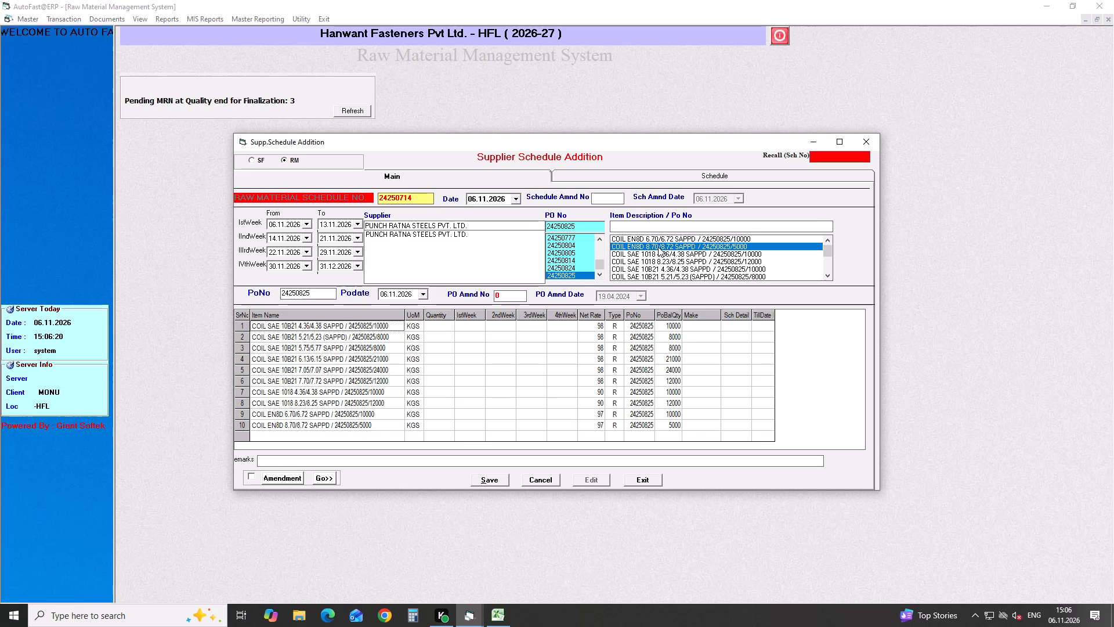
# Add the SAE 15B25 7.05/7.07 coil and the SAE 4135/4140 7.75/7.77 and 7.70/7.72 coils to the schedule.
pyautogui.click(830, 275)
pyautogui.tripleClick(830, 275)
pyautogui.tripleClick(830, 275)
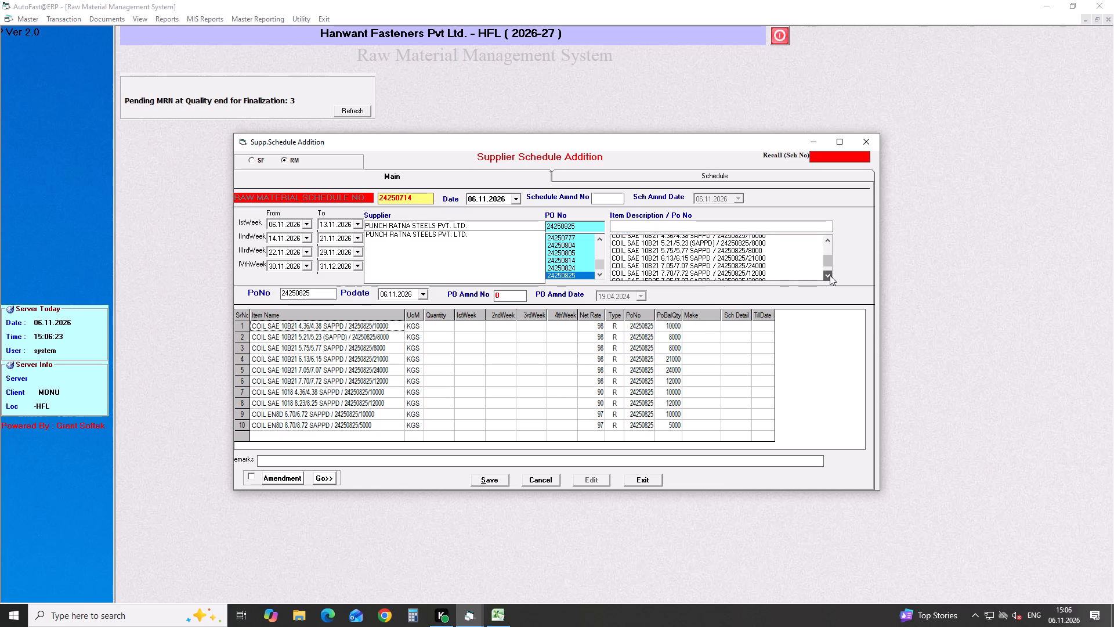
pyautogui.click(830, 275)
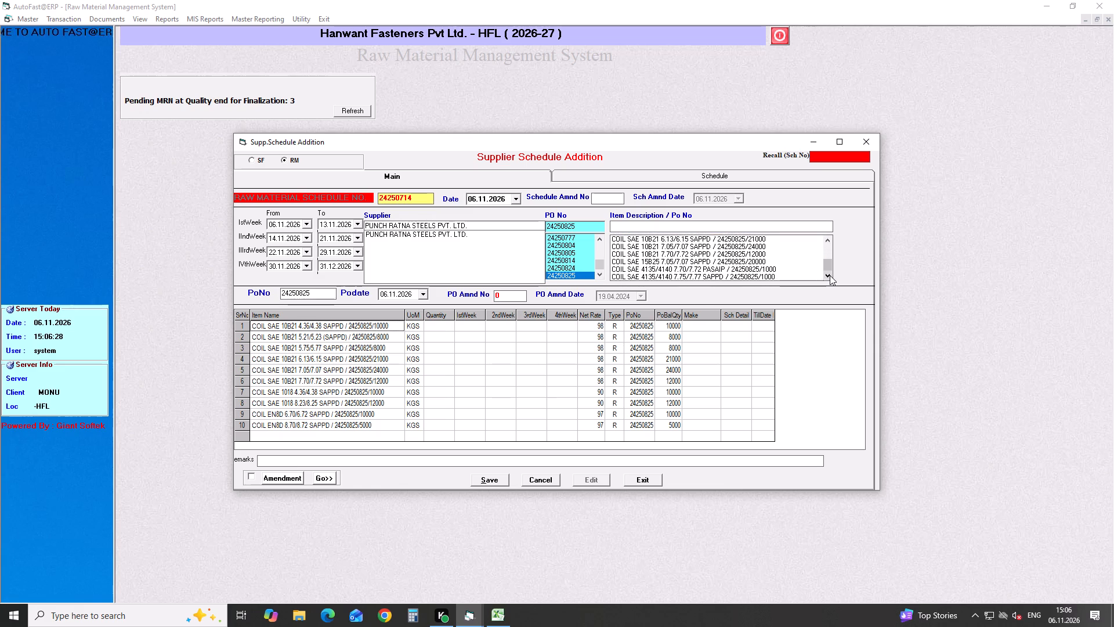
pyautogui.click(668, 260)
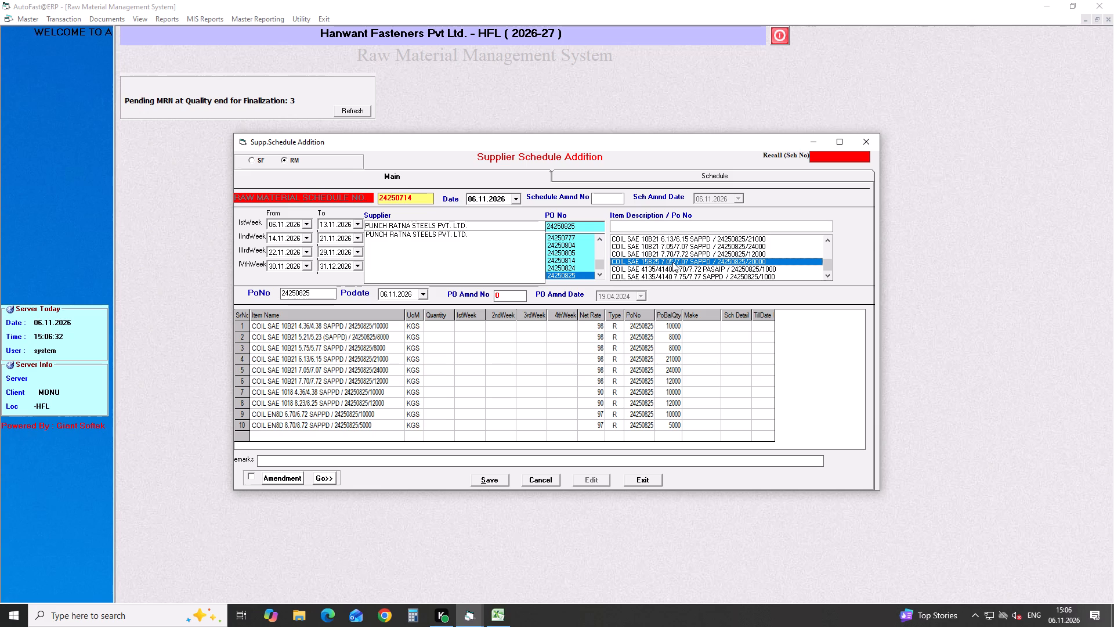
pyautogui.press('Return')
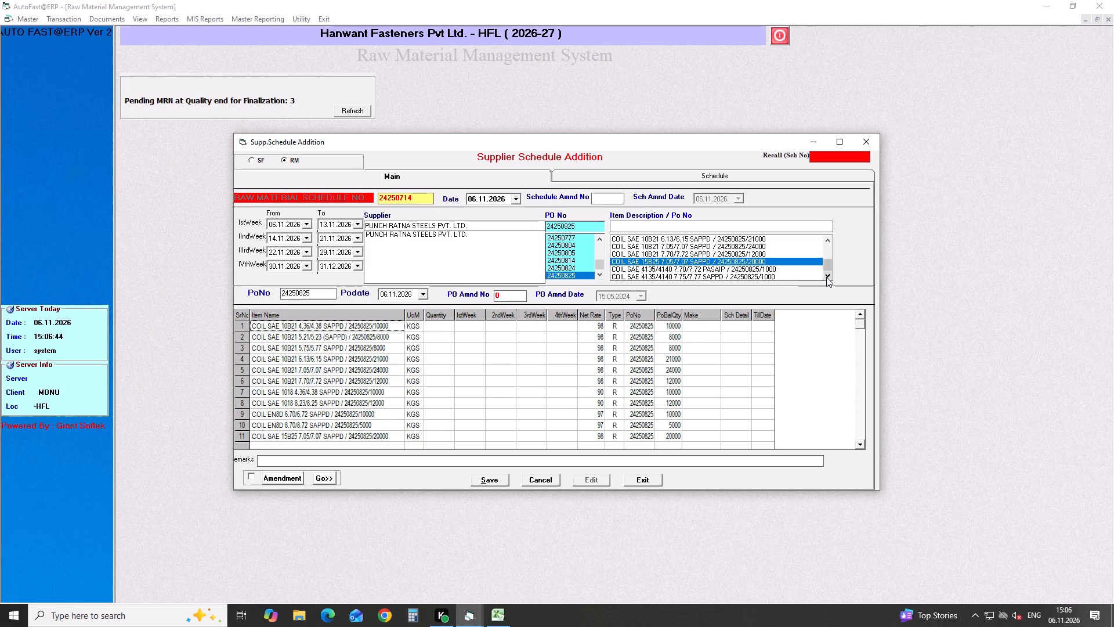
pyautogui.click(641, 276)
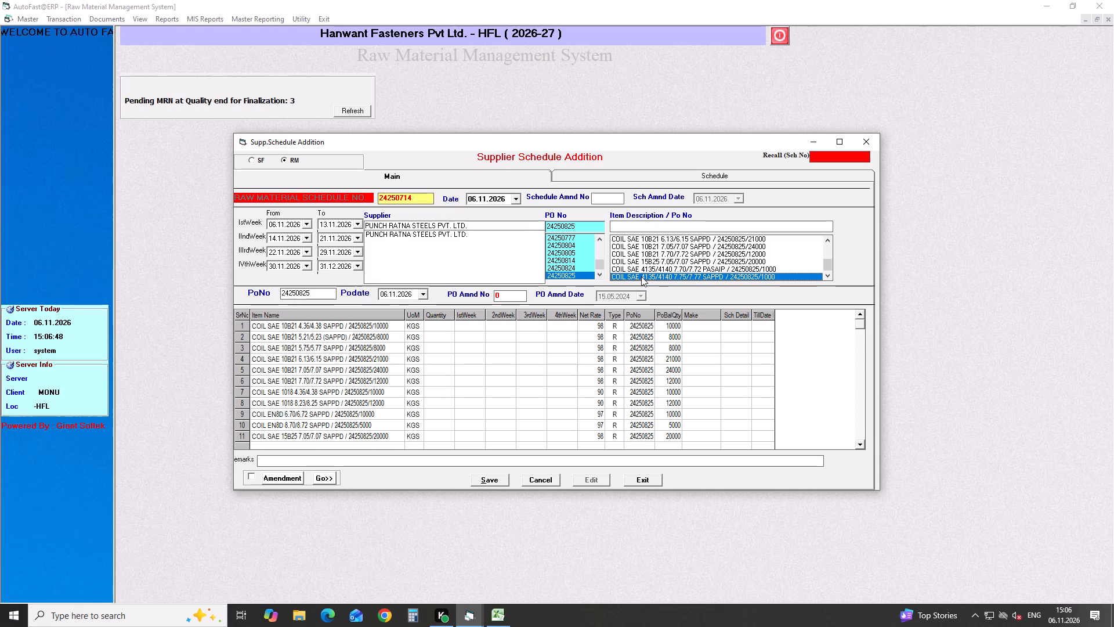
pyautogui.press('Return')
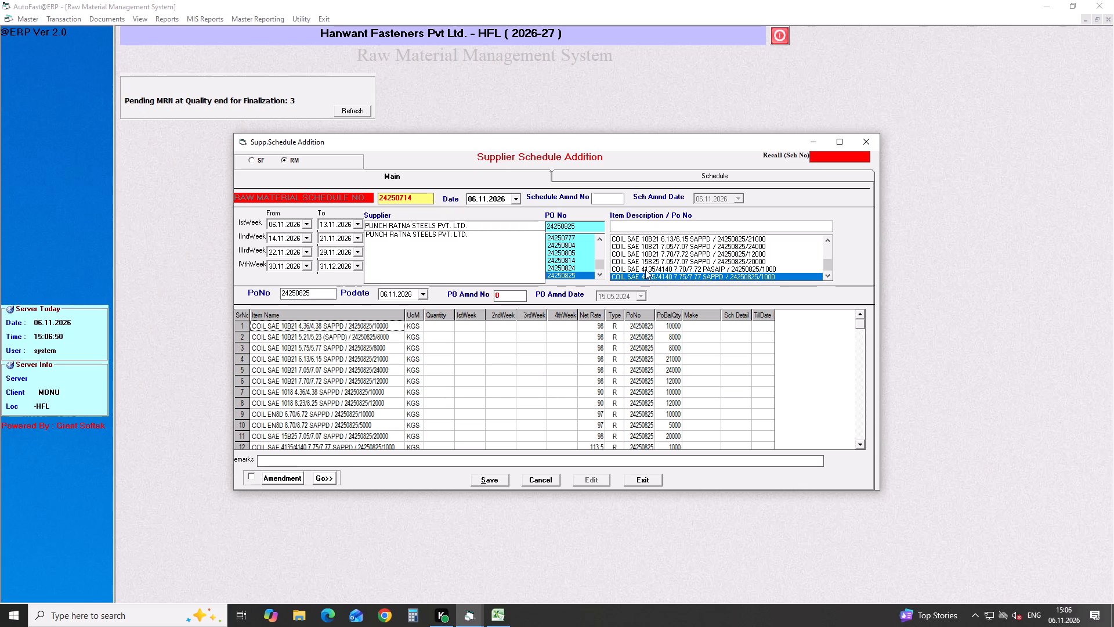
pyautogui.click(646, 267)
pyautogui.press('Return')
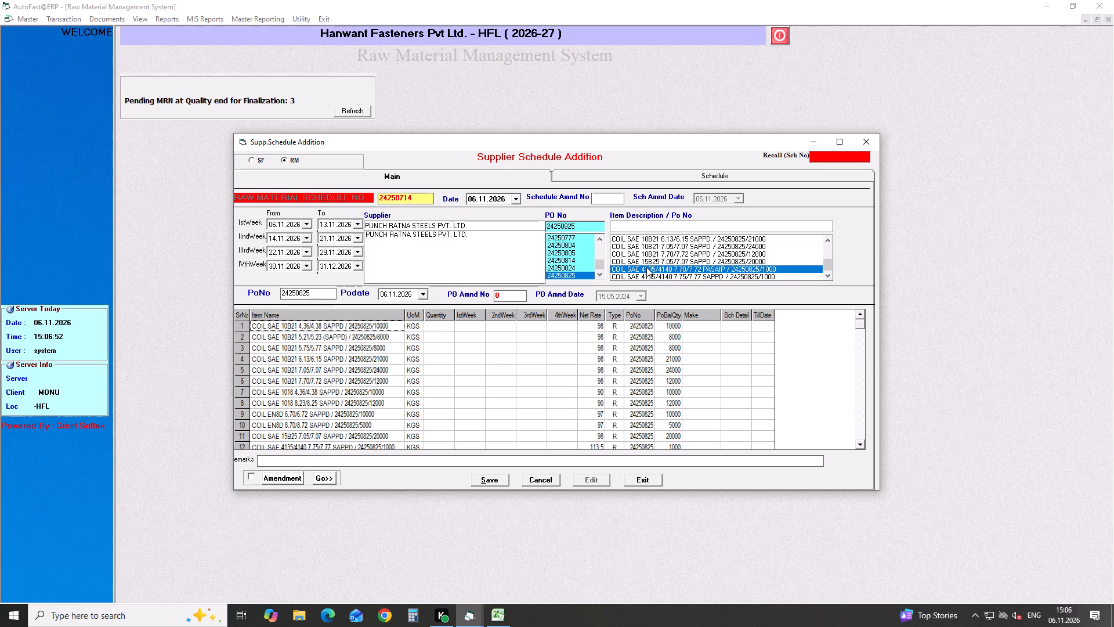
# Enter quantities 10000, 8000, 8000, 21000, 24000 and 12000 for the six SAE 10B21 coils, from 4.36/4.38 through 7.70/7.72.
pyautogui.doubleClick(860, 444)
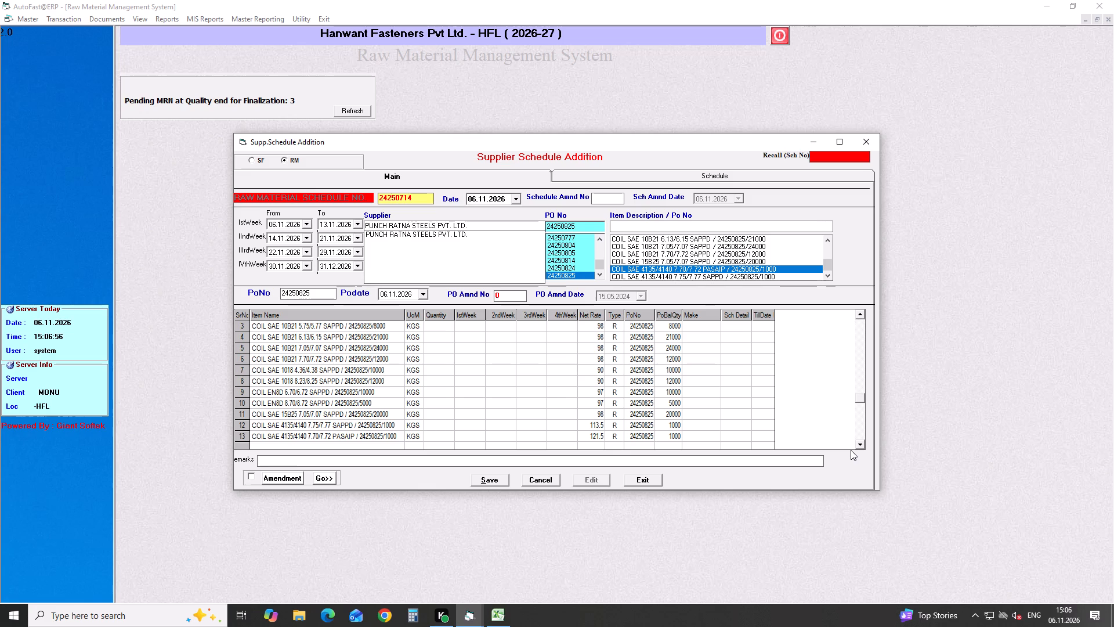
pyautogui.click(860, 318)
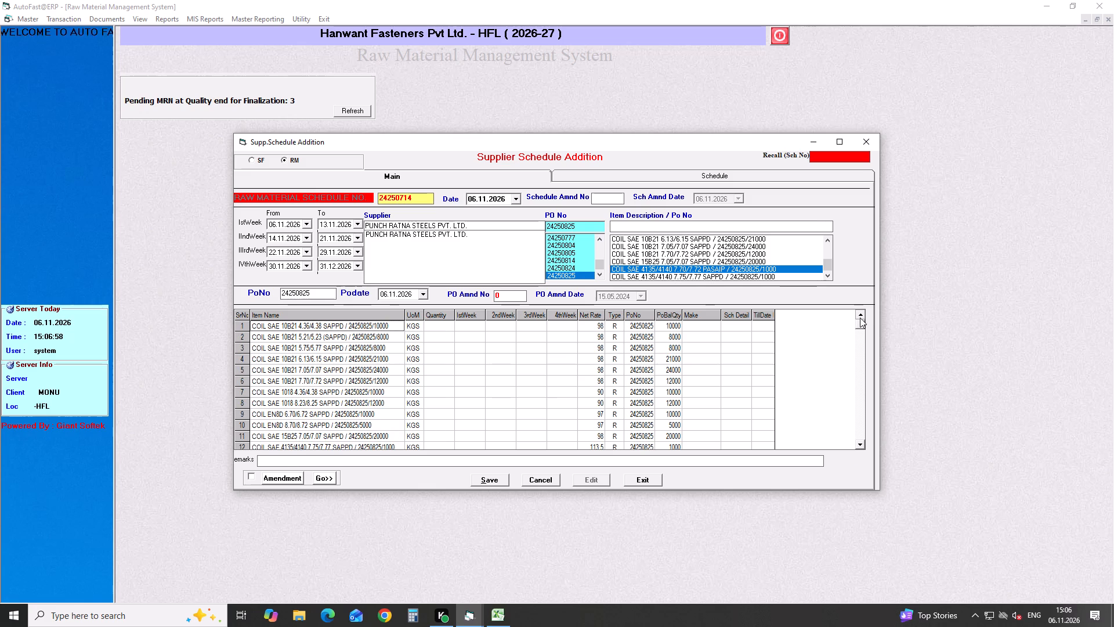
pyautogui.click(441, 325)
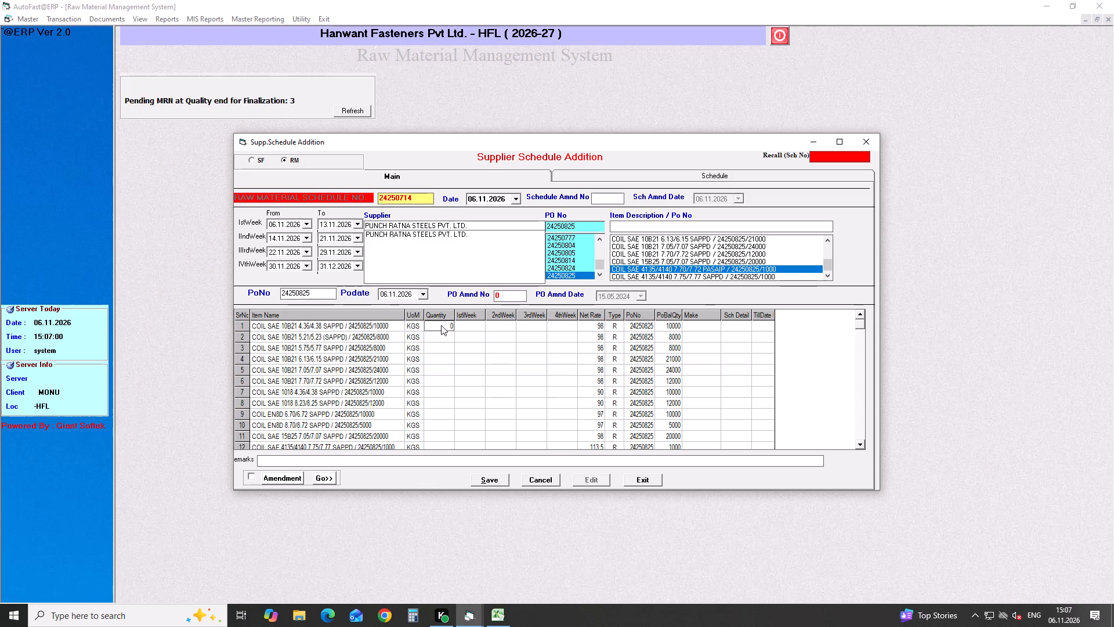
pyautogui.press('BackSpace')
pyautogui.press('BackSpace')
pyautogui.press('BackSpace')
pyautogui.press('BackSpace')
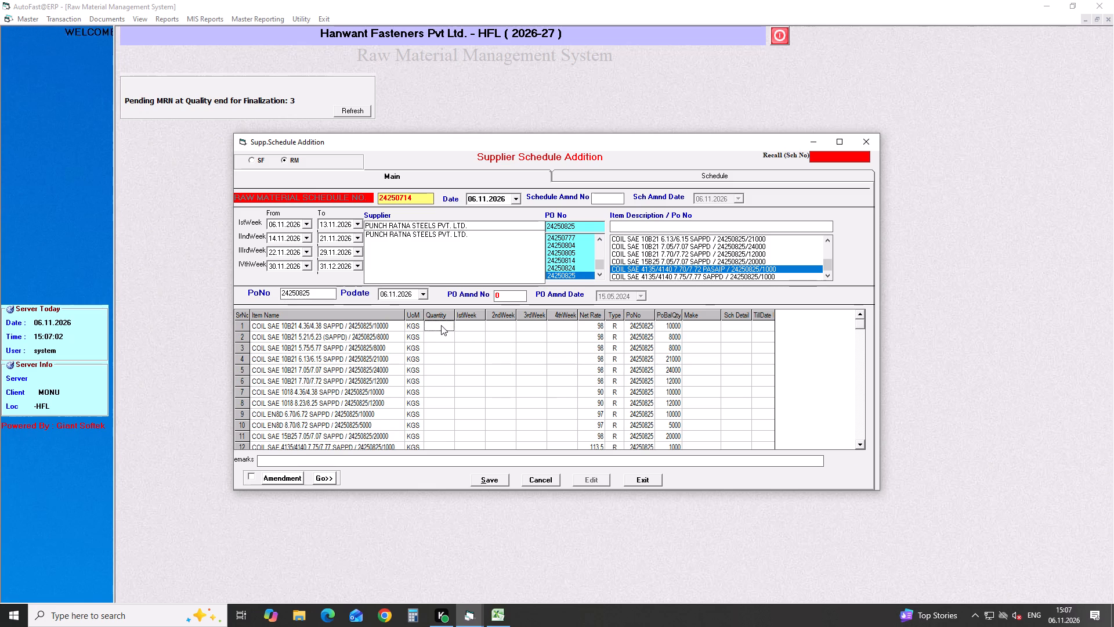
pyautogui.write('1000')
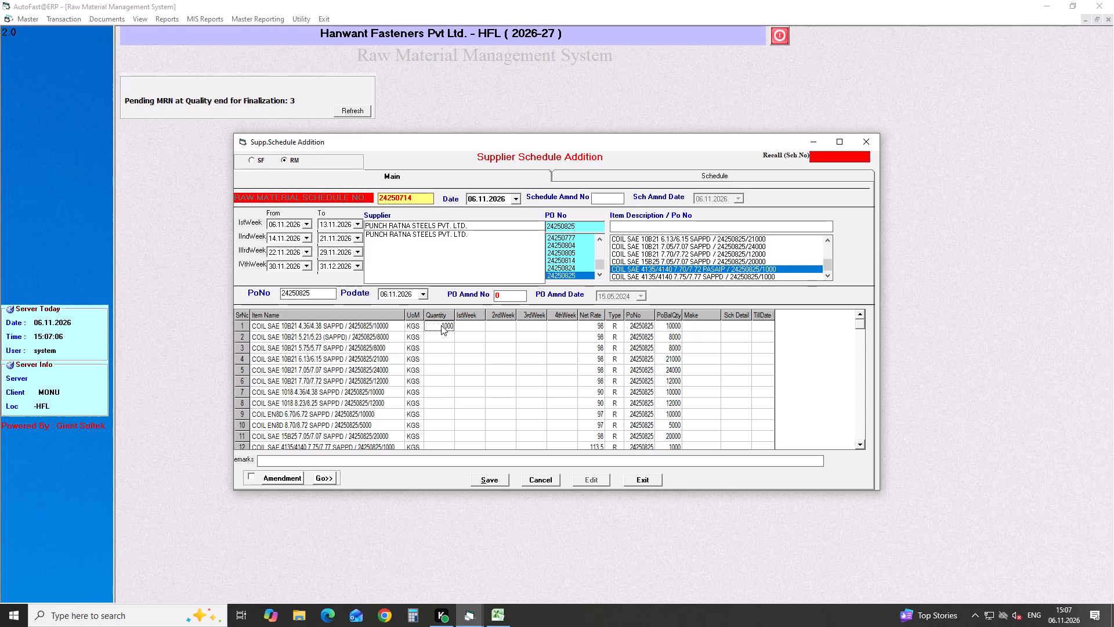
pyautogui.press('0')
pyautogui.press('Down')
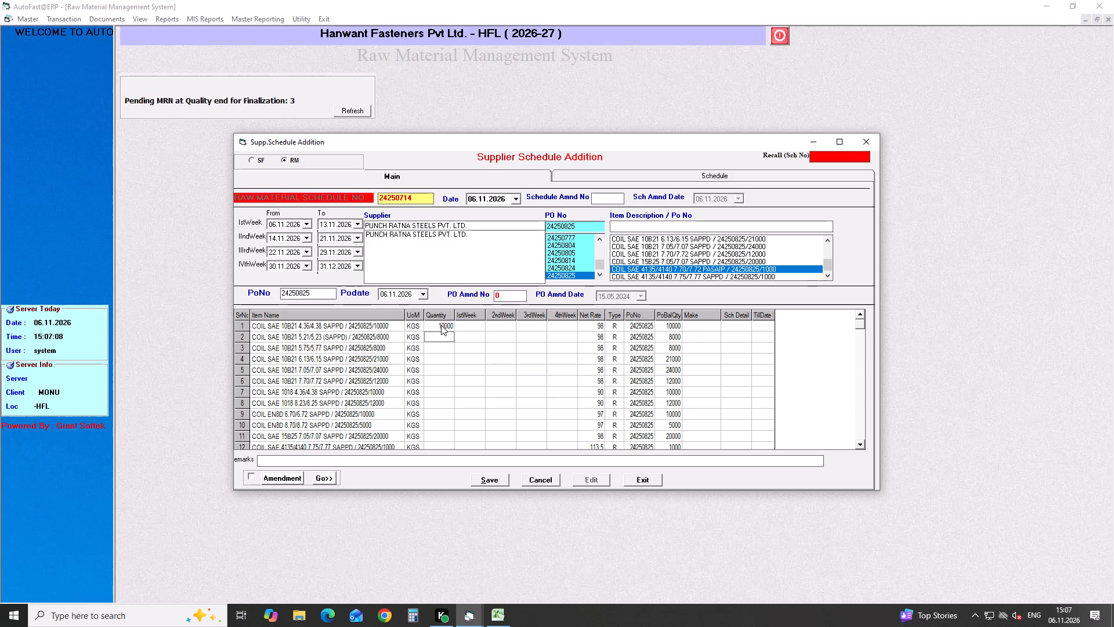
pyautogui.write('8000')
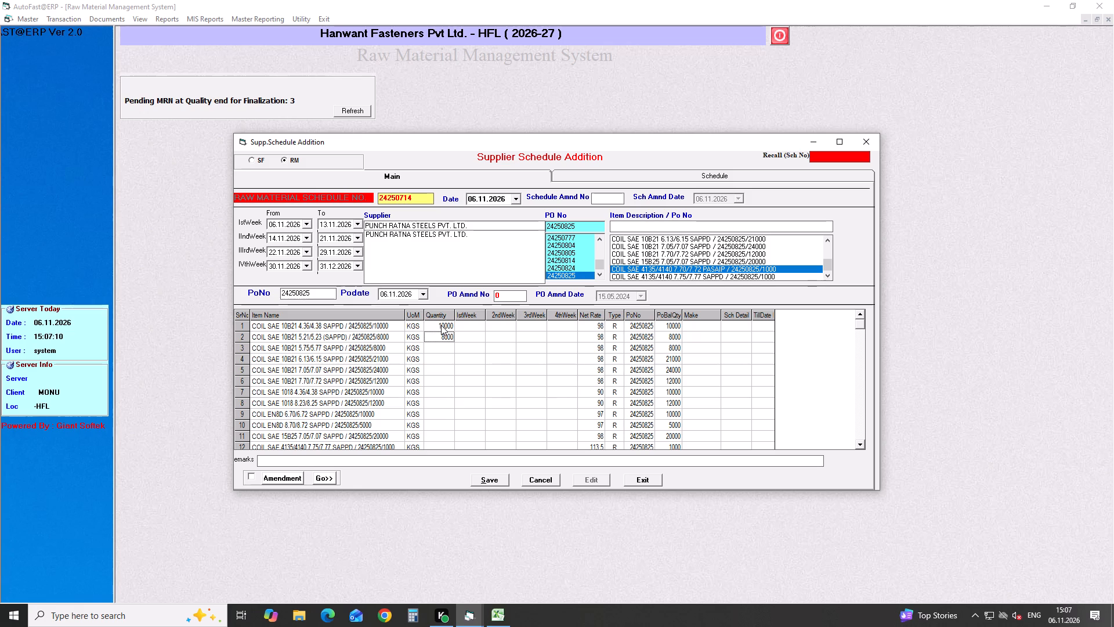
pyautogui.press('Down')
pyautogui.press('8')
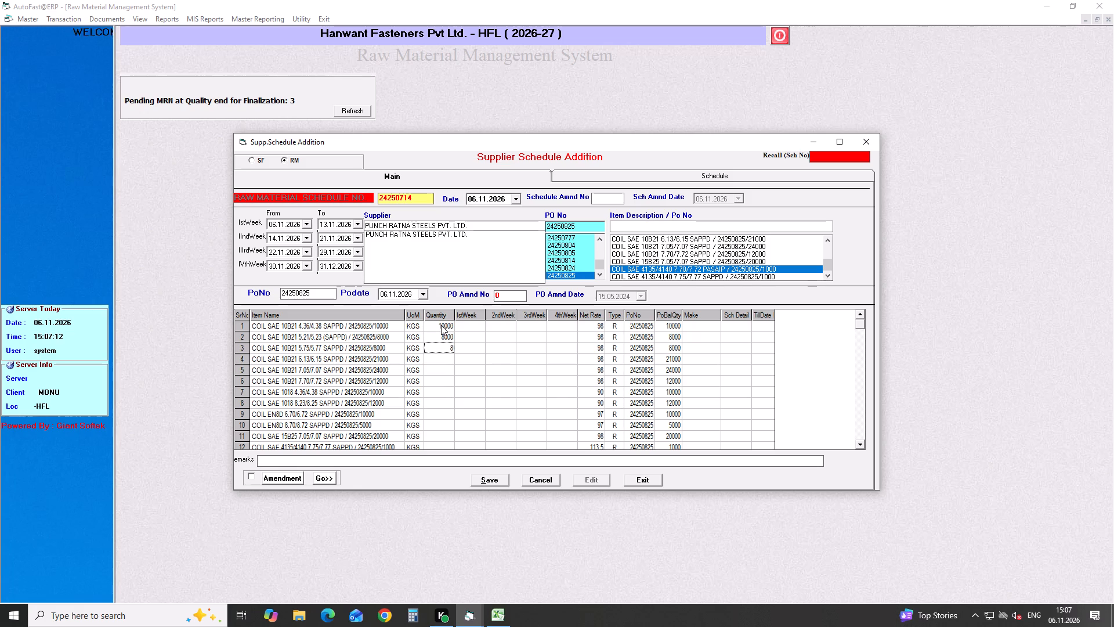
pyautogui.write('000')
pyautogui.press('Down')
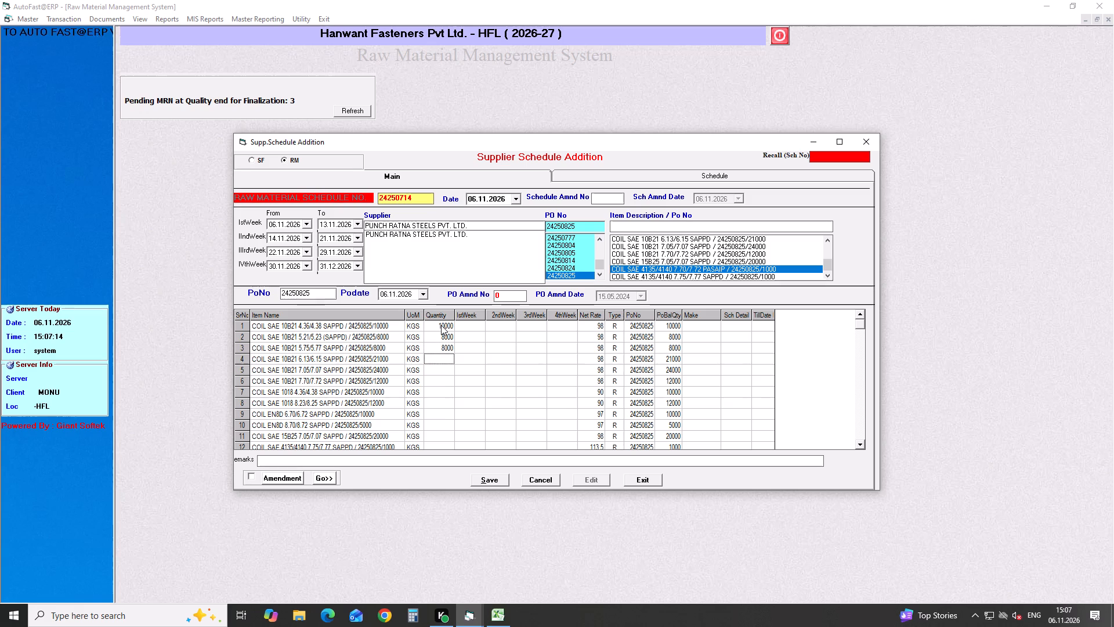
pyautogui.write('21000')
pyautogui.press('Down')
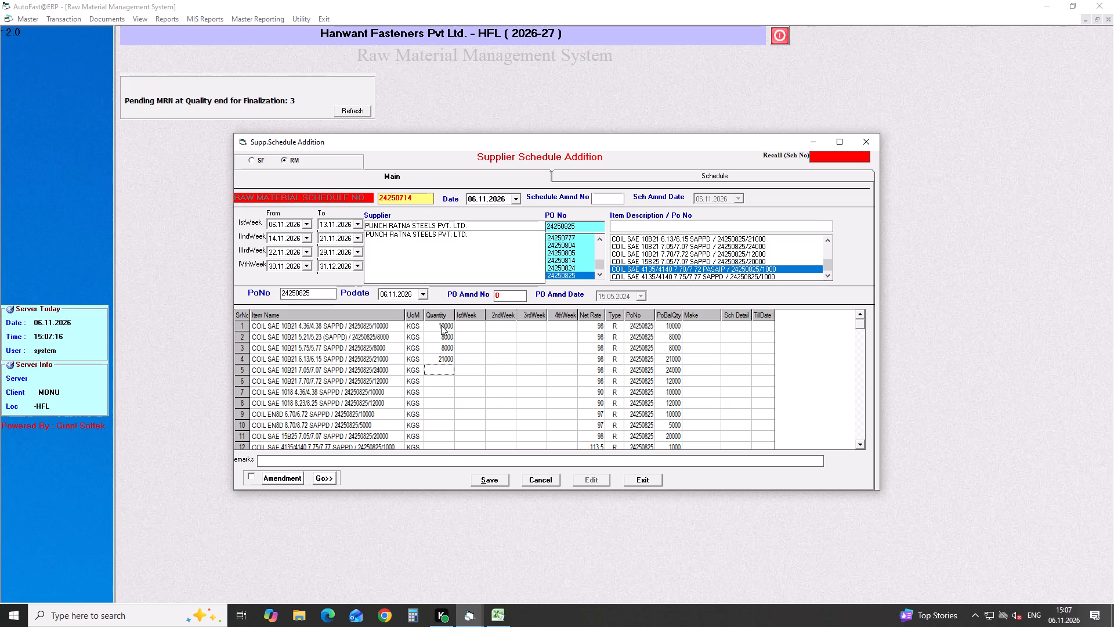
pyautogui.write('24000')
pyautogui.press('Down')
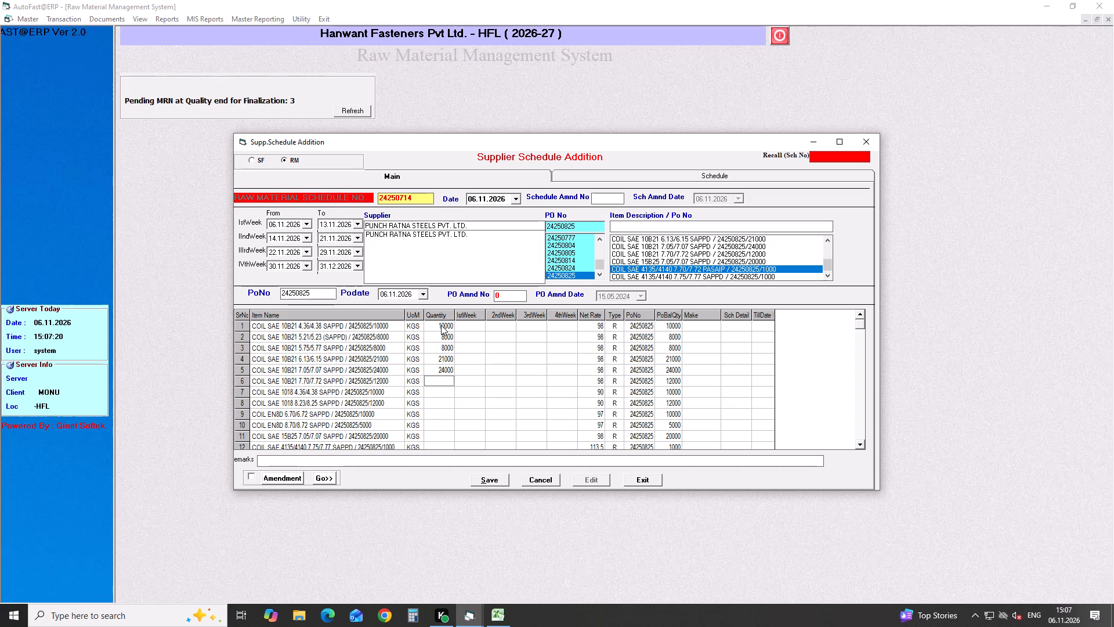
pyautogui.write('12000')
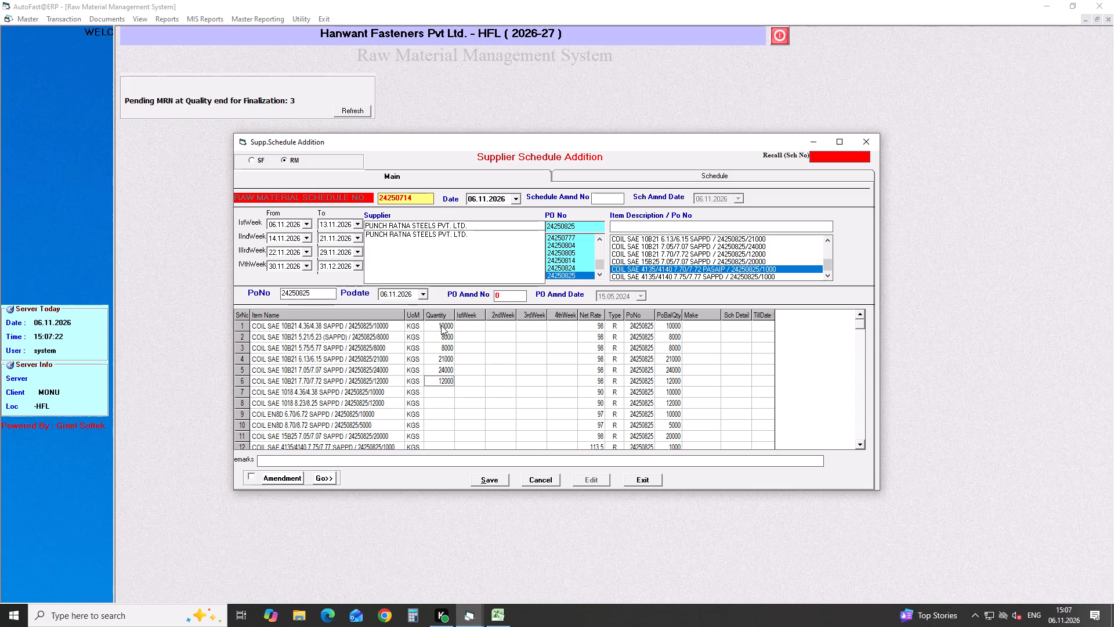
# Enter quantities 10000 and 12000 for the two SAE 1018 coils, and 10000 and 5000 for the two EN8D coils.
pyautogui.press('Down')
pyautogui.write('10000')
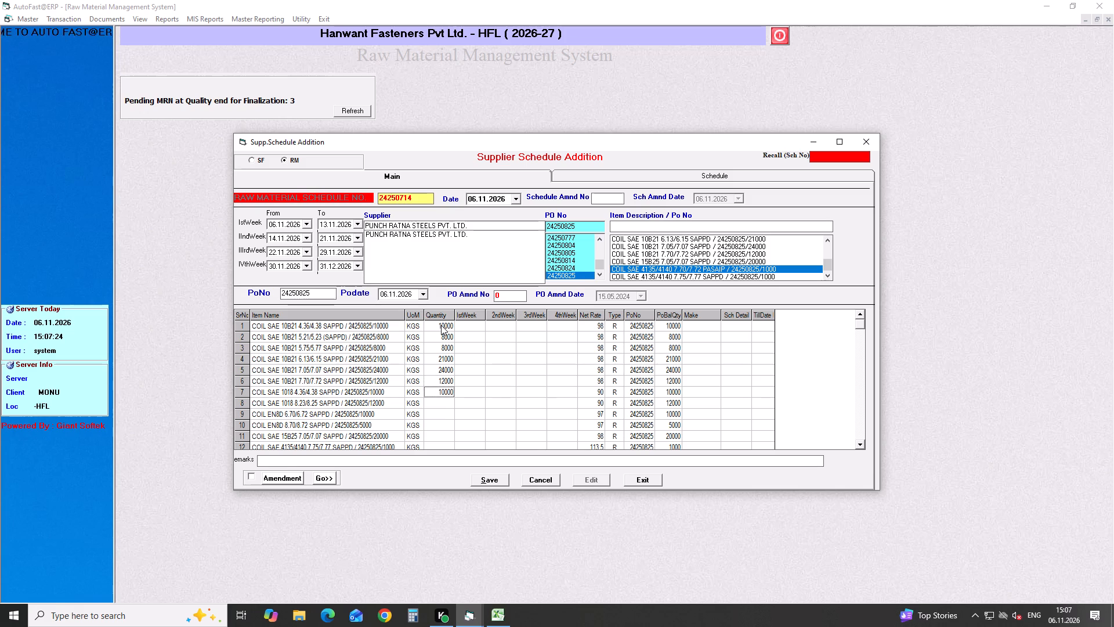
pyautogui.press('Down')
pyautogui.write('12000')
pyautogui.press('Down')
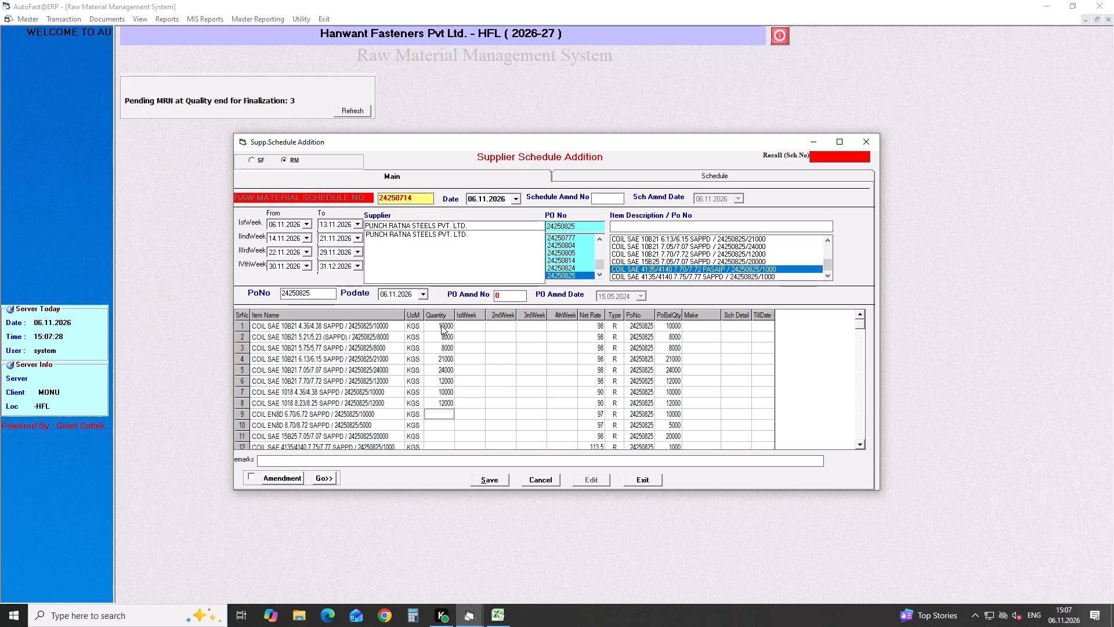
pyautogui.write('10000')
pyautogui.press('Down')
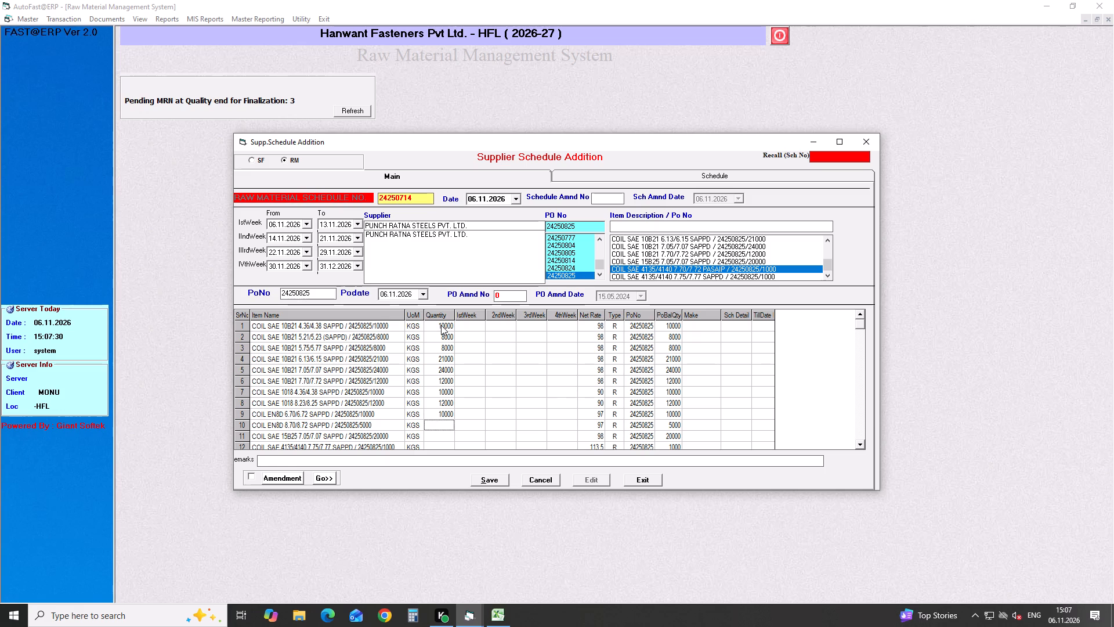
pyautogui.write('5000')
# Enter quantity 2000 for the SAE 15B25 7.05/7.07 coil and 1000 for each of the two SAE 4135/4140 coils.
pyautogui.press('Down')
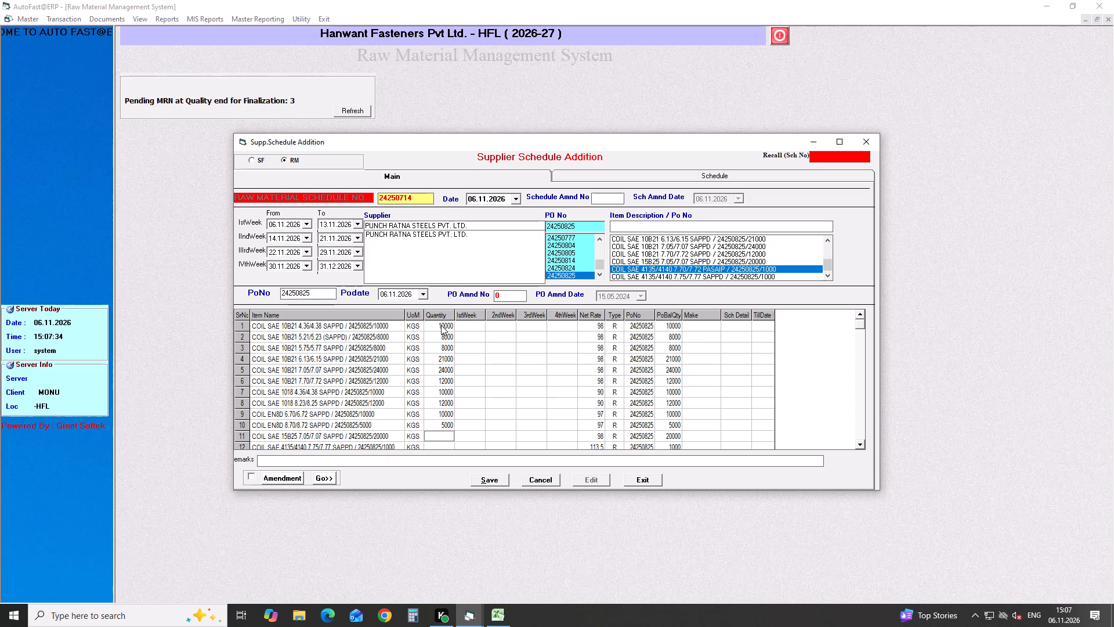
pyautogui.write('2000')
pyautogui.press('Down')
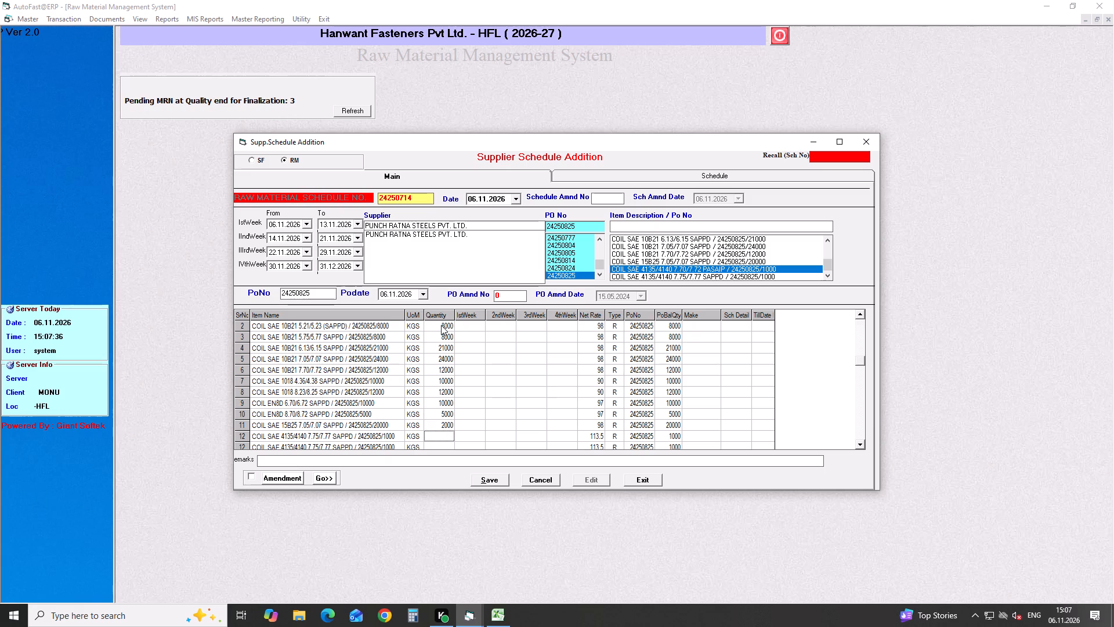
pyautogui.write('1000')
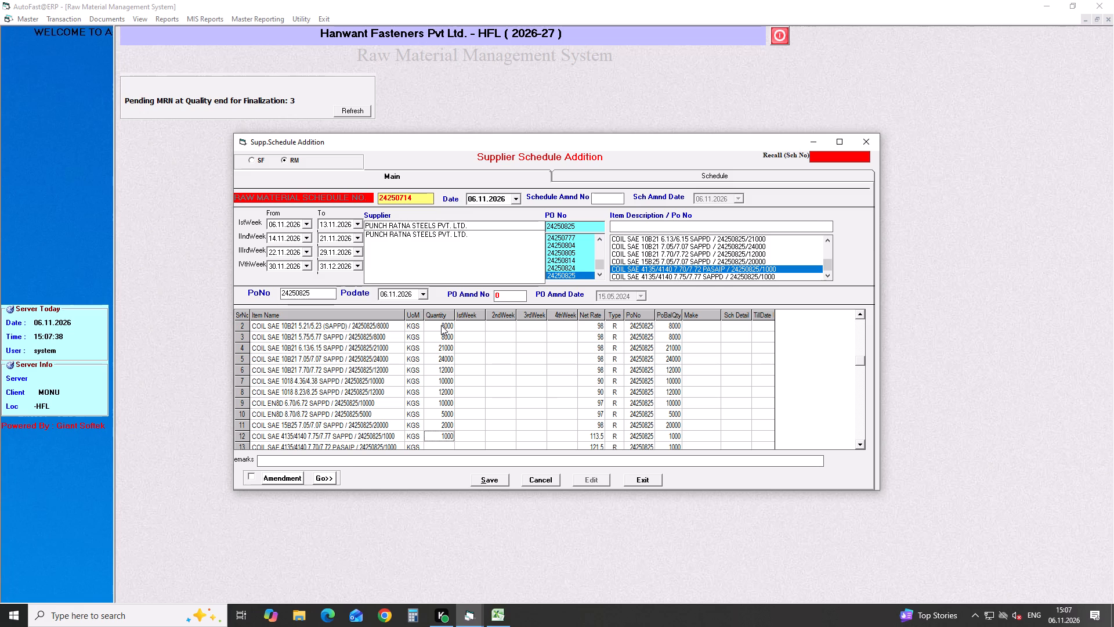
pyautogui.press('Down')
pyautogui.write('1000')
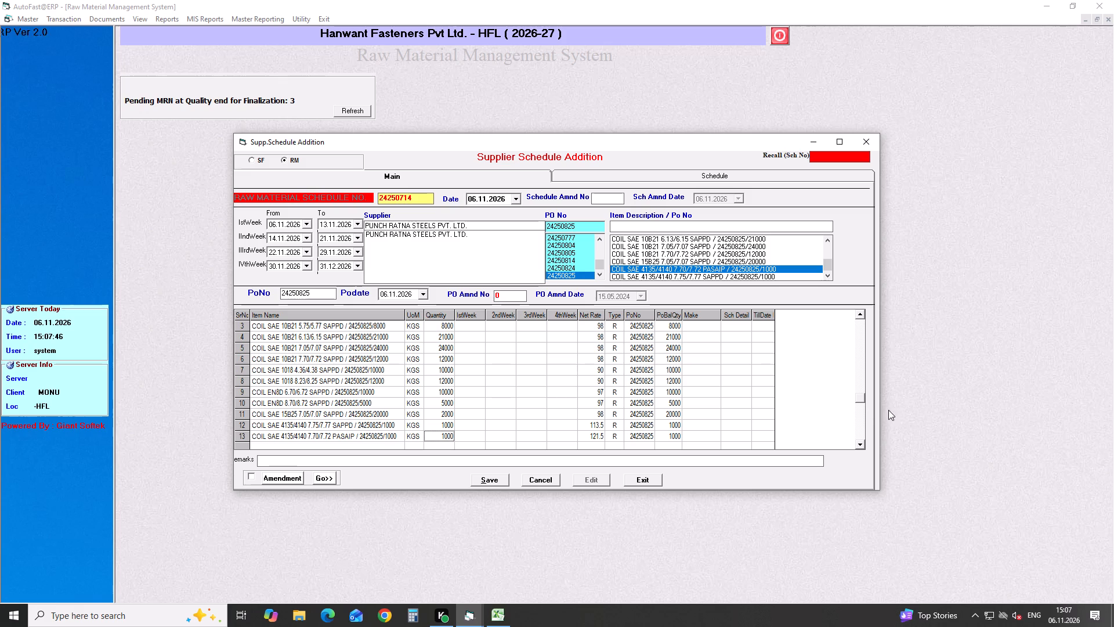
# Schedule the SAE 10B21 5.75/5.77 coil as 4000 on 03.12.2026 and 4000 on 15.12.2026, and save its date schedule.
pyautogui.moveTo(737, 326); pyautogui.dragTo(848, 419)
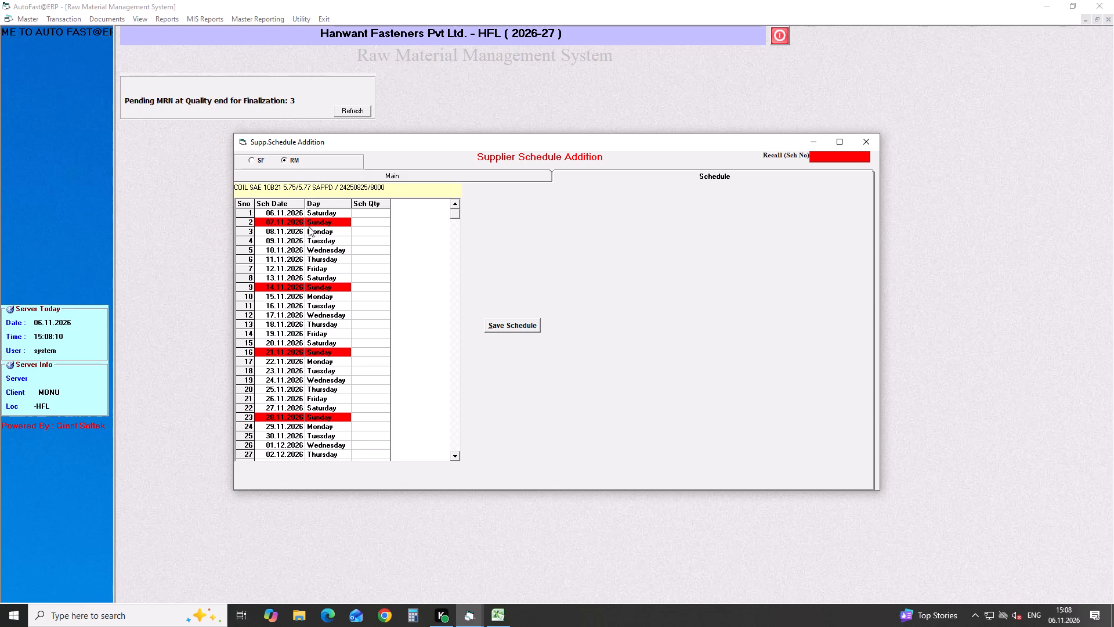
pyautogui.doubleClick(458, 458)
pyautogui.click(371, 444)
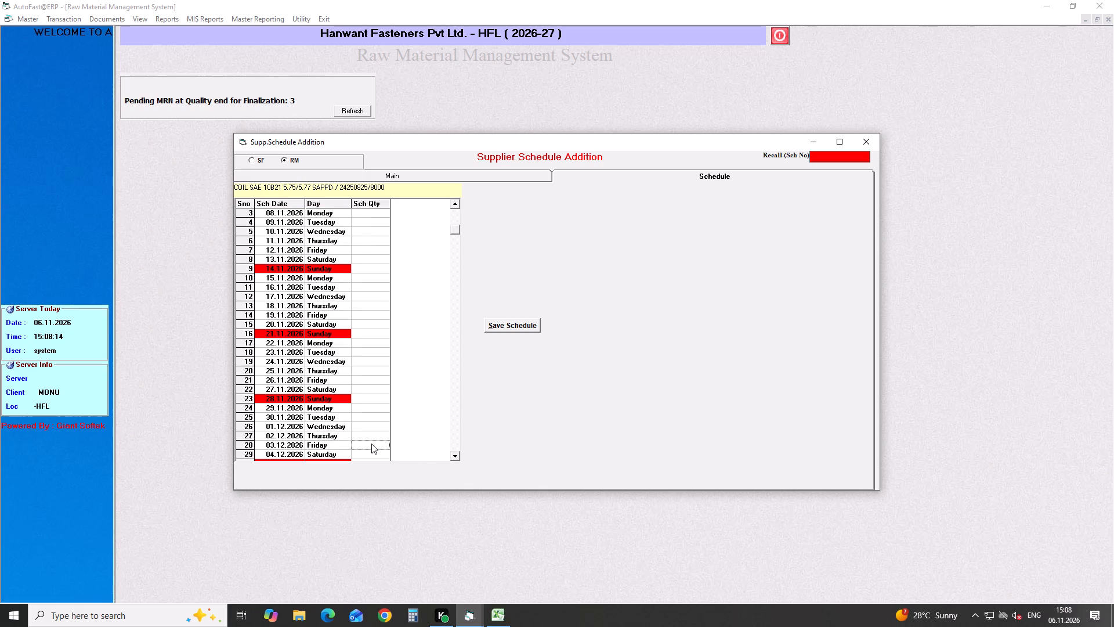
pyautogui.write('4000')
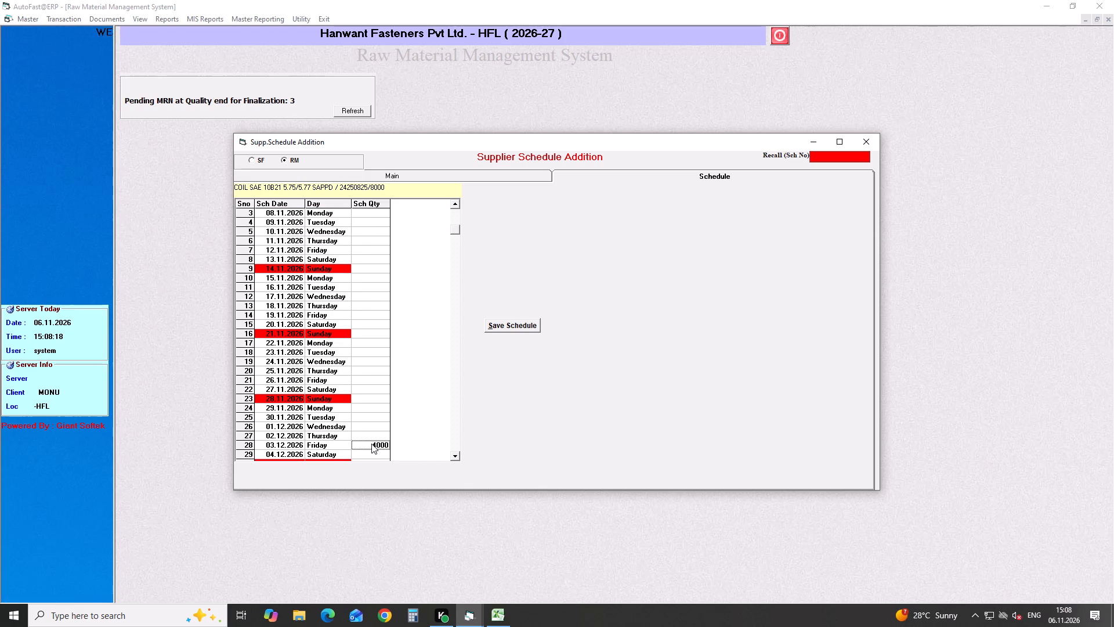
pyautogui.click(453, 457)
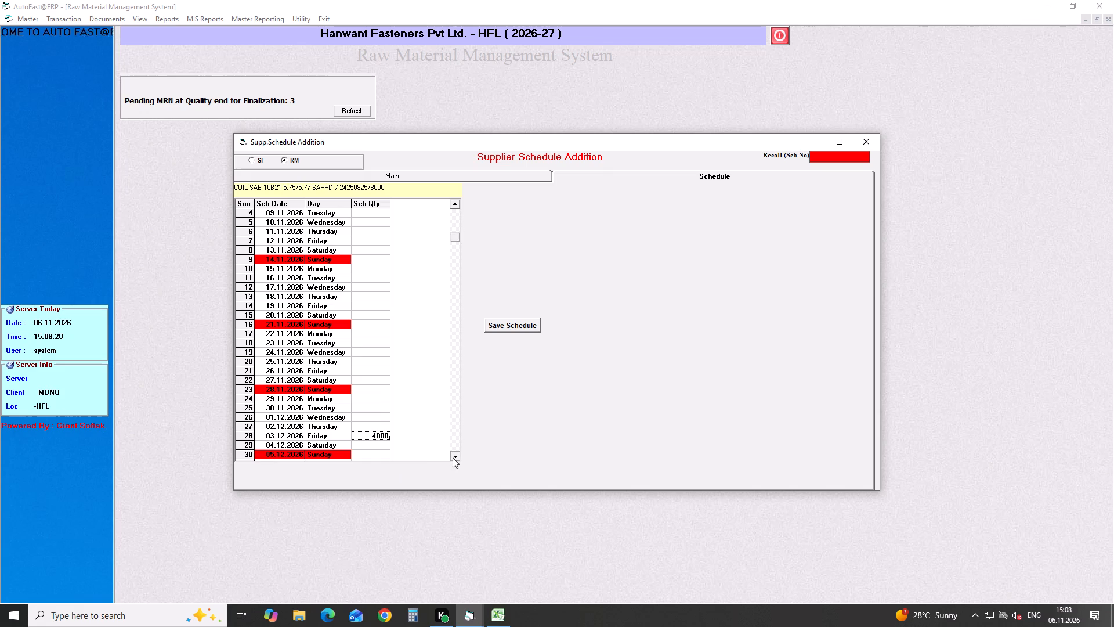
pyautogui.tripleClick(453, 457)
pyautogui.click(453, 457)
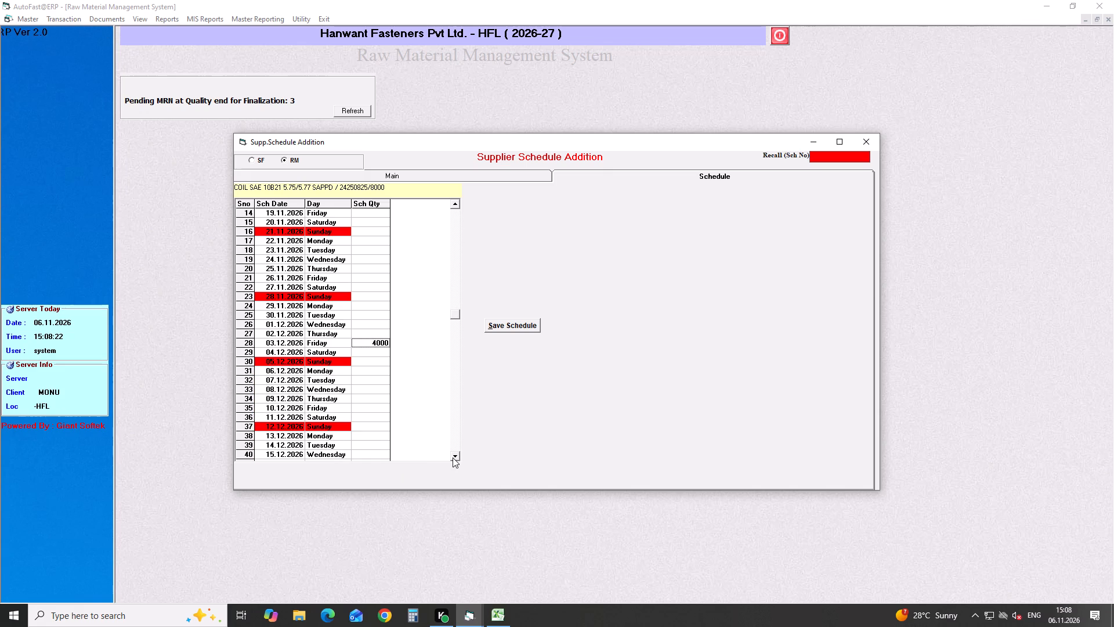
pyautogui.click(360, 452)
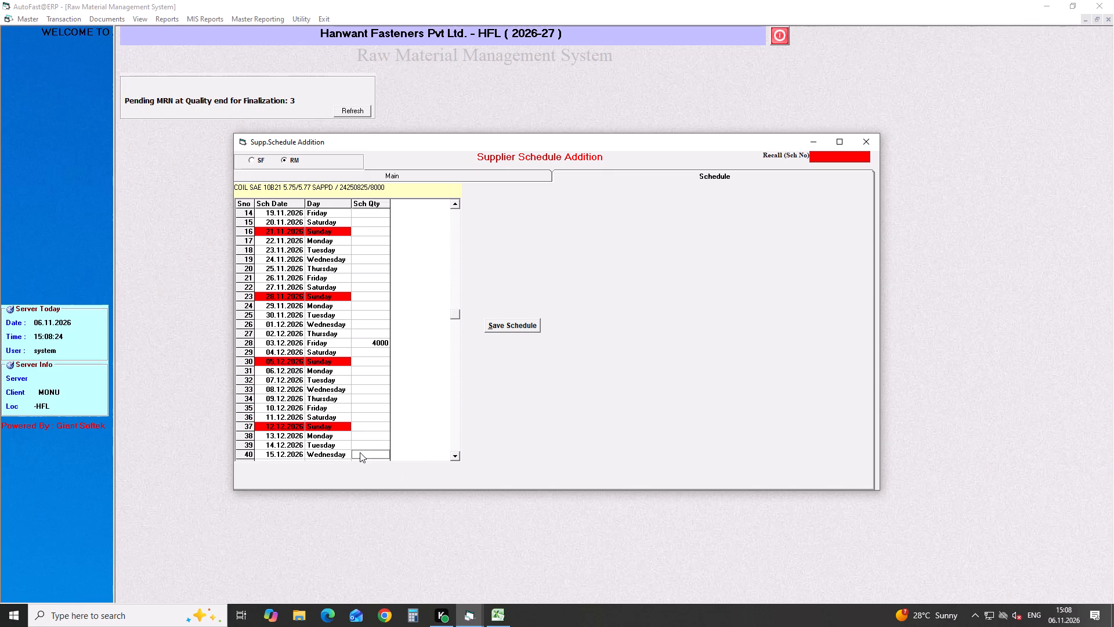
pyautogui.write('4000')
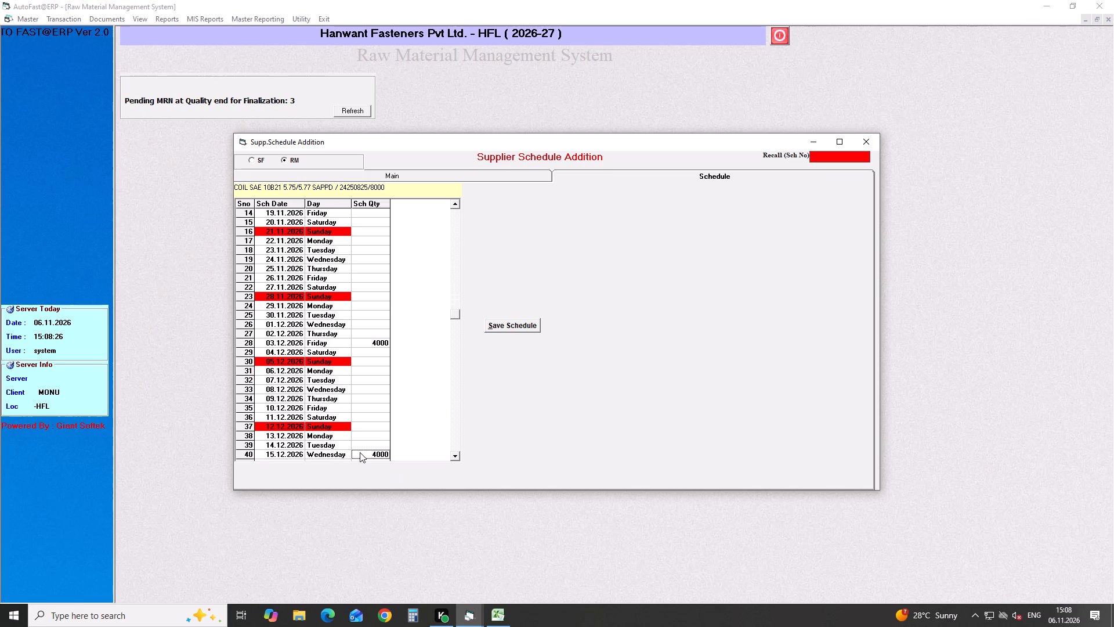
pyautogui.click(512, 326)
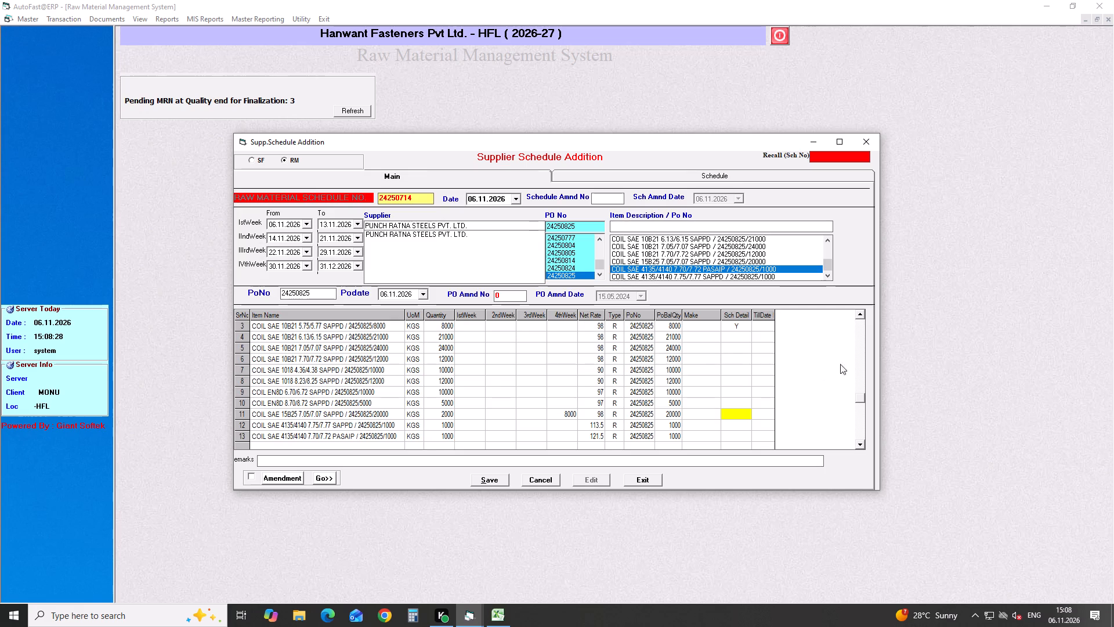
pyautogui.doubleClick(860, 316)
pyautogui.click(860, 316)
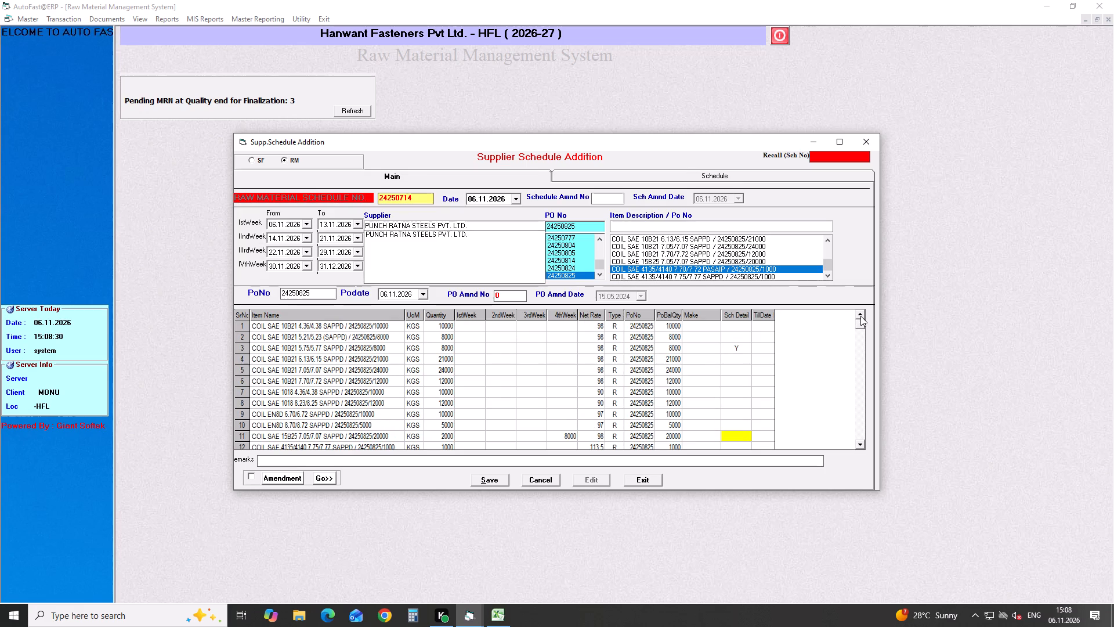
# Review all coil rows of the schedule, checking quantities, weekly breakup and which rows have a date schedule.
pyautogui.tripleClick(860, 316)
pyautogui.click(860, 316)
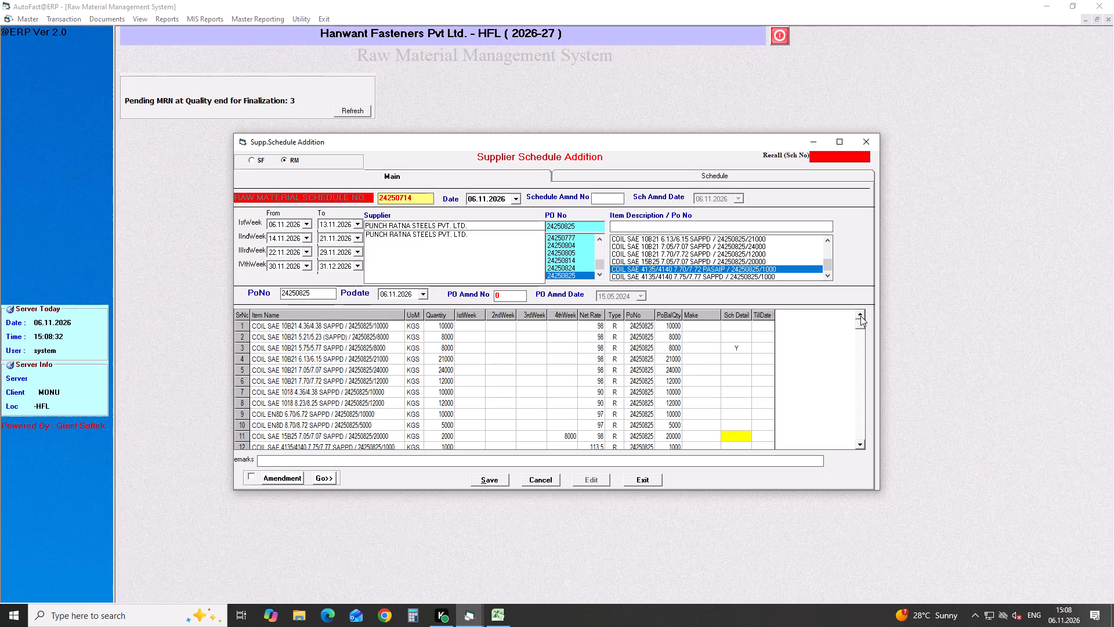
pyautogui.doubleClick(860, 316)
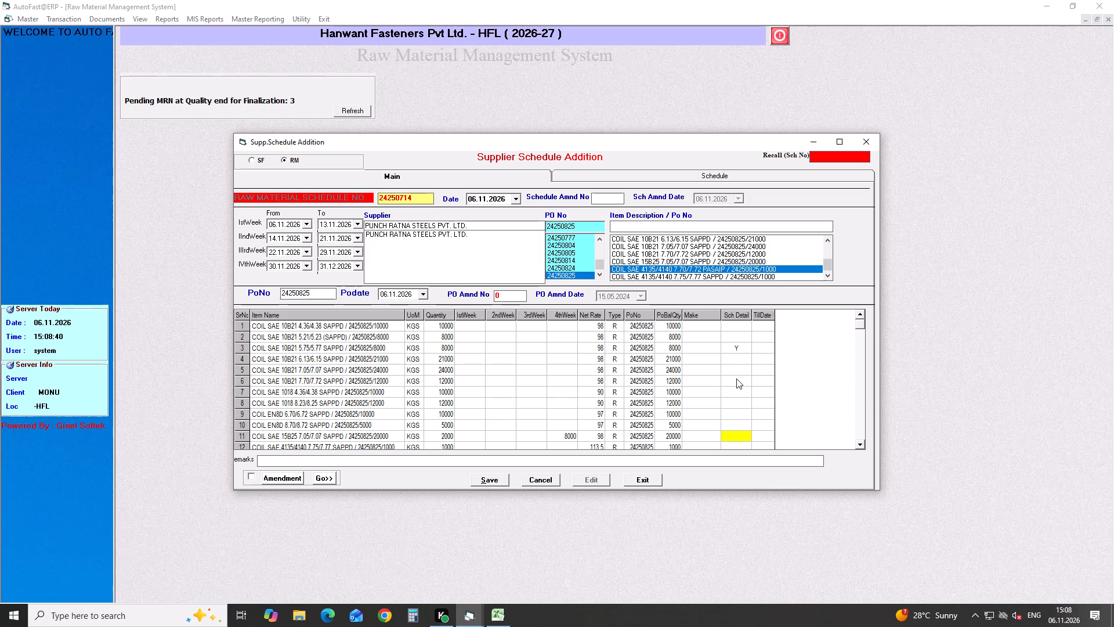
pyautogui.scroll(2, 736, 379)
pyautogui.scroll(-4, 736, 379)
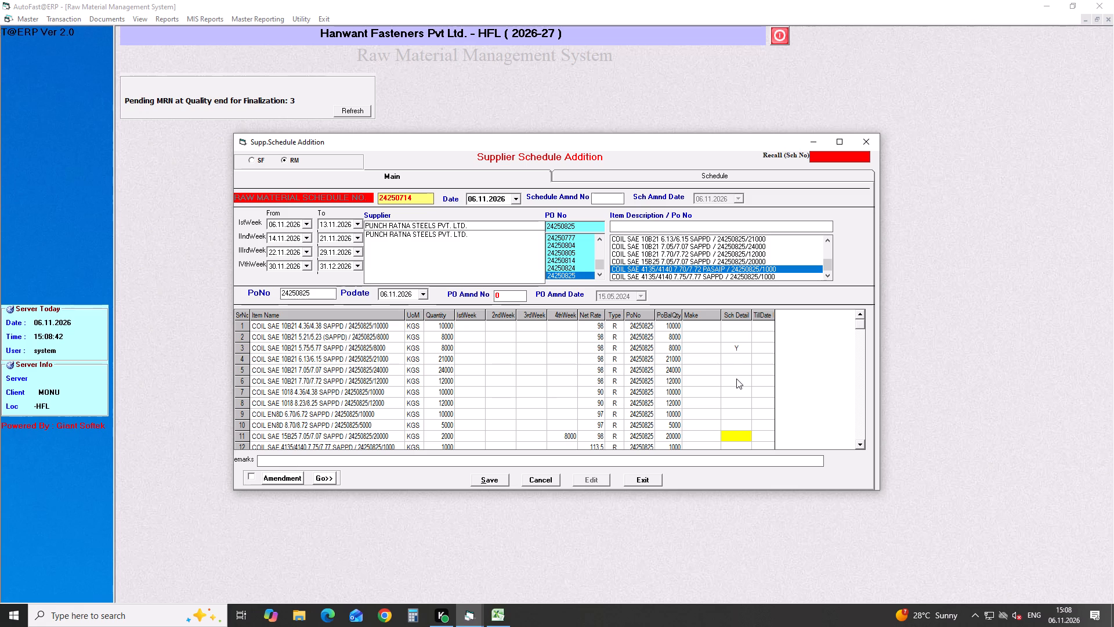
pyautogui.scroll(-6, 736, 379)
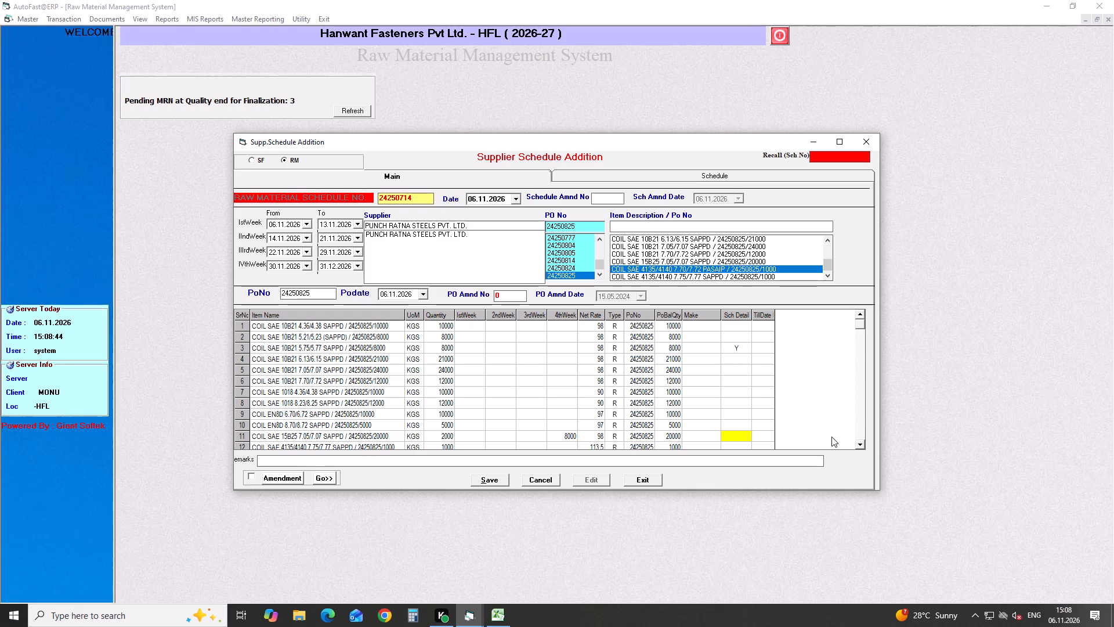
pyautogui.click(861, 446)
pyautogui.tripleClick(861, 446)
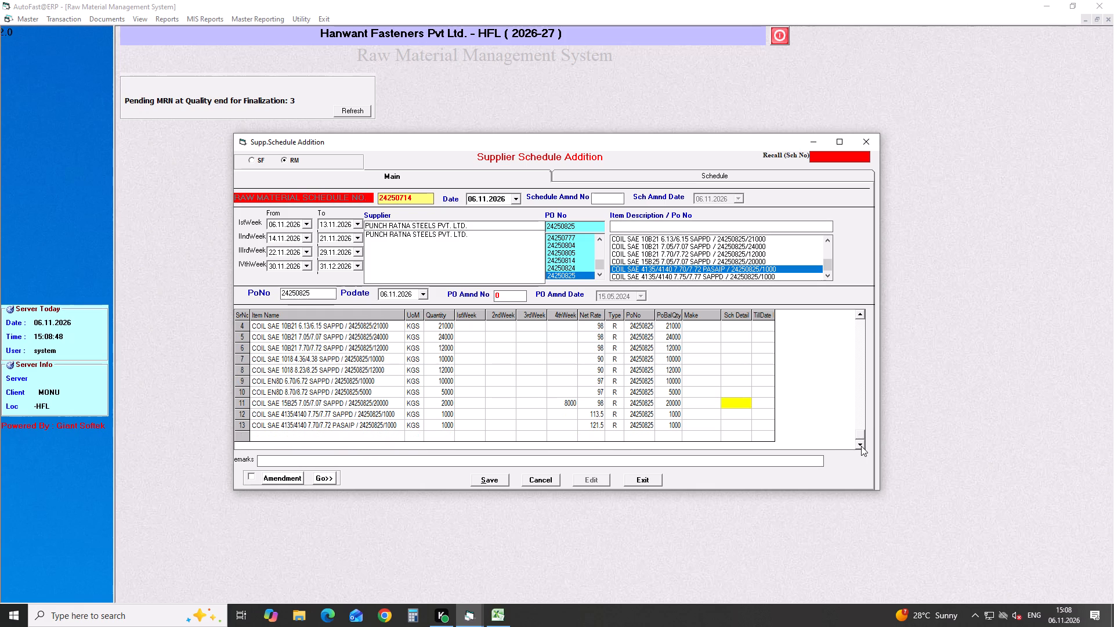
pyautogui.click(856, 318)
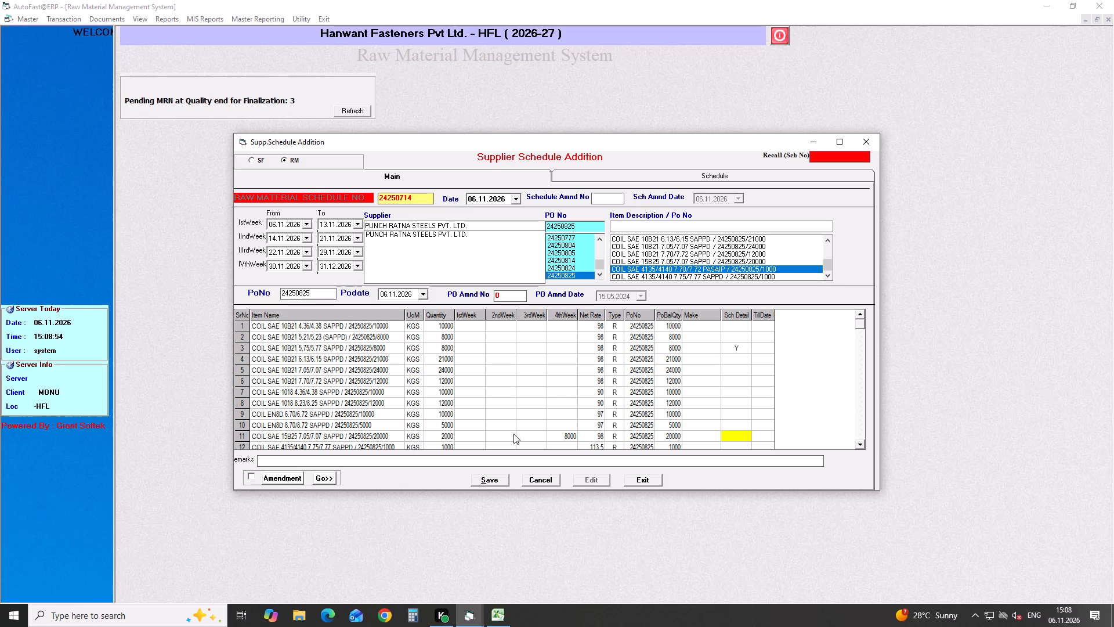
pyautogui.scroll(-5, 513, 434)
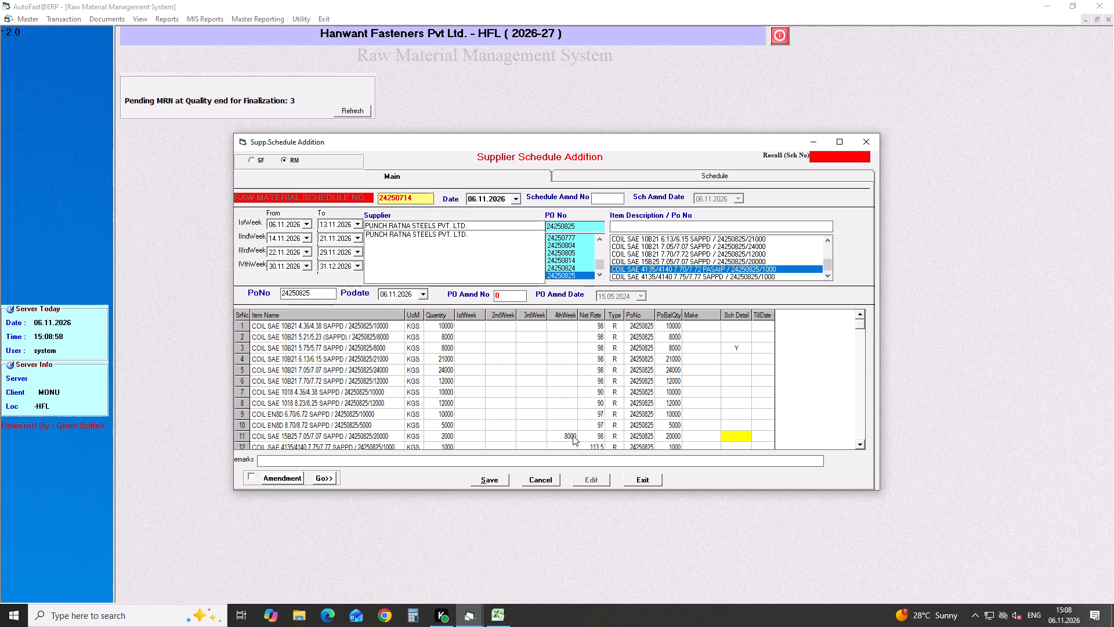
pyautogui.scroll(-4, 573, 435)
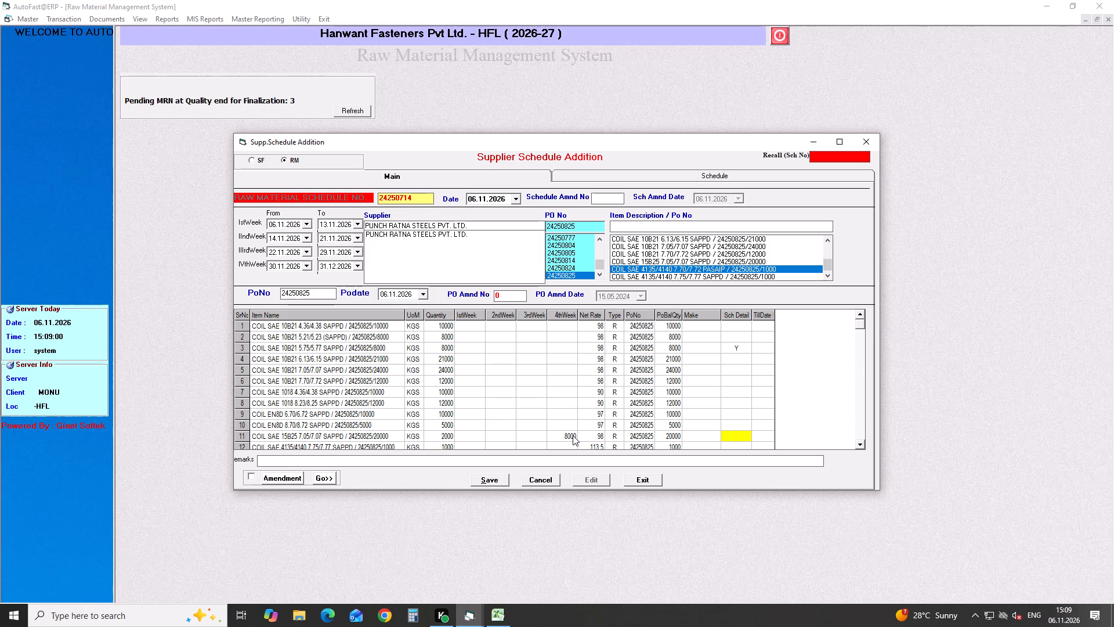
# Schedule the SAE 15B25 7.05/7.07 coil as 2000 on 01.12.2026 and save its date schedule.
pyautogui.click(732, 438)
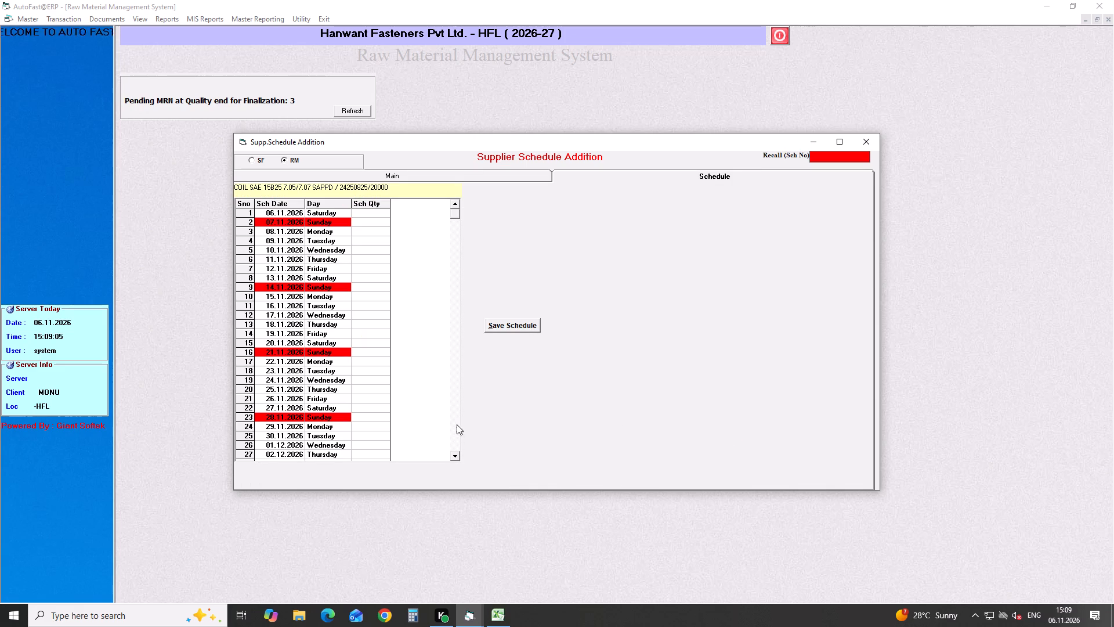
pyautogui.click(455, 457)
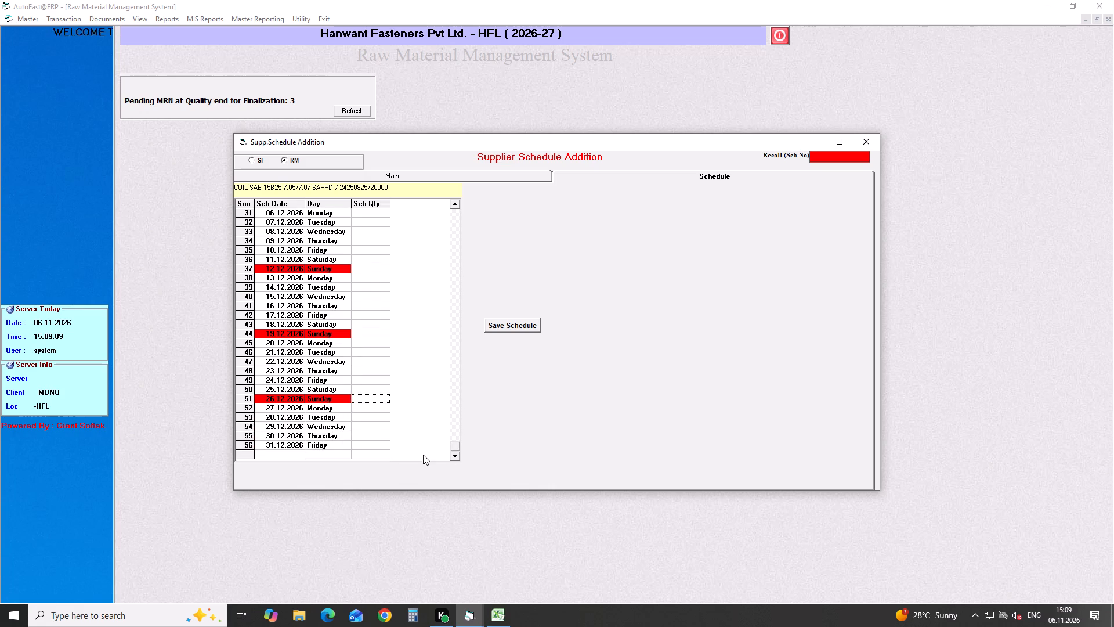
pyautogui.click(457, 208)
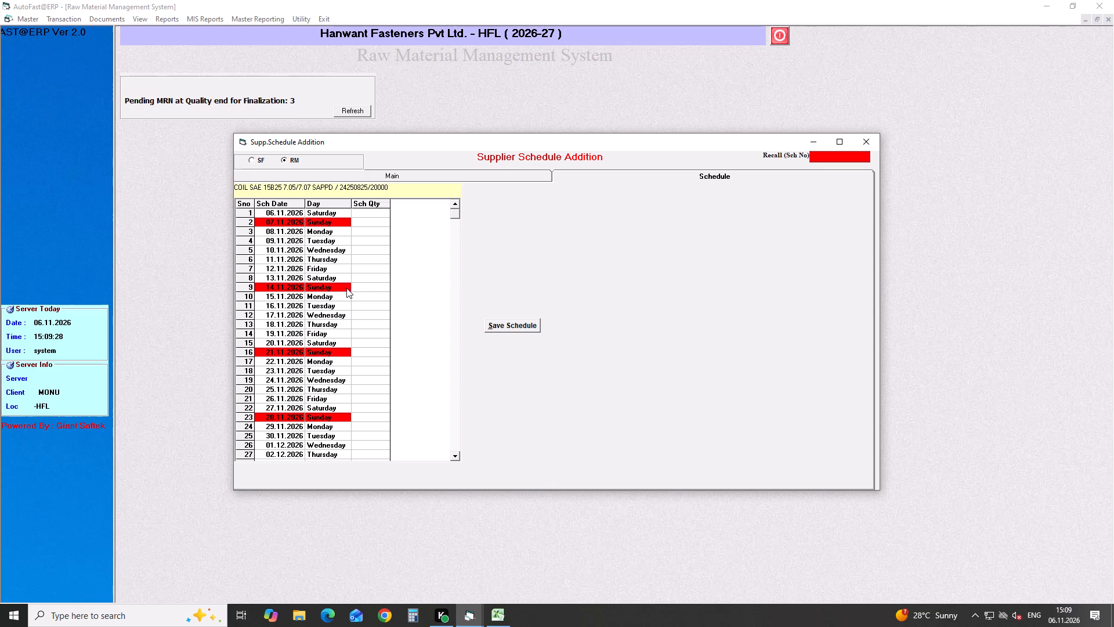
pyautogui.click(374, 442)
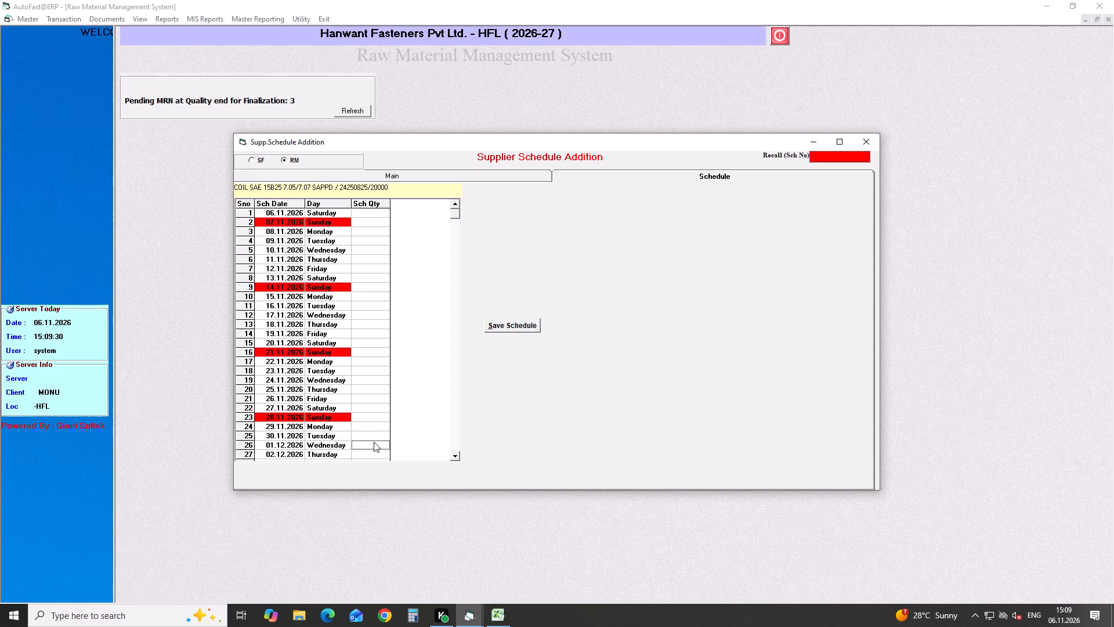
pyautogui.write('2000')
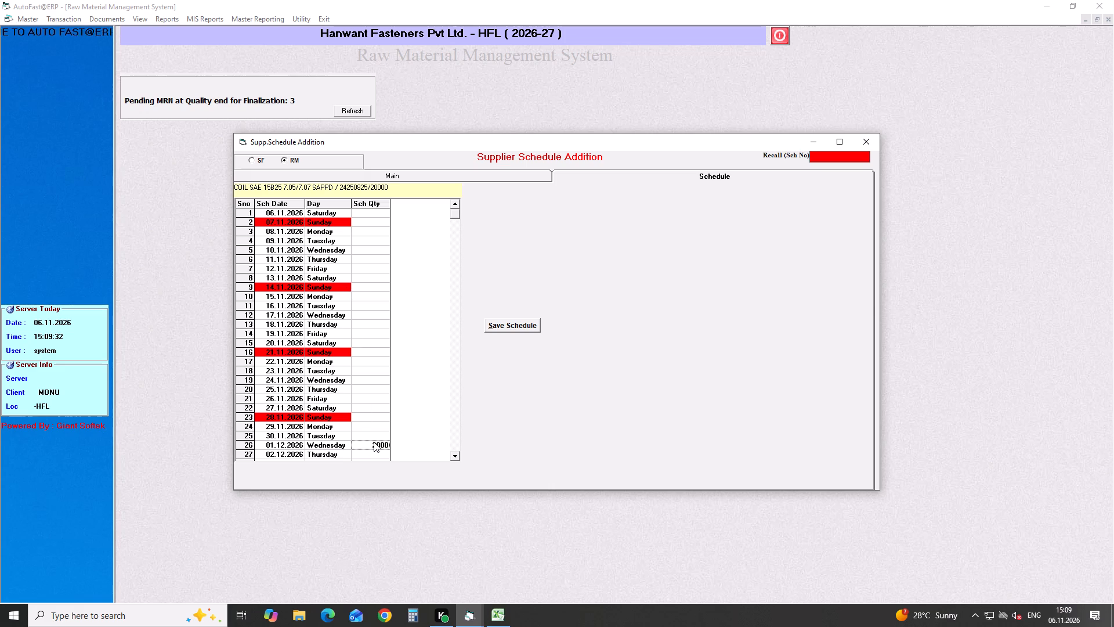
pyautogui.click(511, 323)
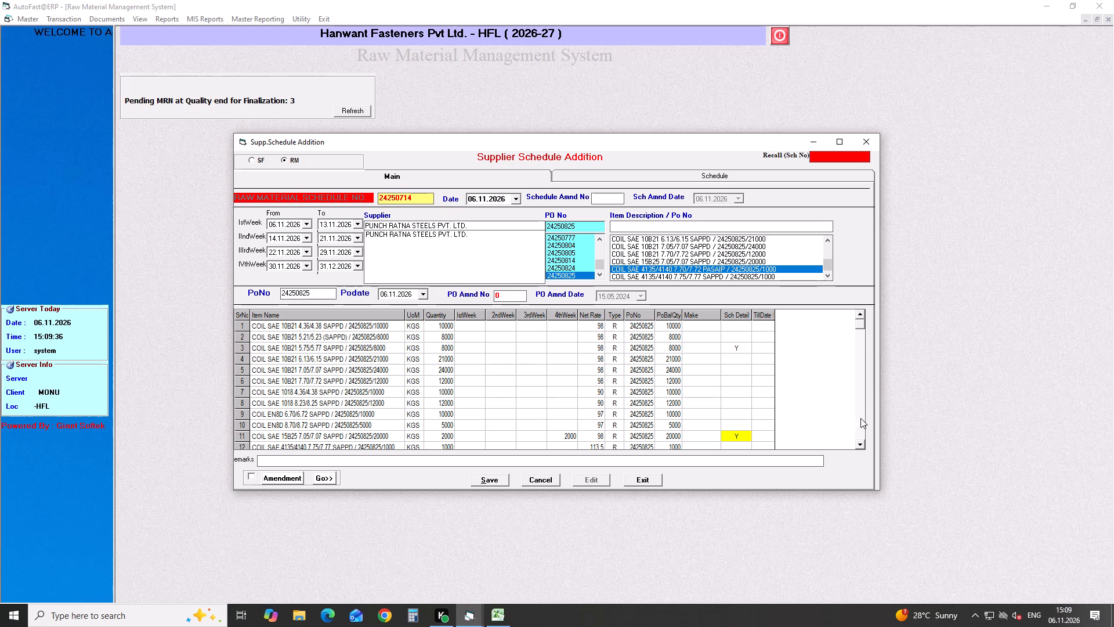
# Schedule the SAE 10B21 4.36/4.38 coil as 5000 on 01.12.2026 plus a second 5000 further into December, and save its date schedule.
pyautogui.scroll(6, 863, 384)
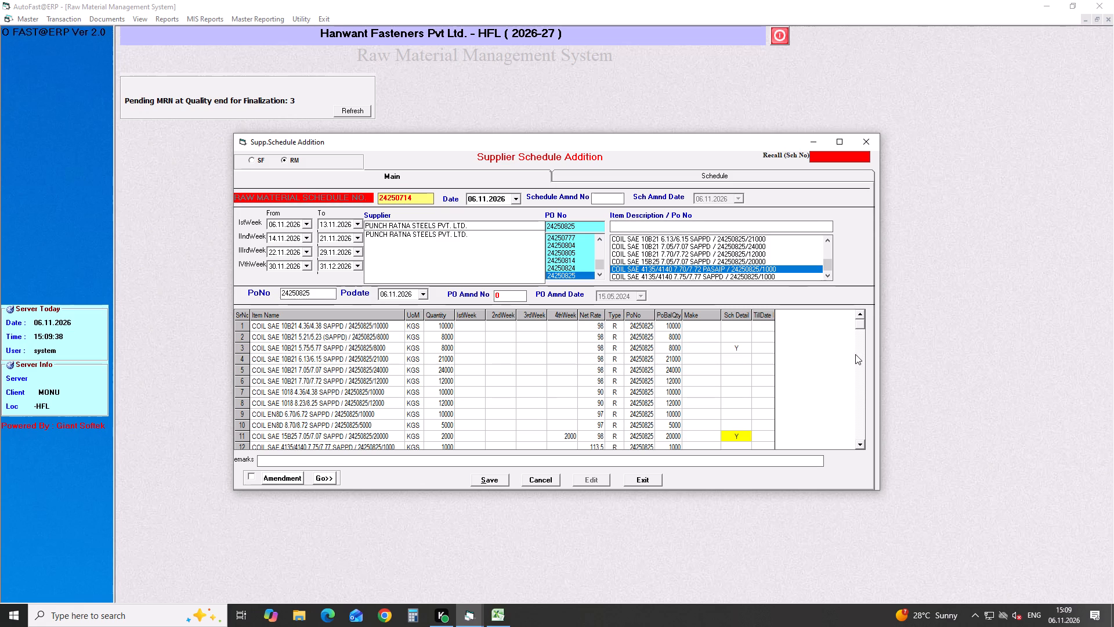
pyautogui.scroll(2, 737, 347)
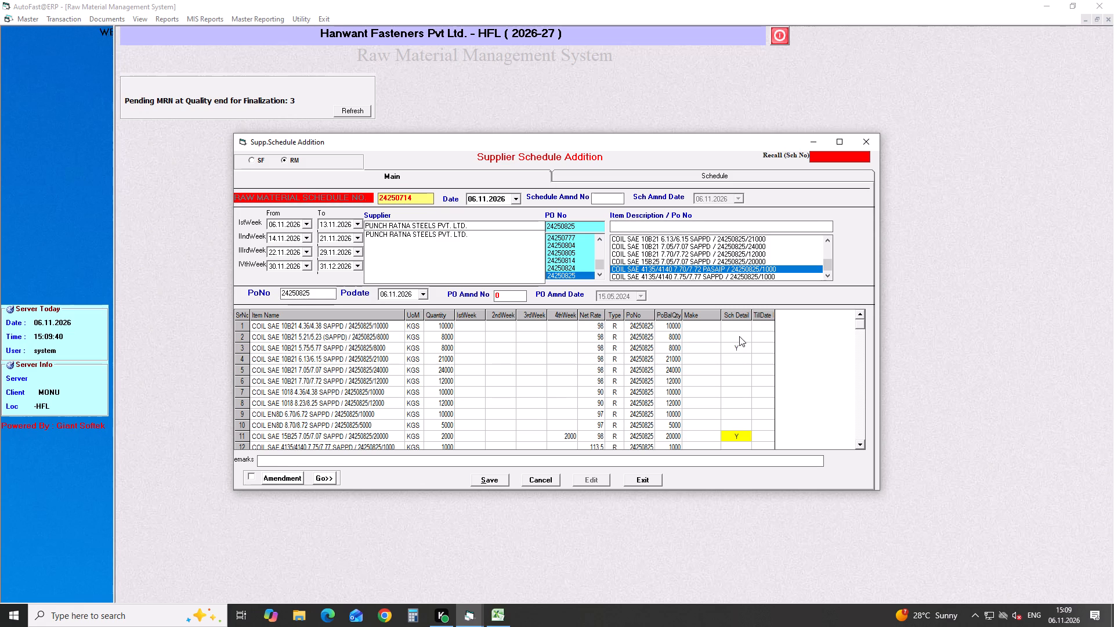
pyautogui.click(860, 323)
pyautogui.click(859, 313)
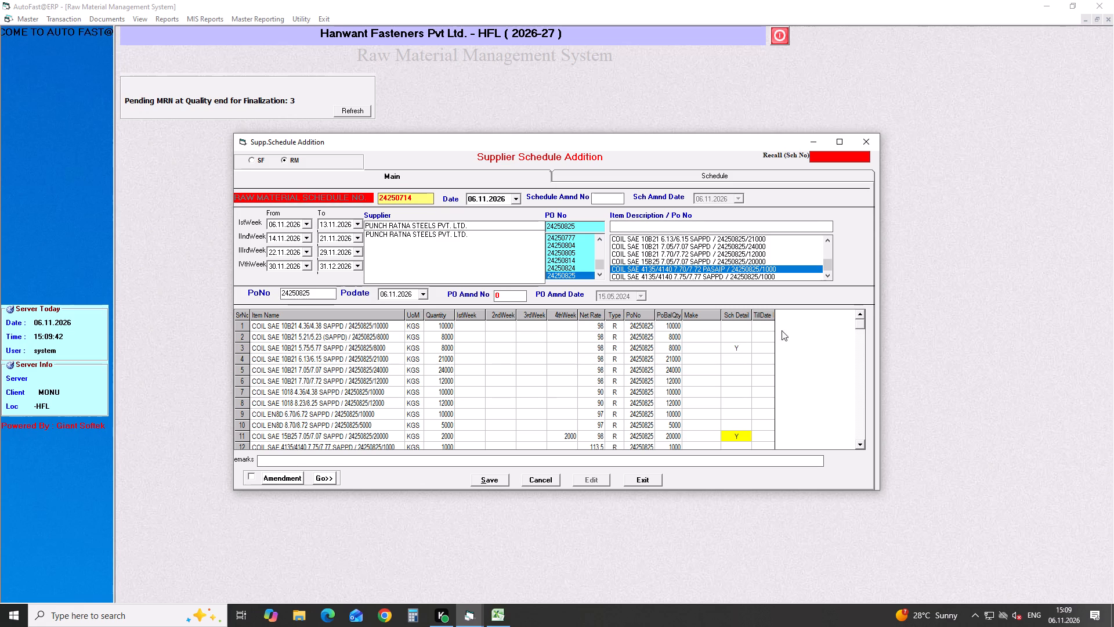
pyautogui.click(739, 327)
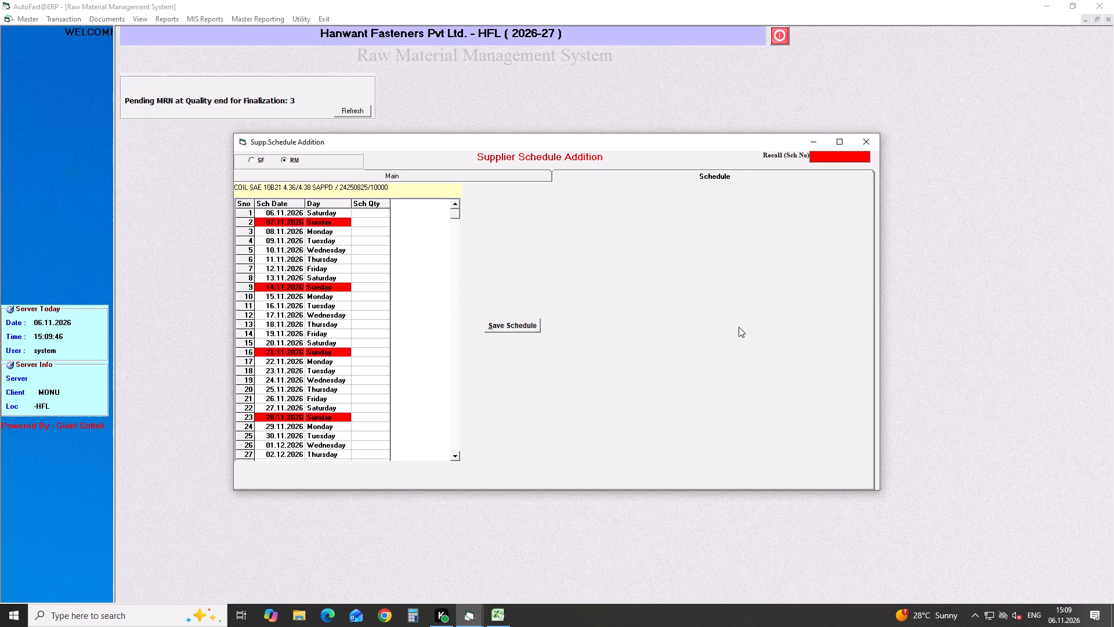
pyautogui.click(378, 443)
pyautogui.write('5000')
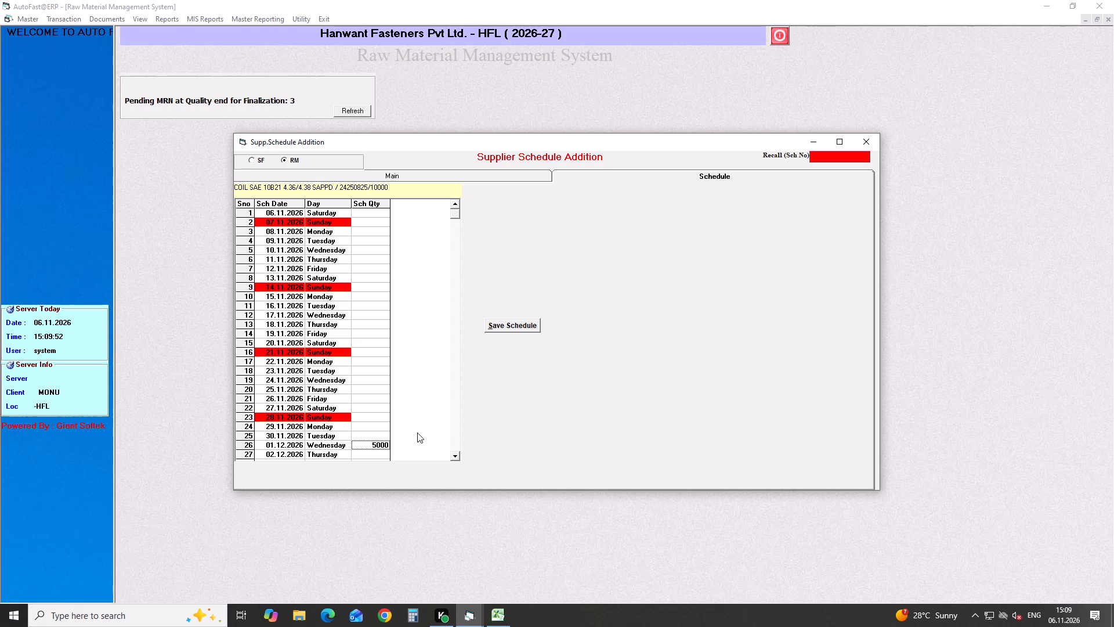
pyautogui.click(457, 456)
pyautogui.click(457, 456)
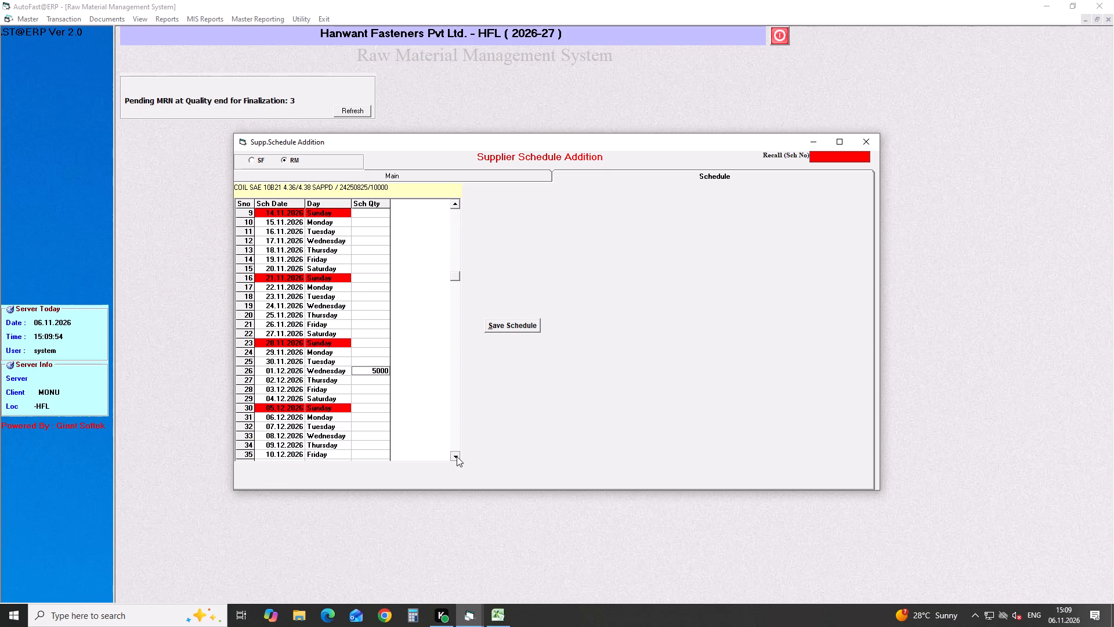
pyautogui.click(379, 457)
pyautogui.write('5000')
pyautogui.click(516, 326)
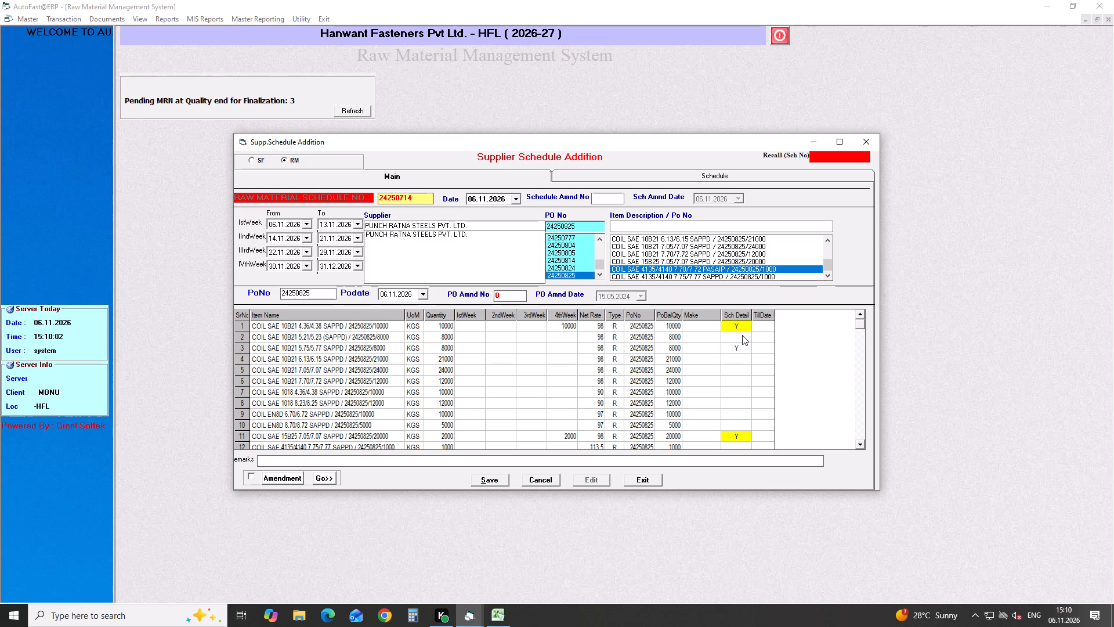
# Schedule the SAE 10B21 5.21/5.23 coil as 4000 on 05.12.2026 and 4000 on 15.12.2026, and save its date schedule.
pyautogui.click(742, 335)
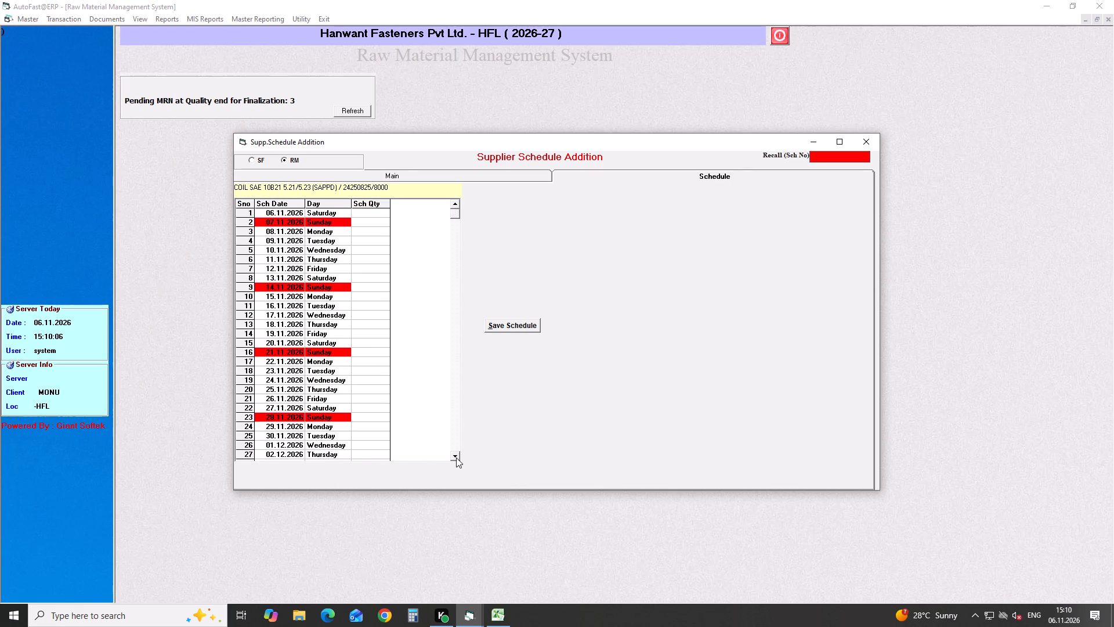
pyautogui.click(456, 457)
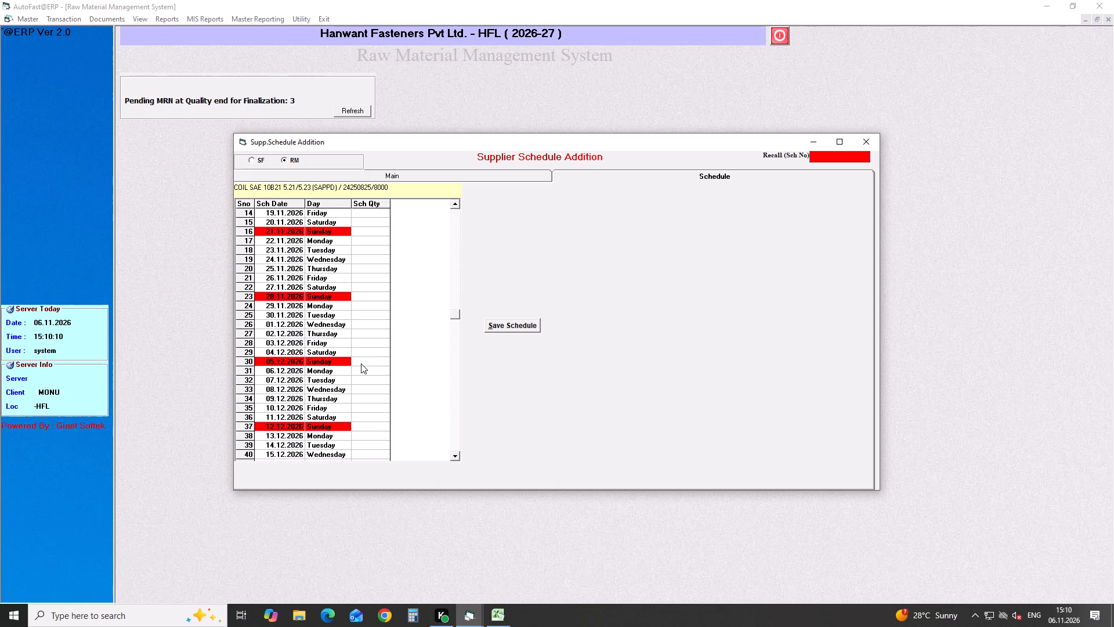
pyautogui.click(361, 363)
pyautogui.press('5')
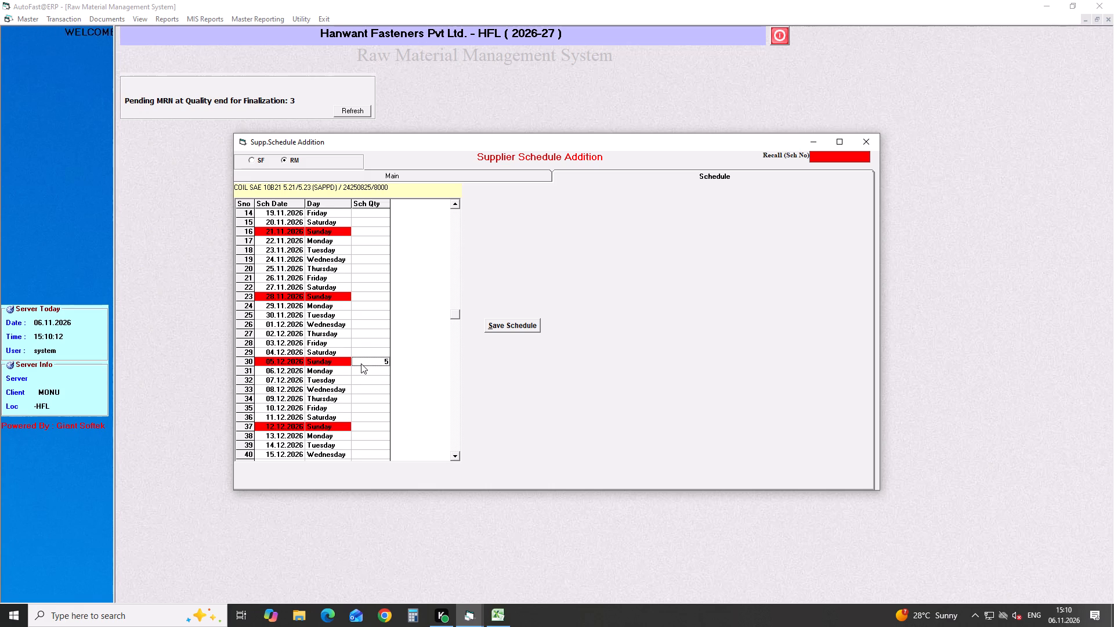
pyautogui.press('BackSpace')
pyautogui.write('4000')
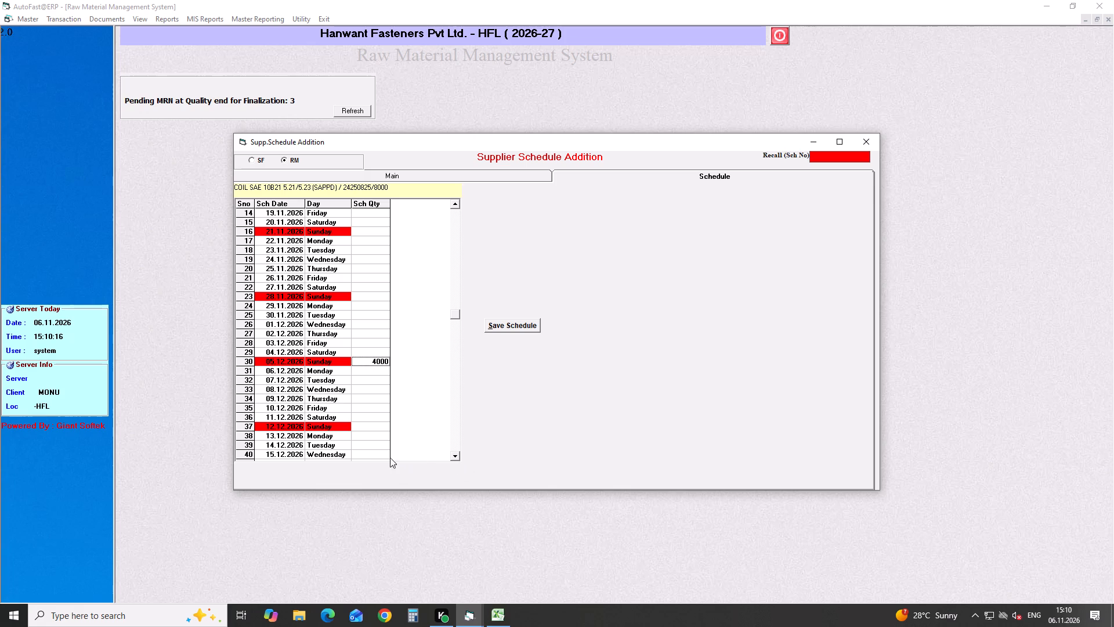
pyautogui.click(375, 456)
pyautogui.write('4000')
pyautogui.click(505, 323)
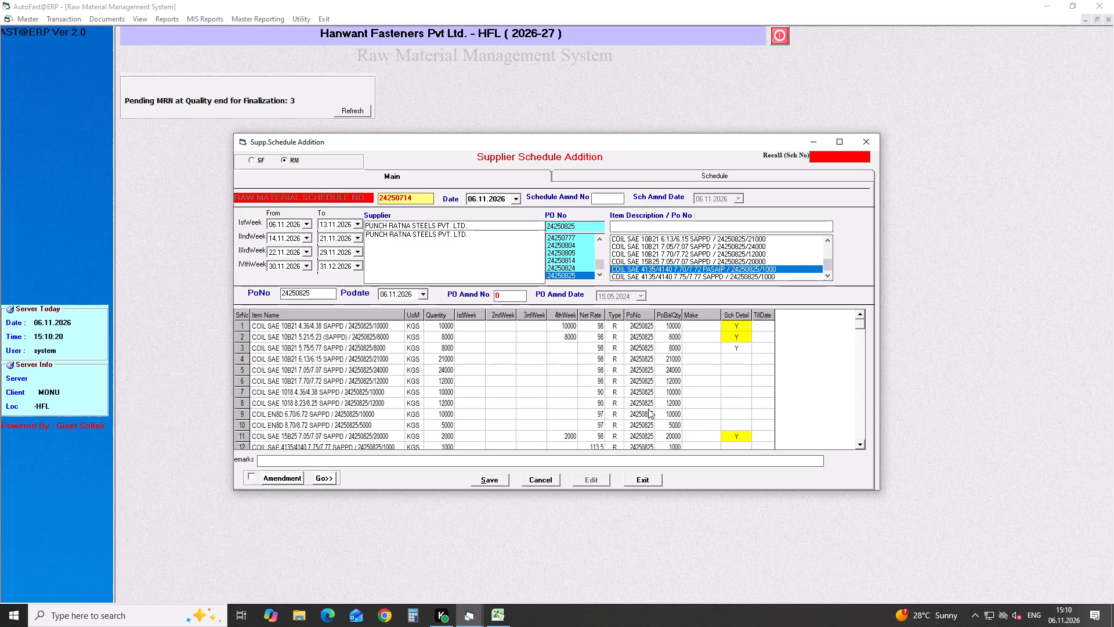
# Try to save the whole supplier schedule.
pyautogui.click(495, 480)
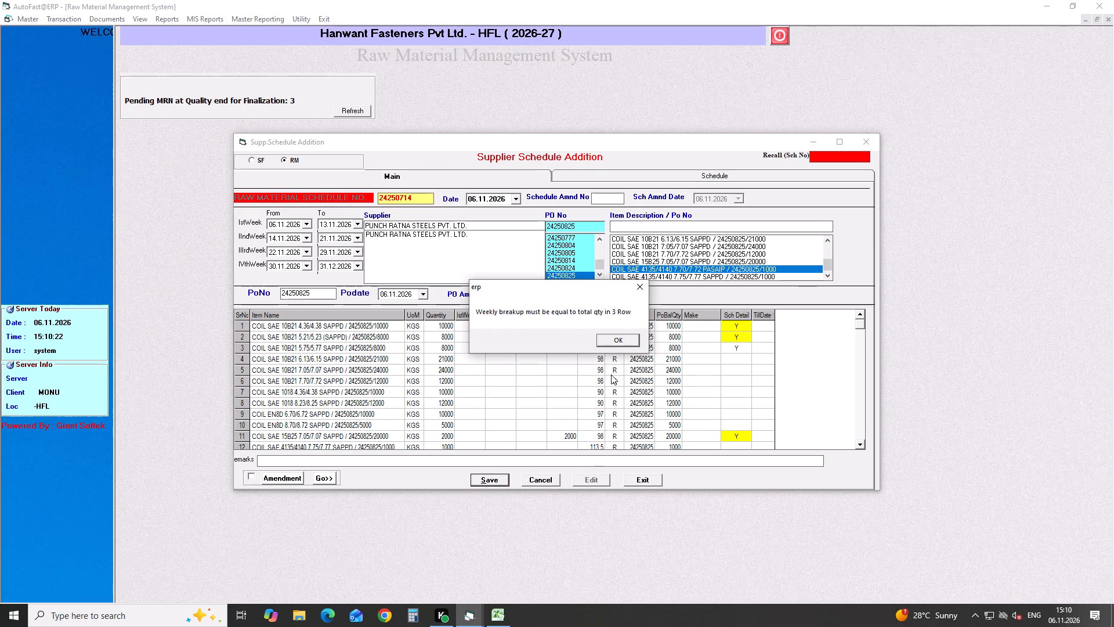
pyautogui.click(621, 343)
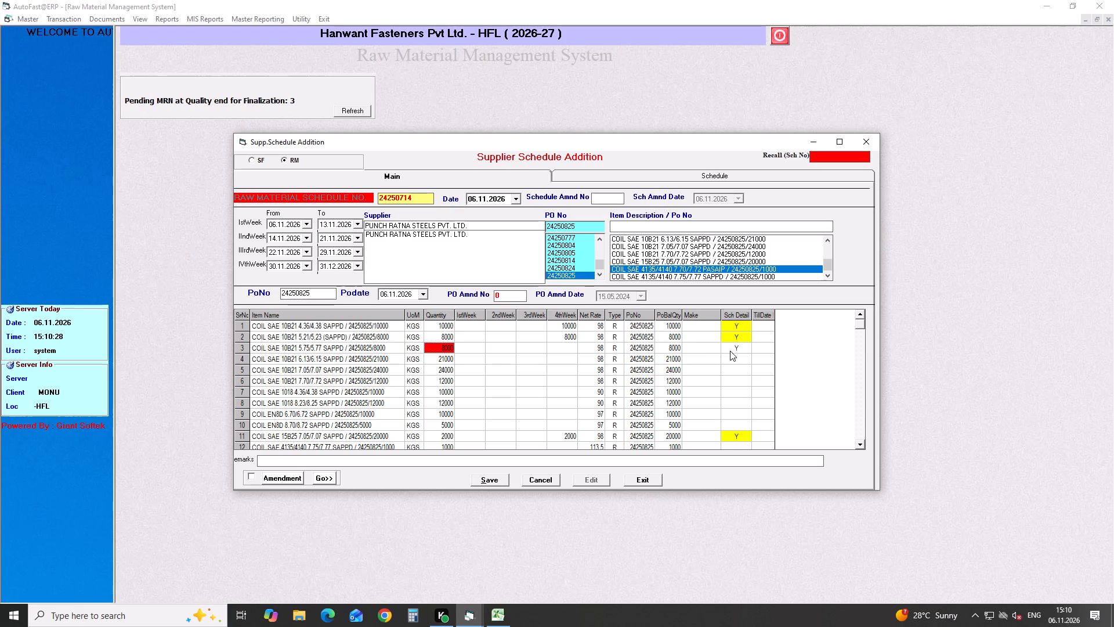
# Reopen the date schedule of the SAE 10B21 5.75/5.77 coil and save it again.
pyautogui.doubleClick(731, 349)
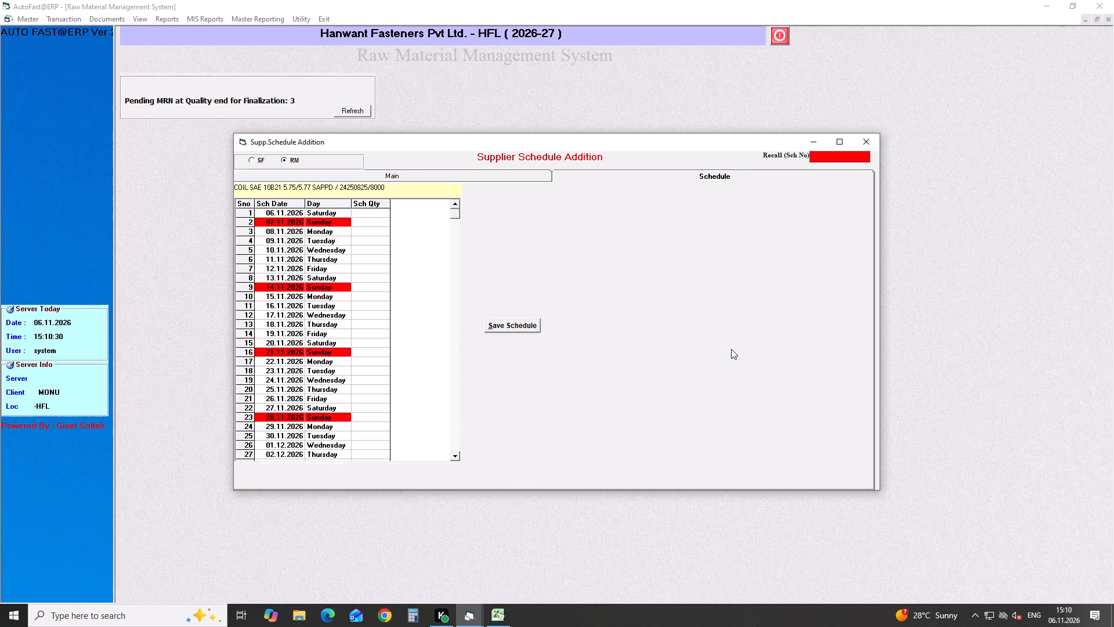
pyautogui.click(455, 455)
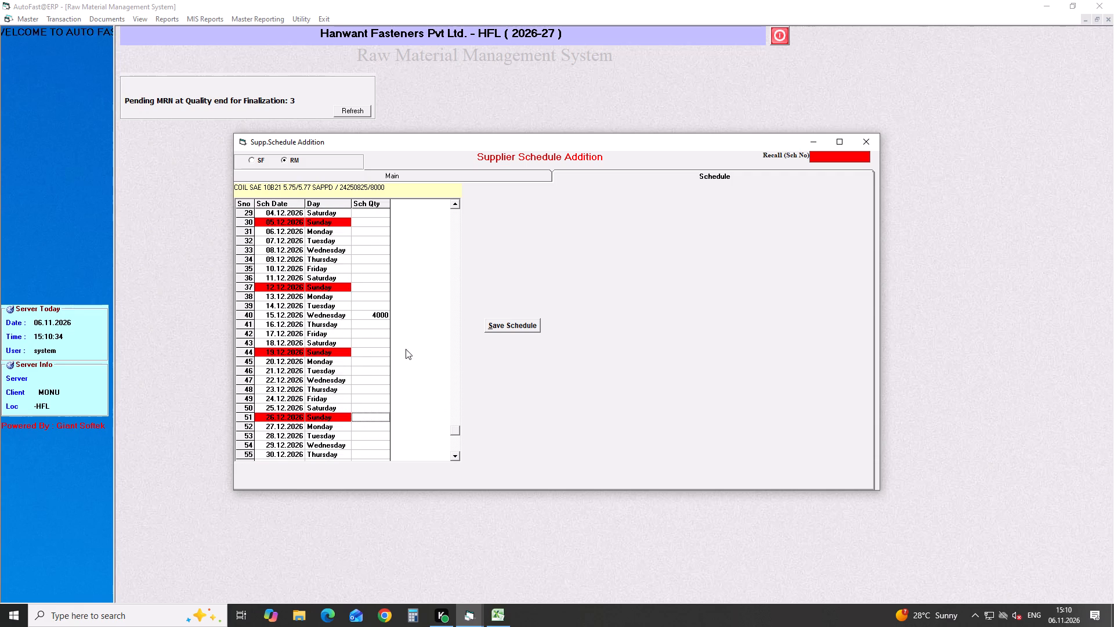
pyautogui.click(358, 312)
pyautogui.click(504, 329)
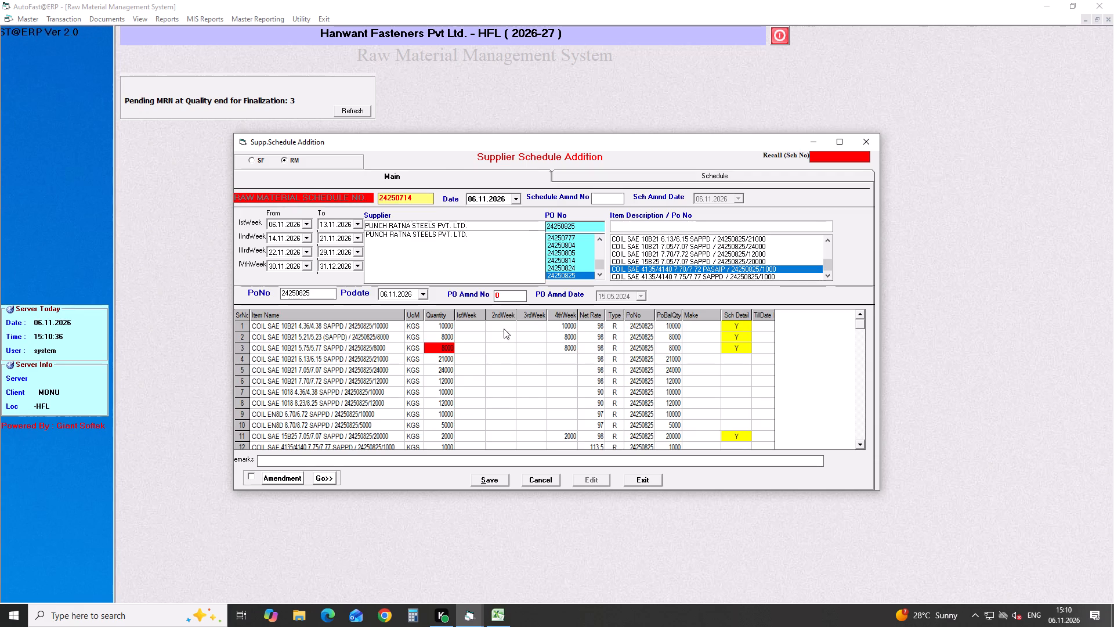
# Schedule the SAE 10B21 6.13/6.15 coil as 7000 each on 01.12.2026, 08.12.2026 and 21.12.2026, and save its date schedule.
pyautogui.click(736, 359)
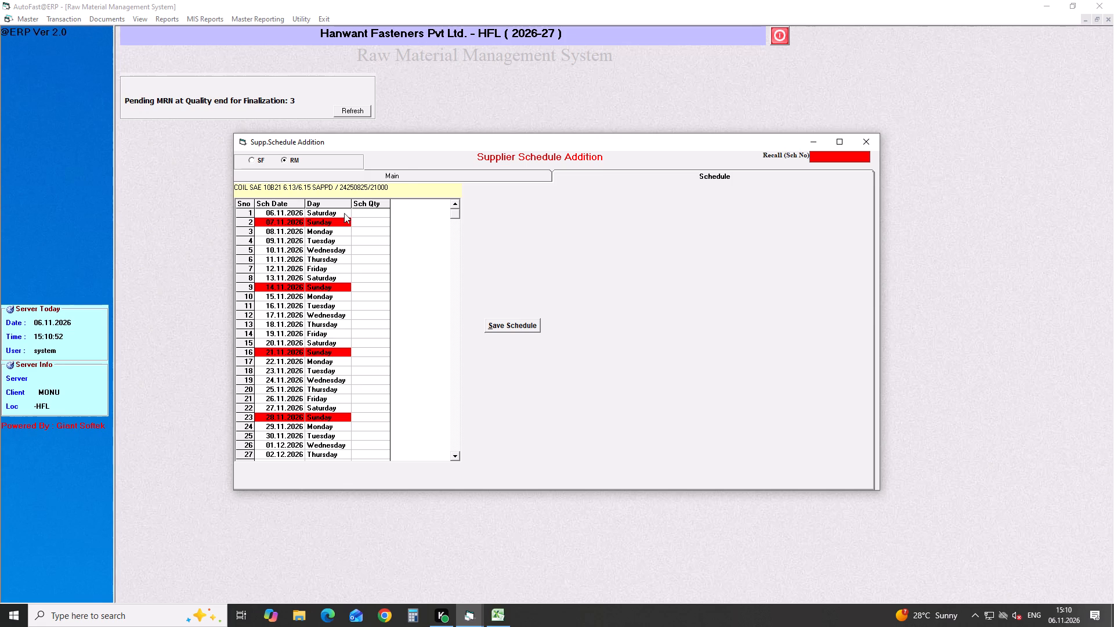
pyautogui.click(378, 447)
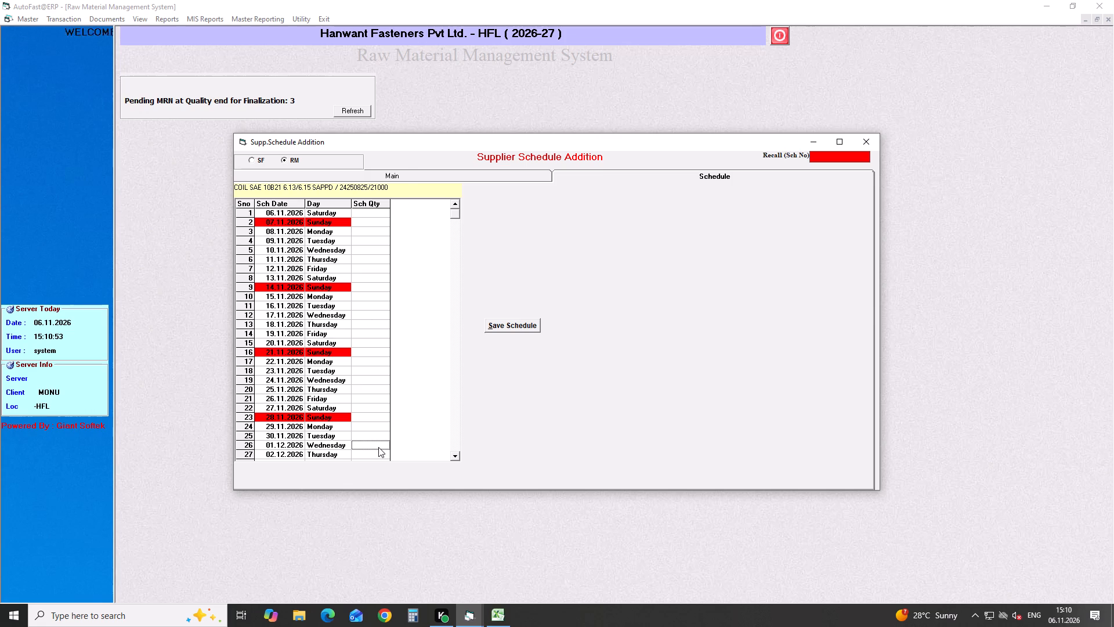
pyautogui.write('7000')
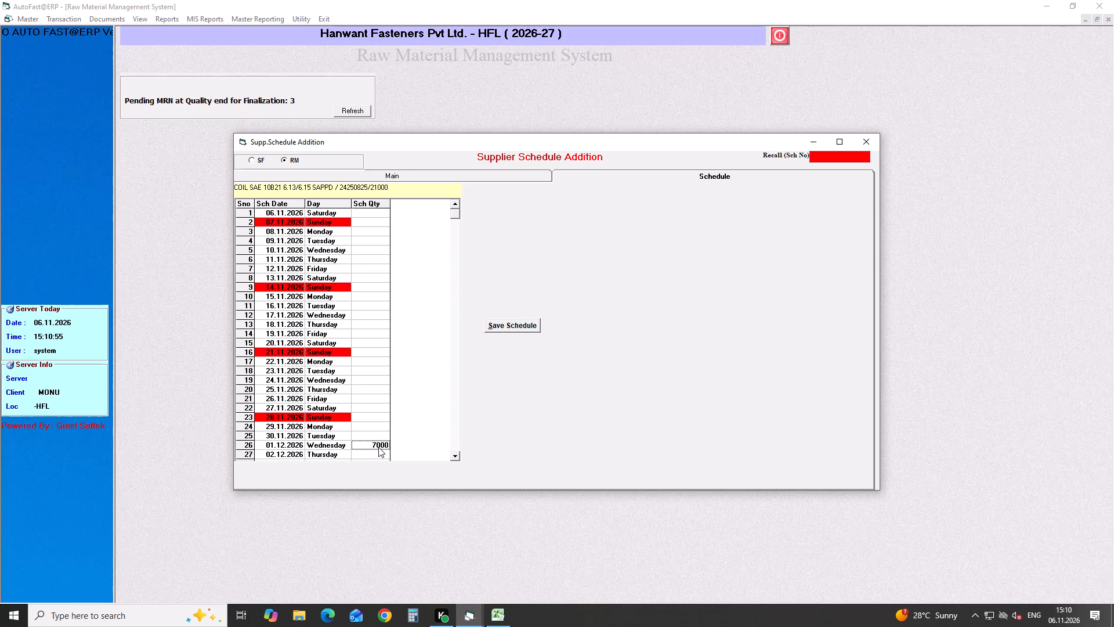
pyautogui.click(458, 458)
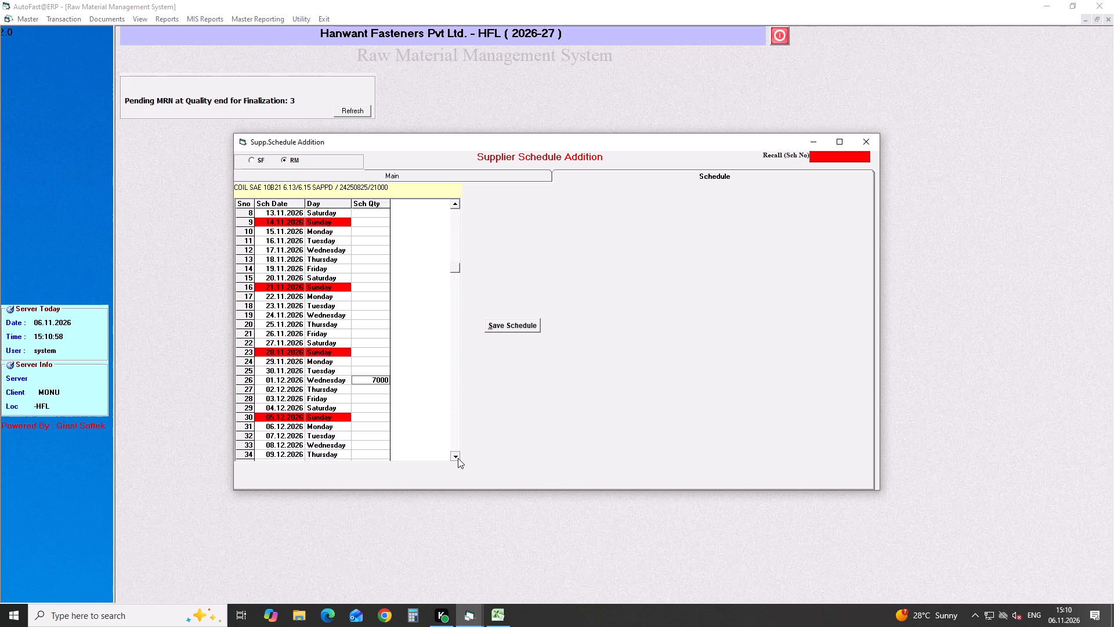
pyautogui.click(370, 399)
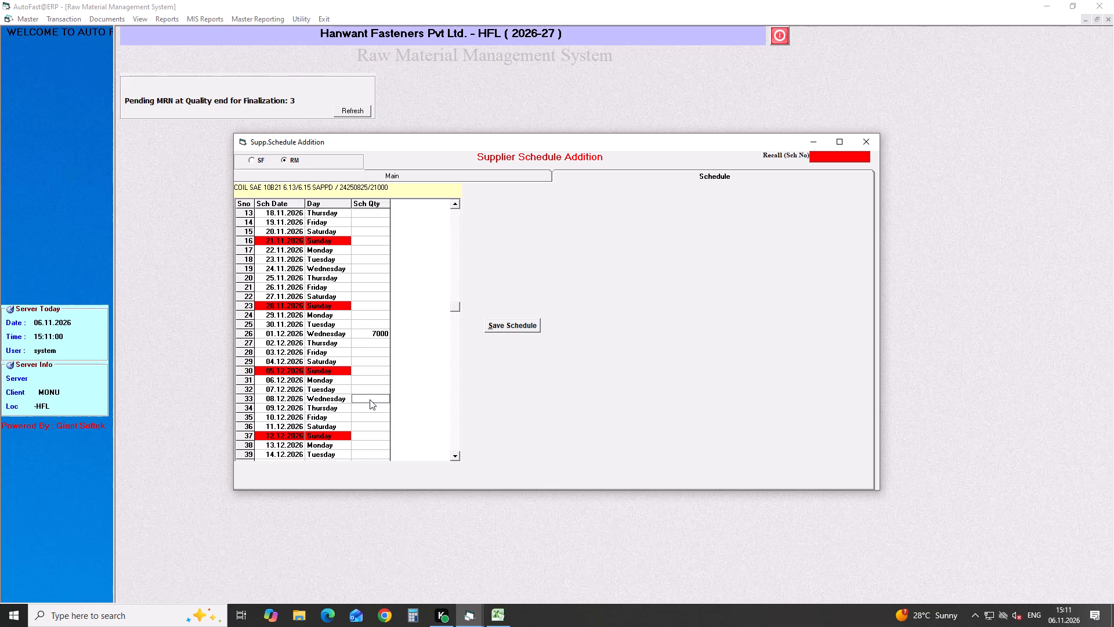
pyautogui.write('70000')
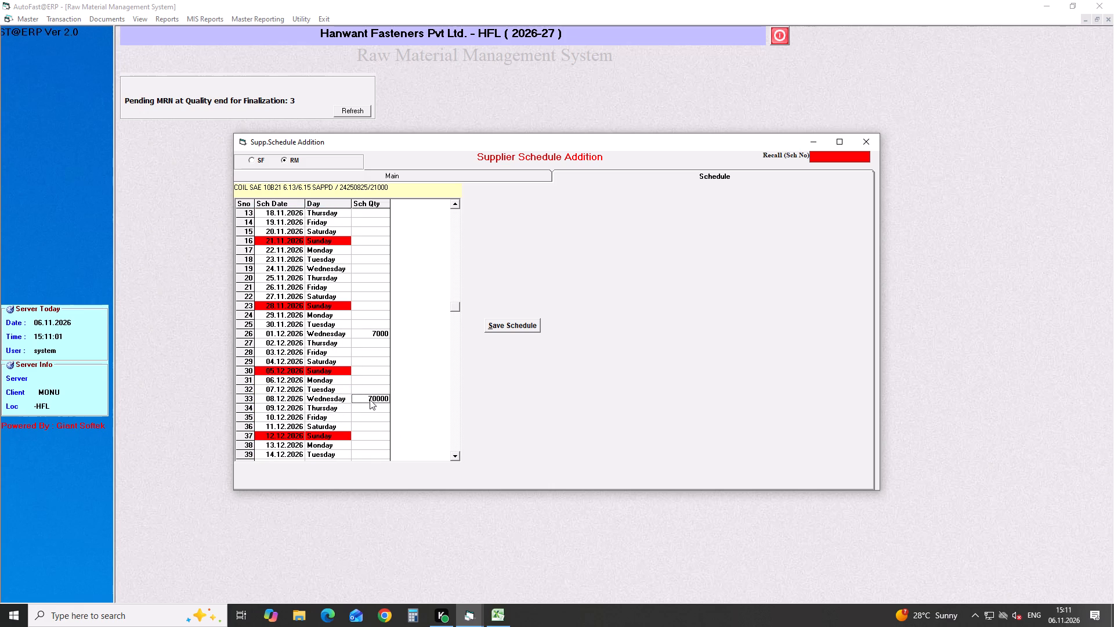
pyautogui.press('BackSpace')
pyautogui.click(458, 458)
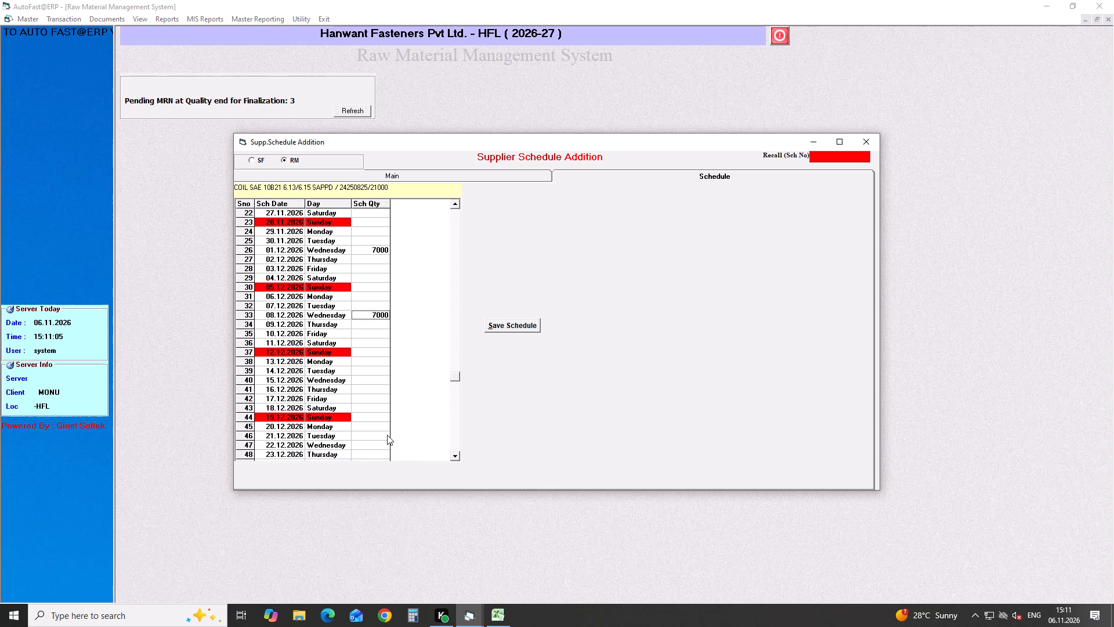
pyautogui.click(387, 435)
pyautogui.write('7000')
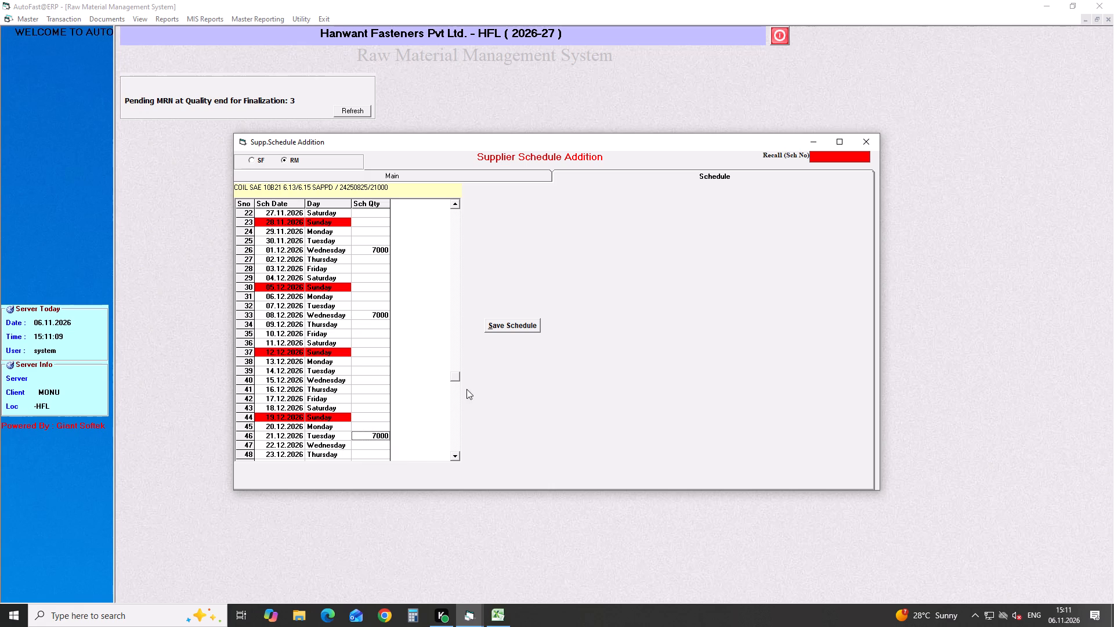
pyautogui.click(515, 326)
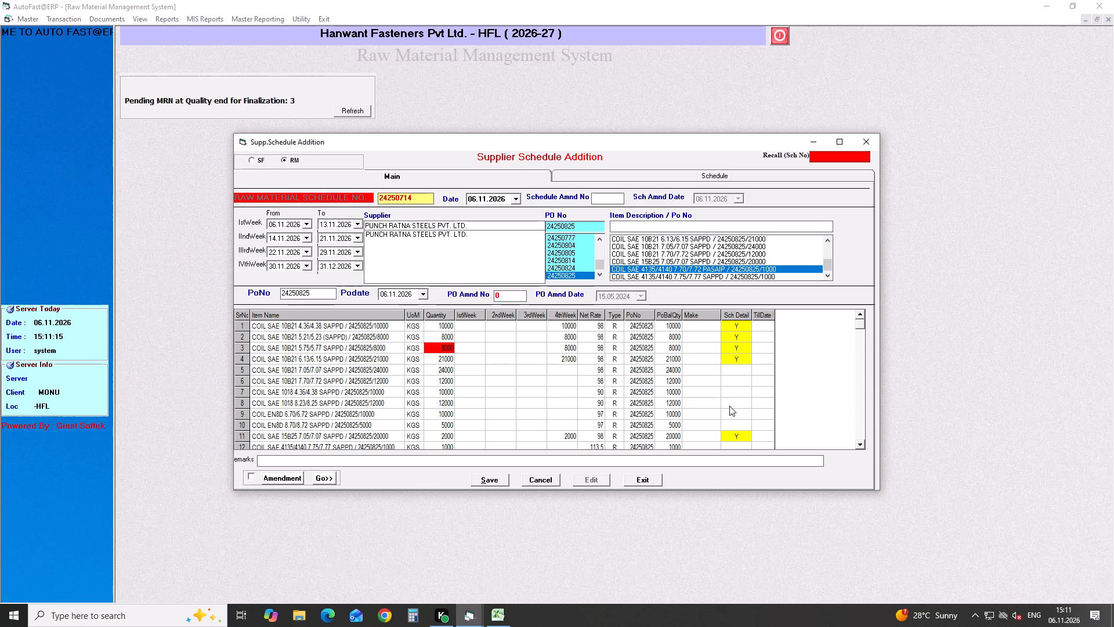
# Schedule the SAE 10B21 7.05/7.07 coil as 8000 each on 01.12.2026, 09.12.2026 and 22.12.2026, and save its date schedule.
pyautogui.click(729, 370)
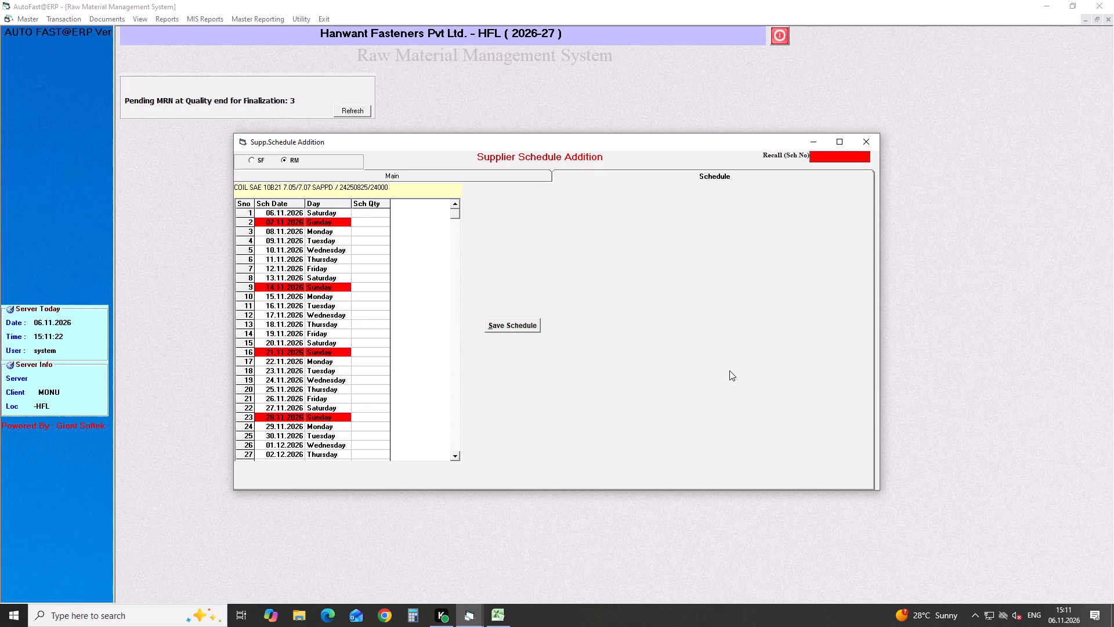
pyautogui.click(381, 444)
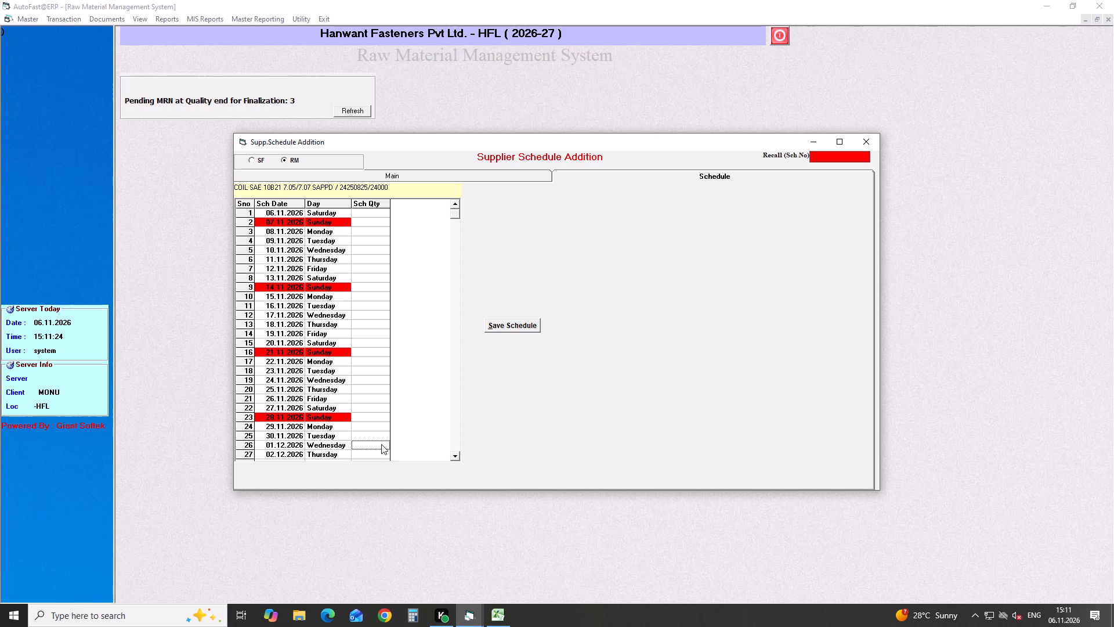
pyautogui.write('8000')
pyautogui.click(456, 456)
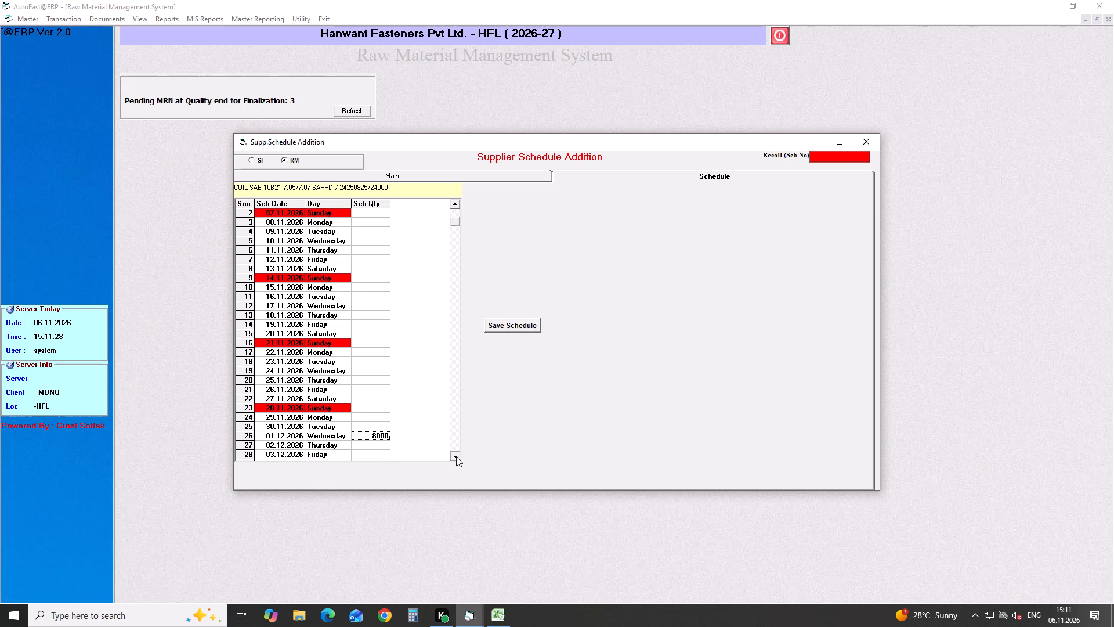
pyautogui.click(369, 427)
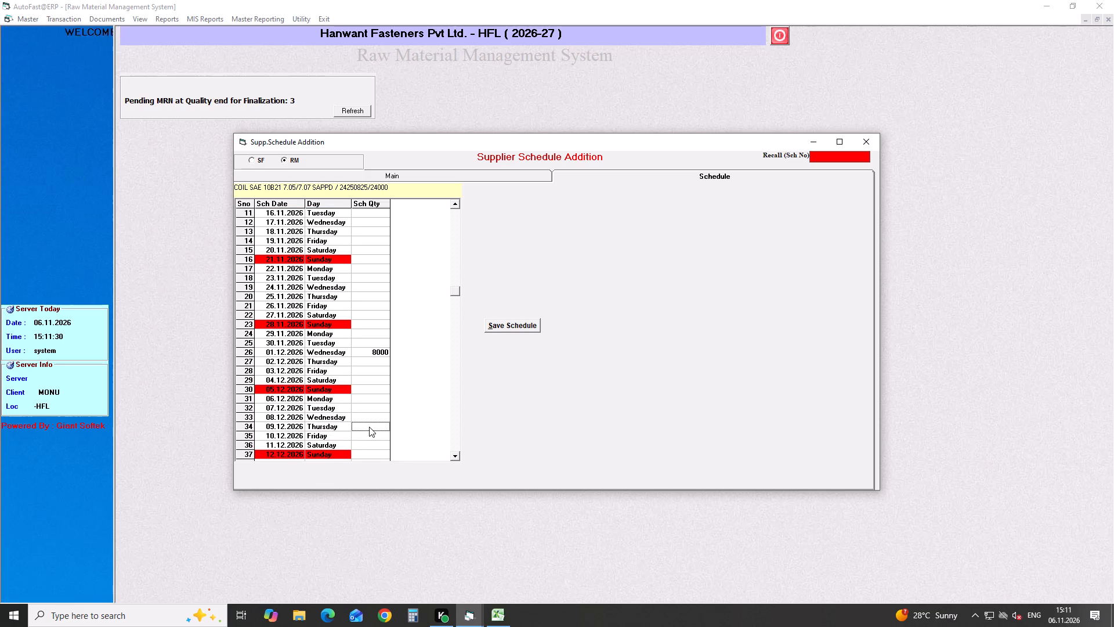
pyautogui.write('8000')
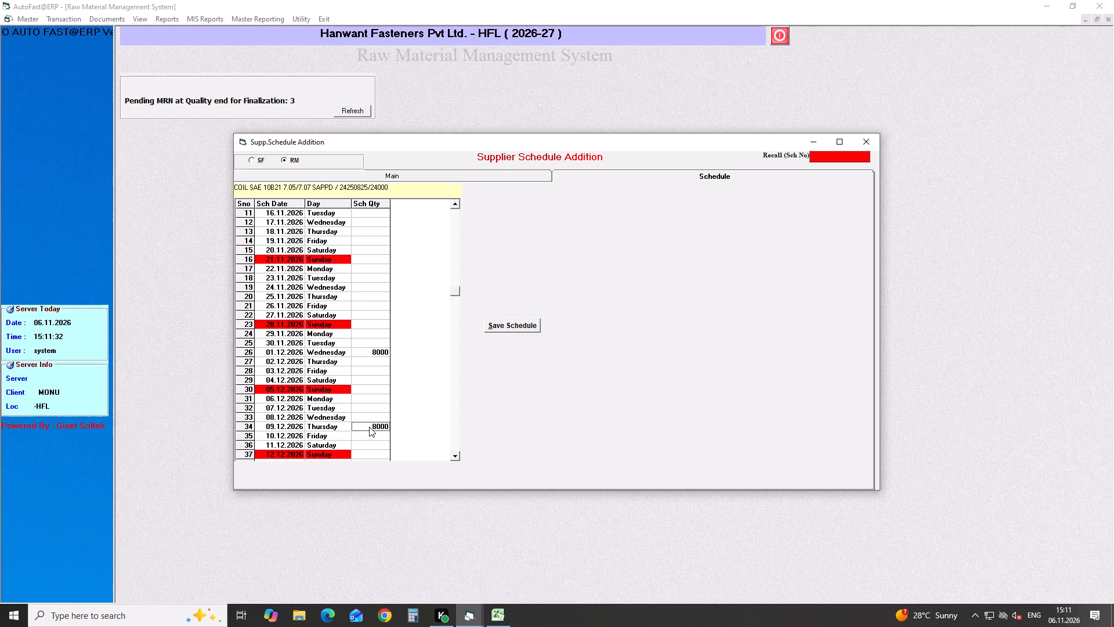
pyautogui.click(451, 457)
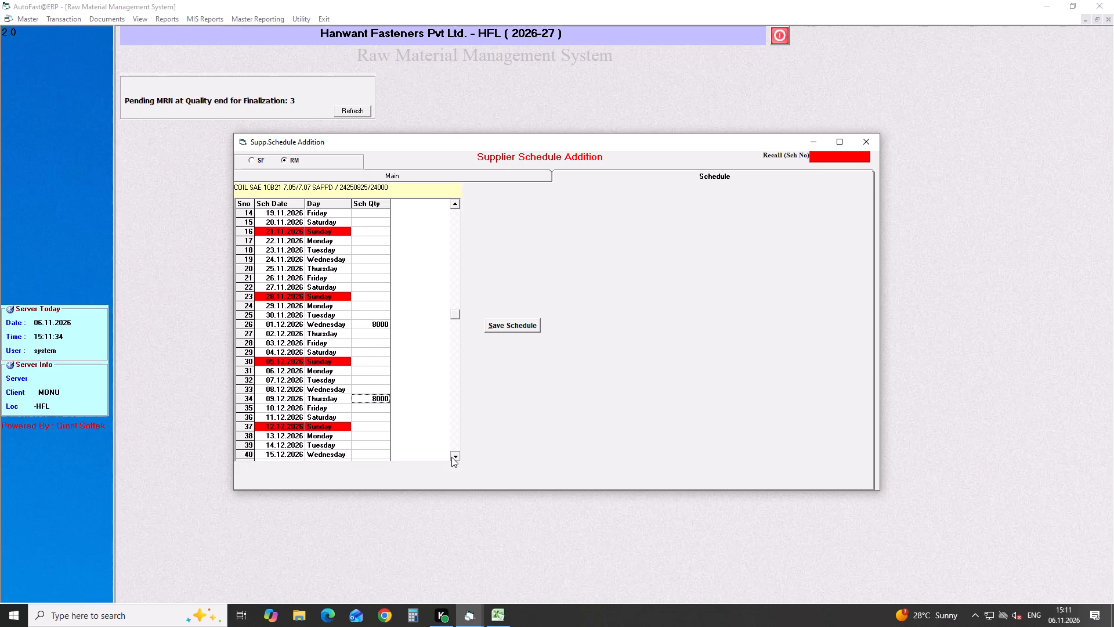
pyautogui.click(451, 457)
pyautogui.click(370, 453)
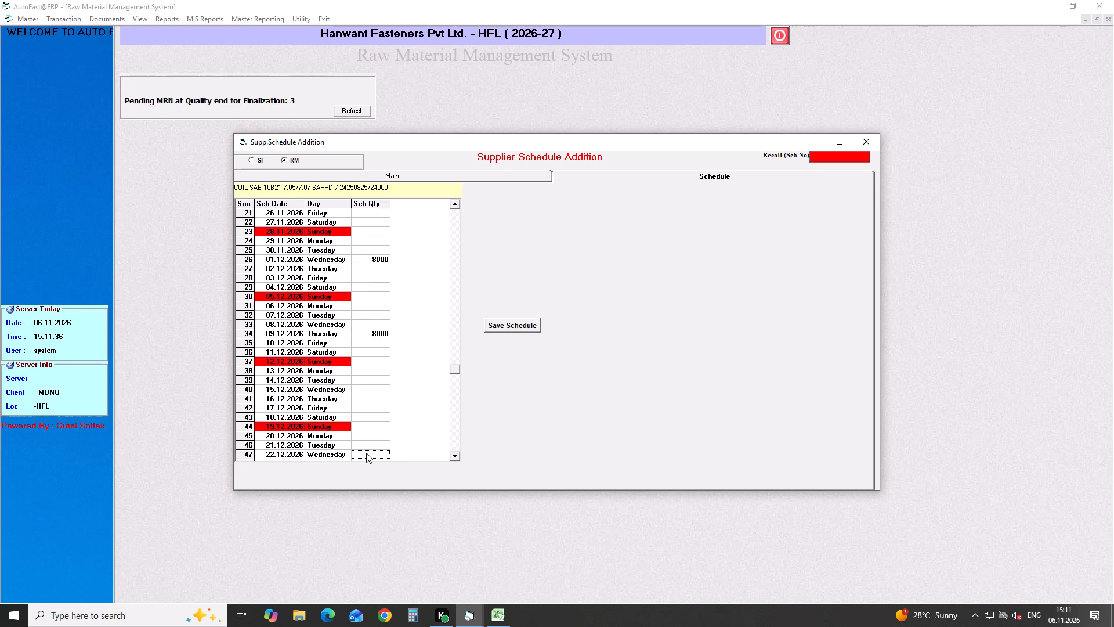
pyautogui.write('8000')
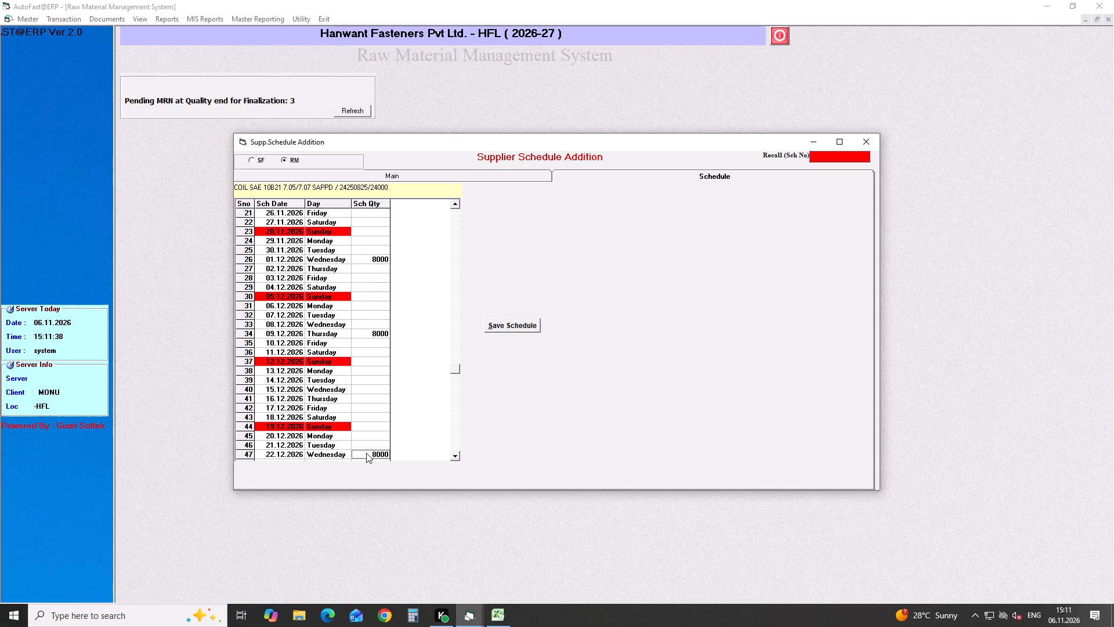
pyautogui.click(510, 326)
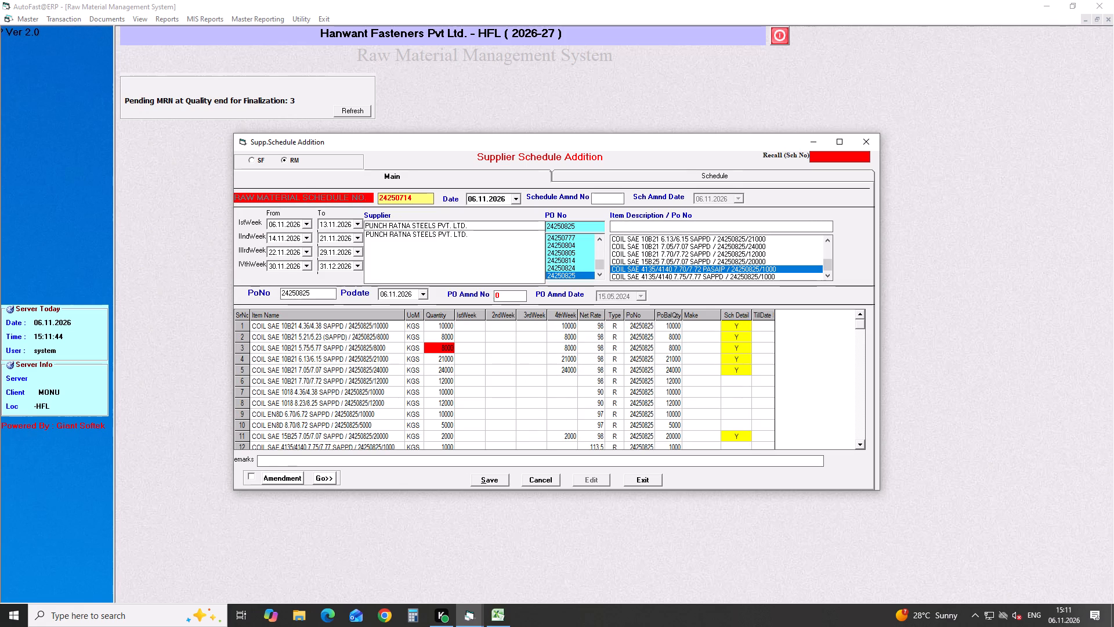
# Schedule the SAE 10B21 7.70/7.72 coil as 6000 on 10.12.2026 and 6000 on 22.12.2026, and save its date schedule.
pyautogui.click(739, 381)
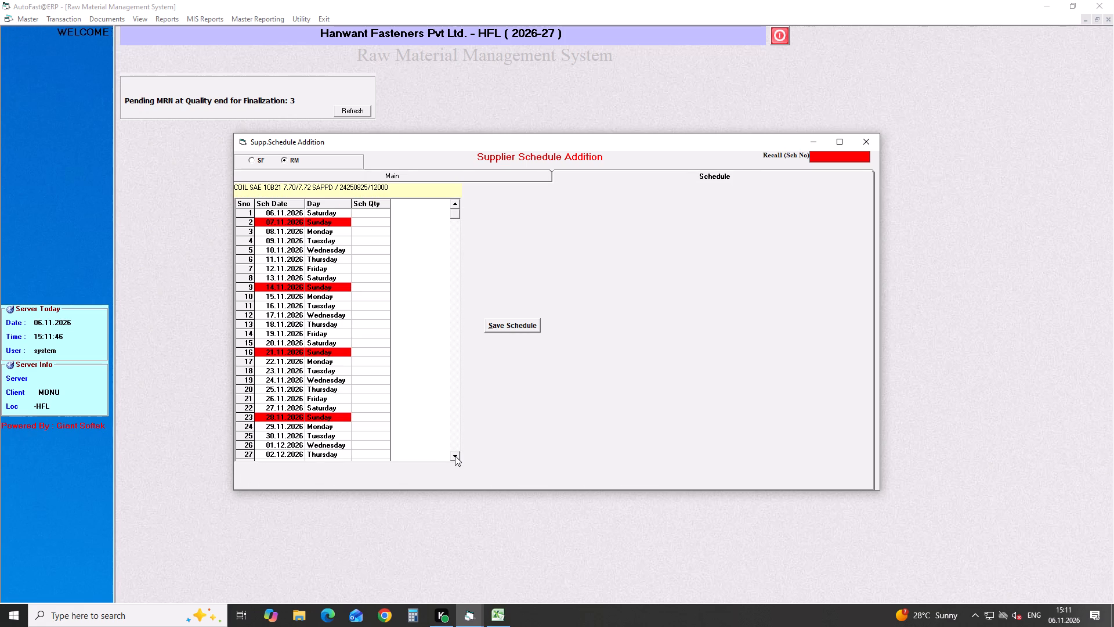
pyautogui.click(455, 456)
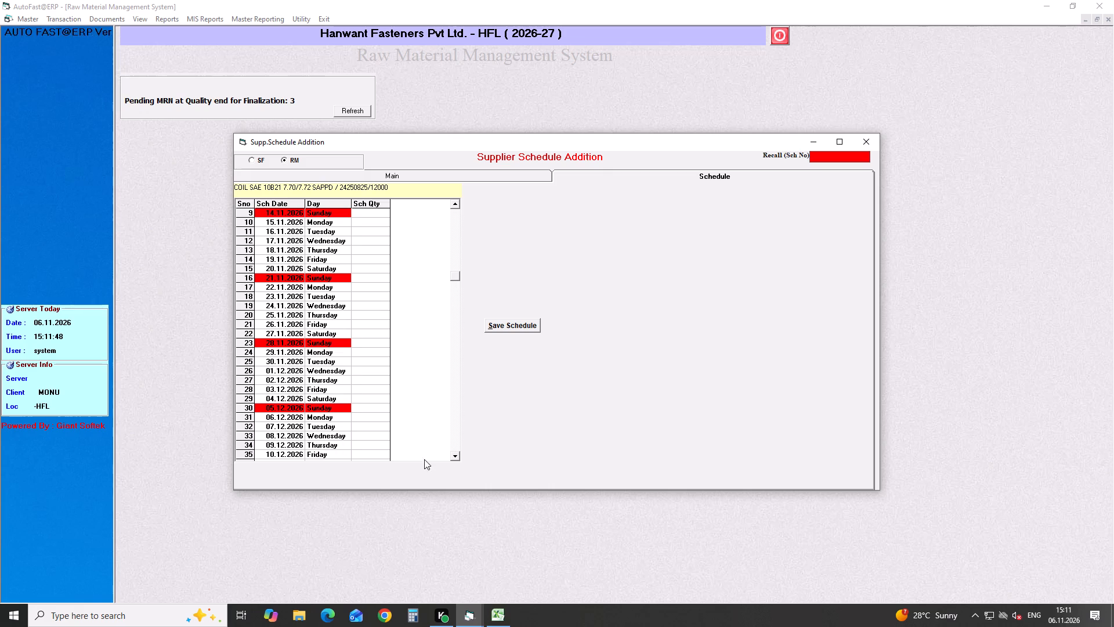
pyautogui.doubleClick(374, 455)
pyautogui.write('6000')
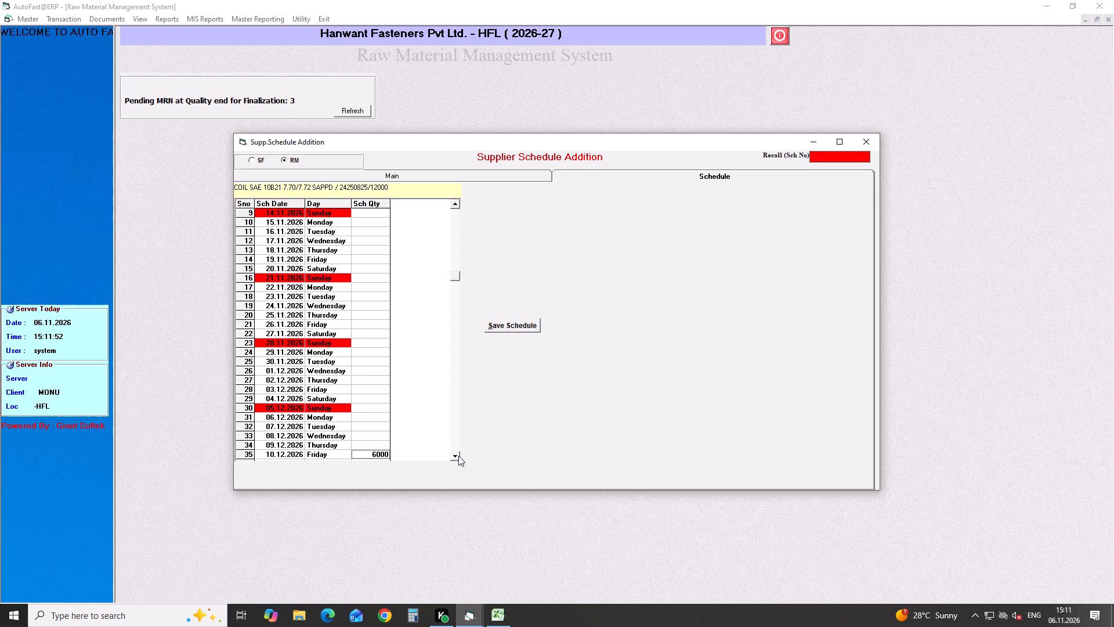
pyautogui.click(458, 456)
pyautogui.click(458, 456)
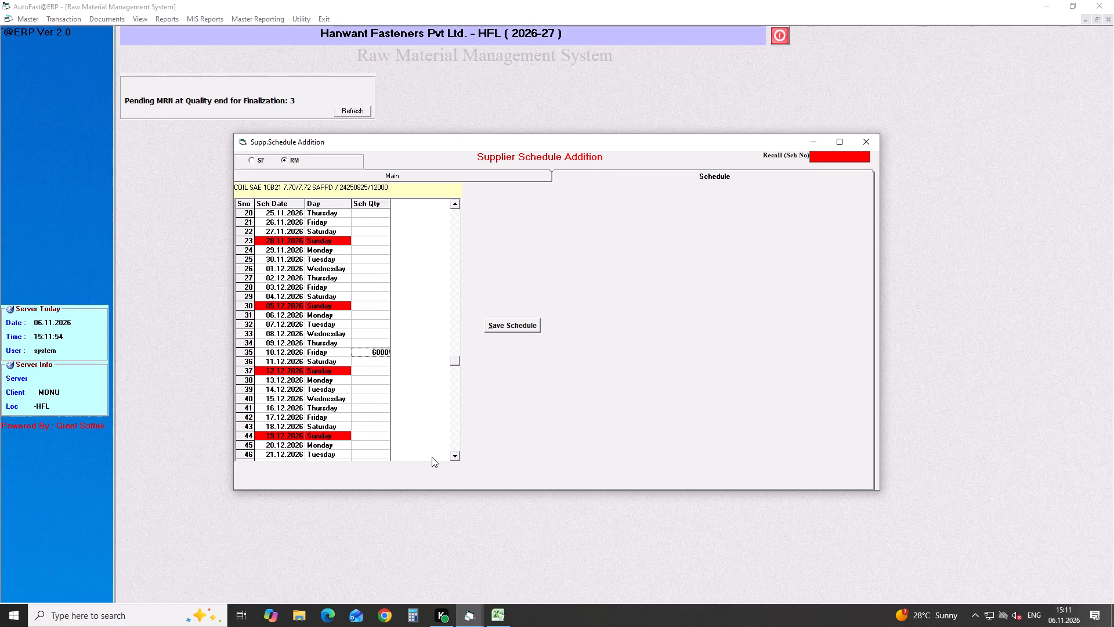
pyautogui.click(453, 456)
pyautogui.click(378, 456)
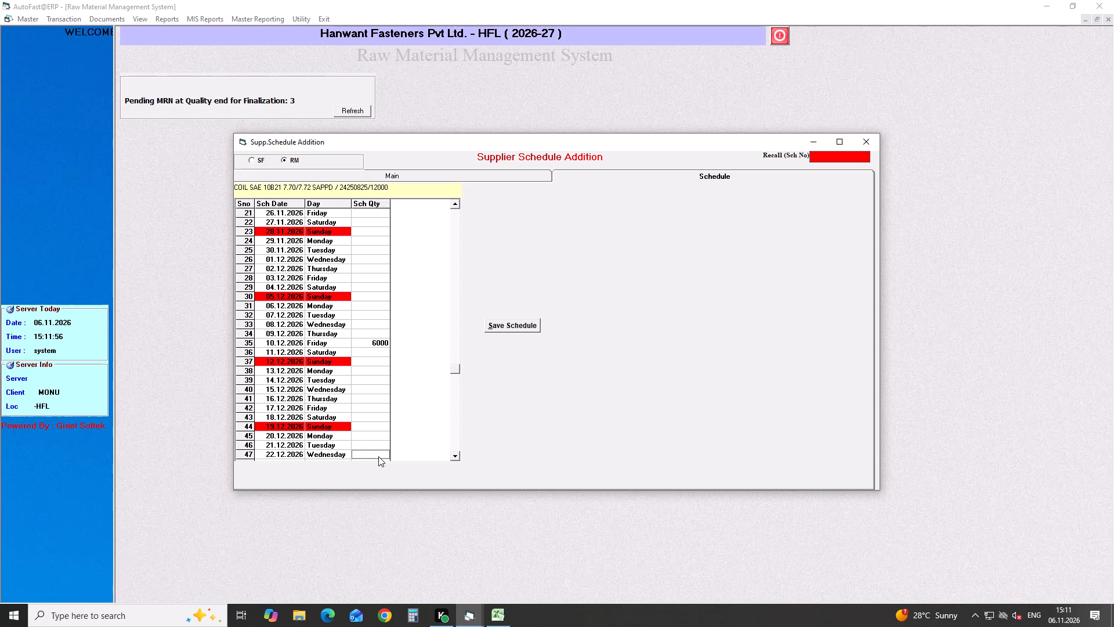
pyautogui.write('6000')
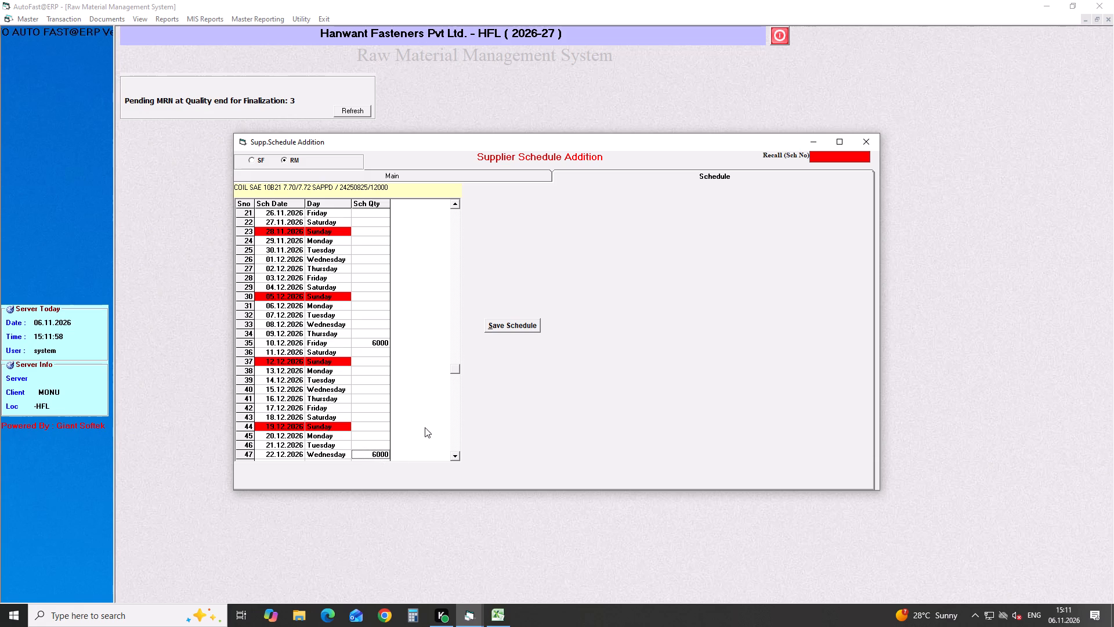
pyautogui.click(507, 326)
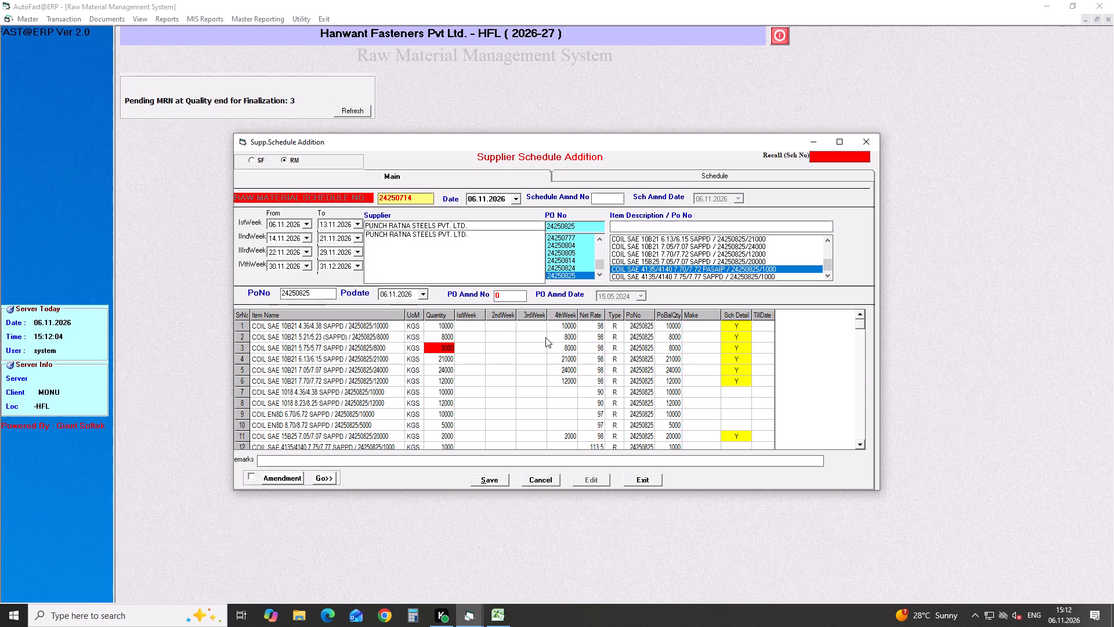
# Schedule the SAE 1018 4.36/4.38 coil as 5000 on 04.12.2026 and 5000 on 12.12.2026, and save its date schedule.
pyautogui.click(732, 391)
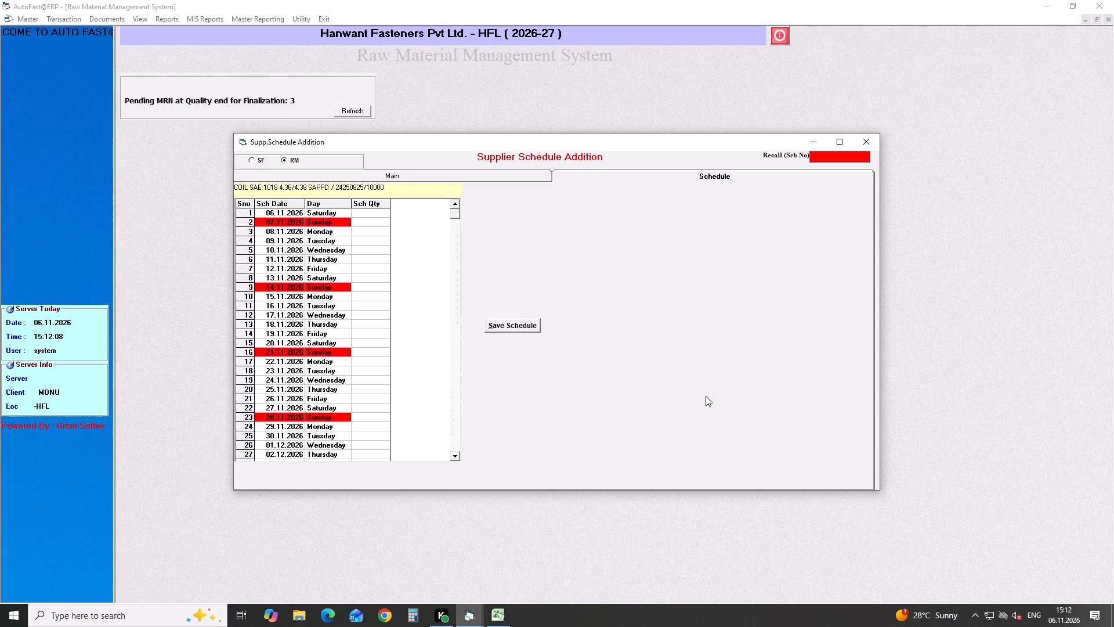
pyautogui.click(453, 454)
pyautogui.doubleClick(453, 454)
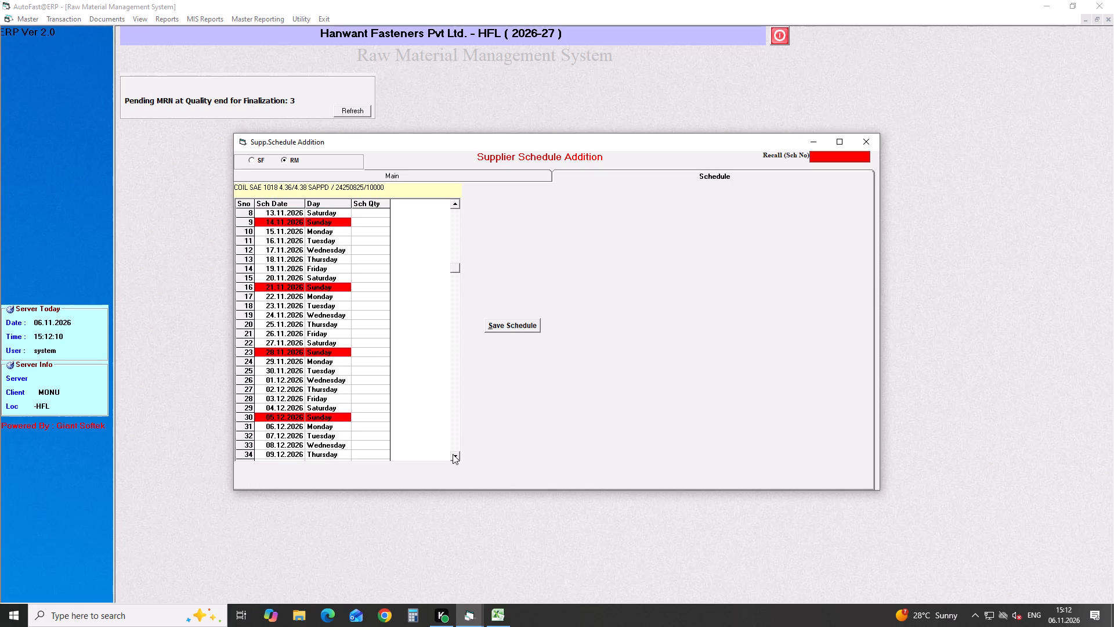
pyautogui.tripleClick(453, 454)
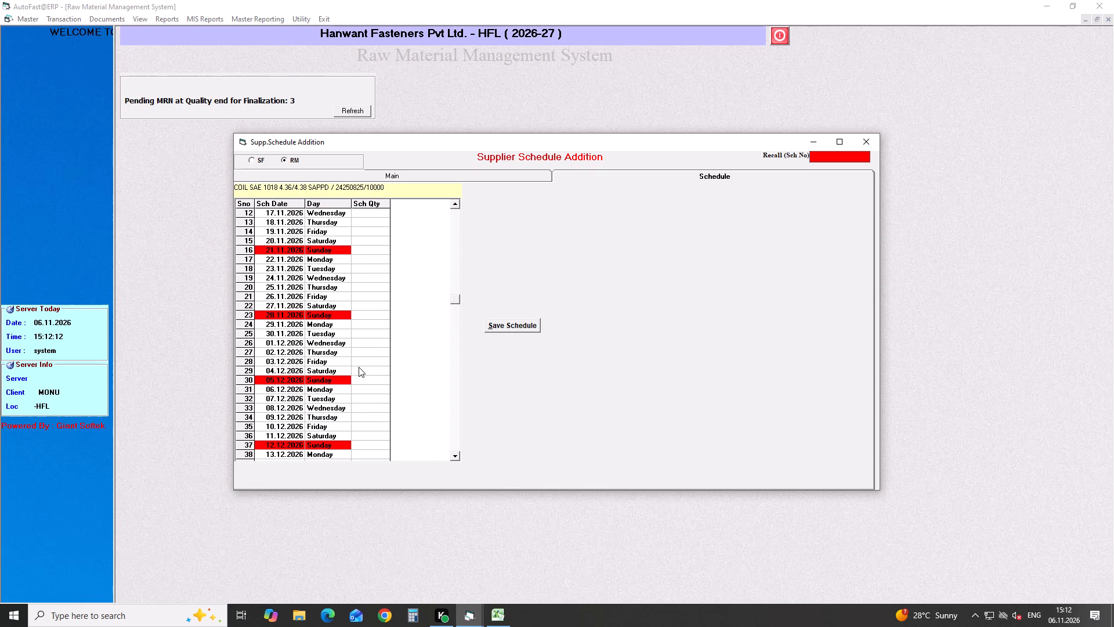
pyautogui.click(367, 371)
pyautogui.write('5000')
pyautogui.click(375, 444)
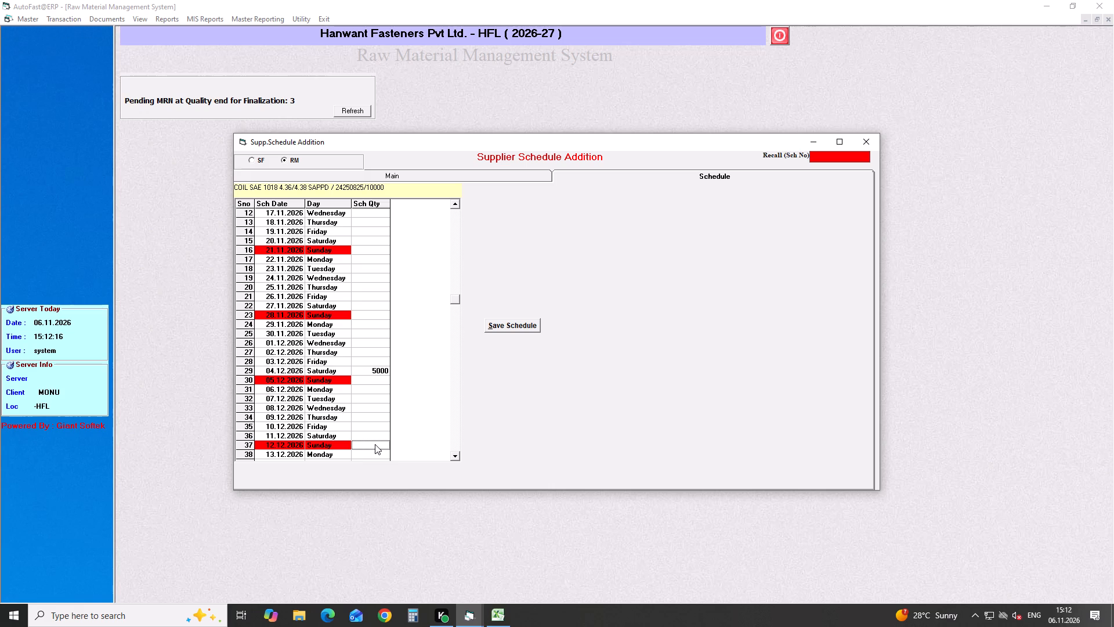
pyautogui.write('5000')
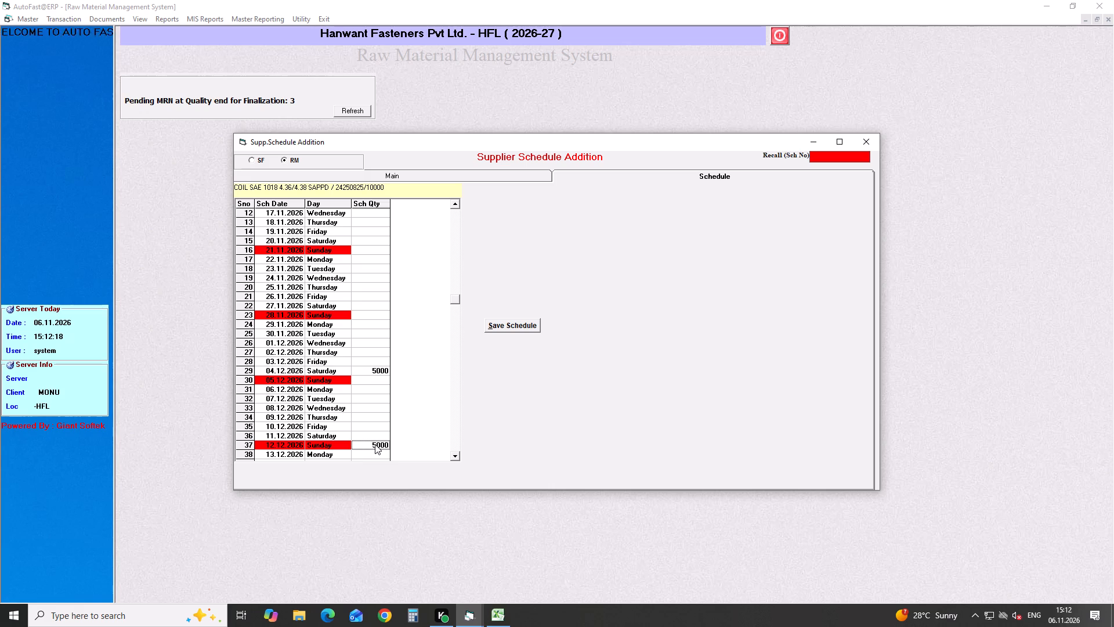
pyautogui.click(533, 325)
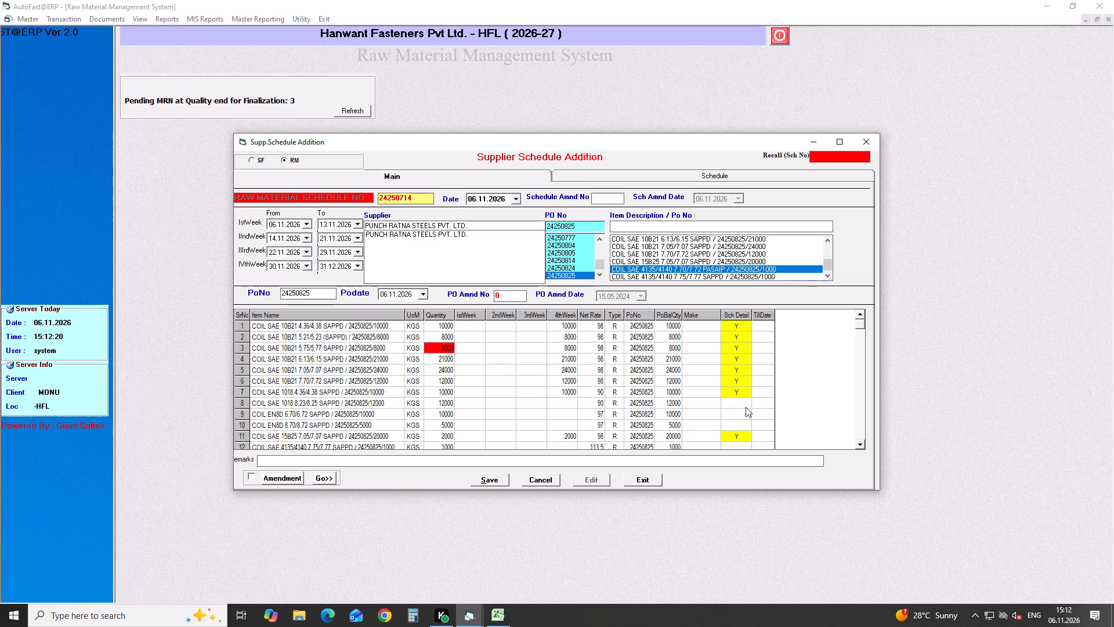
# Schedule the SAE 1018 8.23/8.25 coil as 6000 on 02.12.2026 and 6000 on 14.12.2026, and save its date schedule.
pyautogui.click(744, 405)
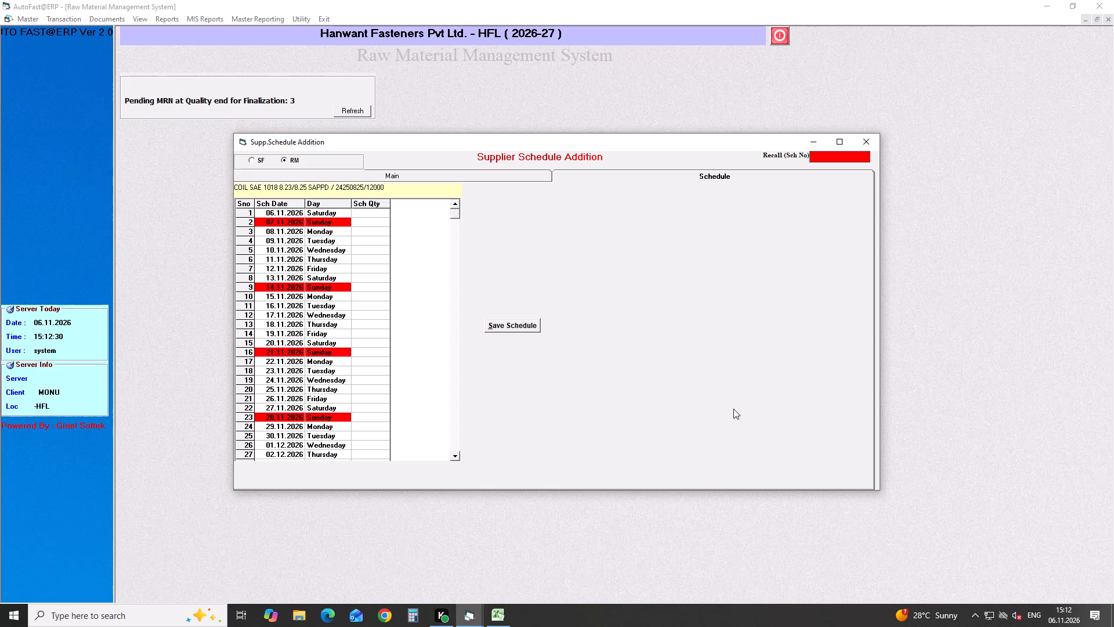
pyautogui.click(371, 454)
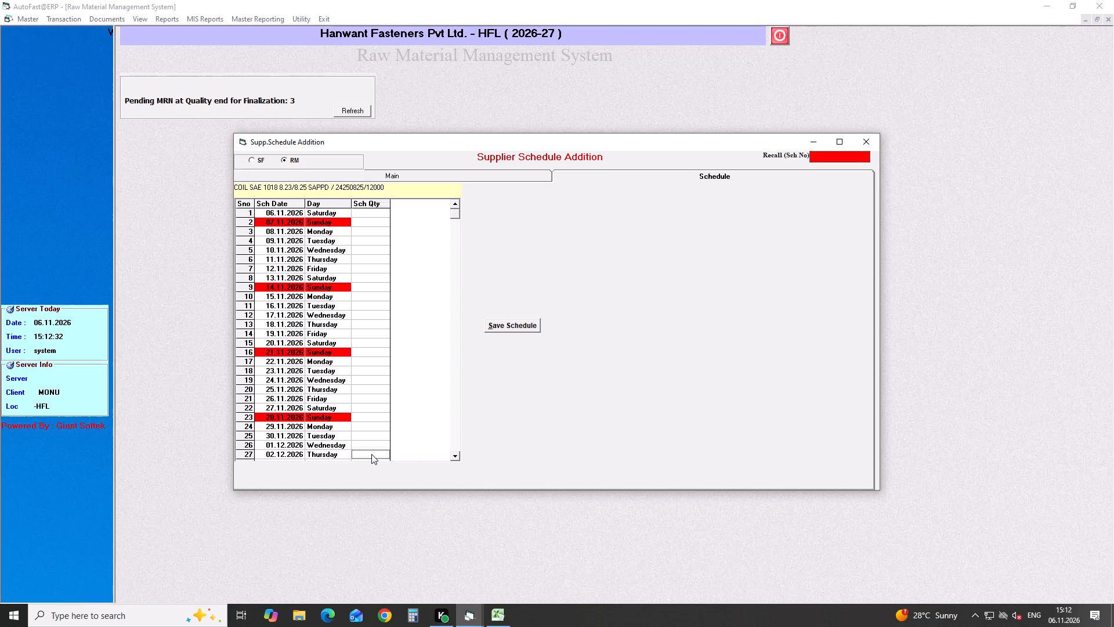
pyautogui.write('6000')
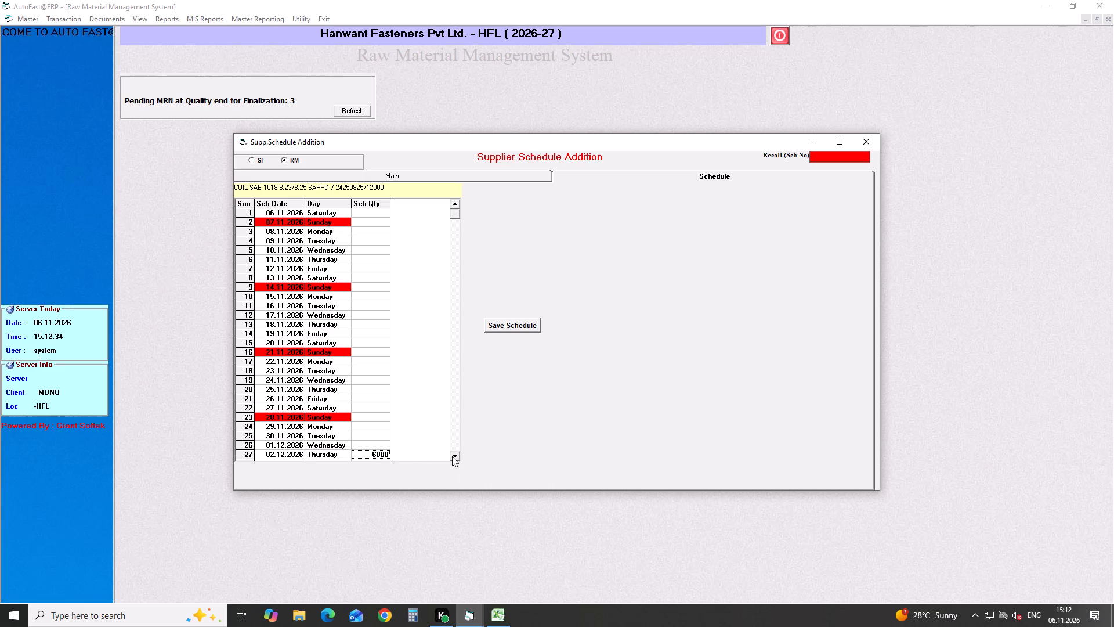
pyautogui.click(452, 456)
pyautogui.click(452, 456)
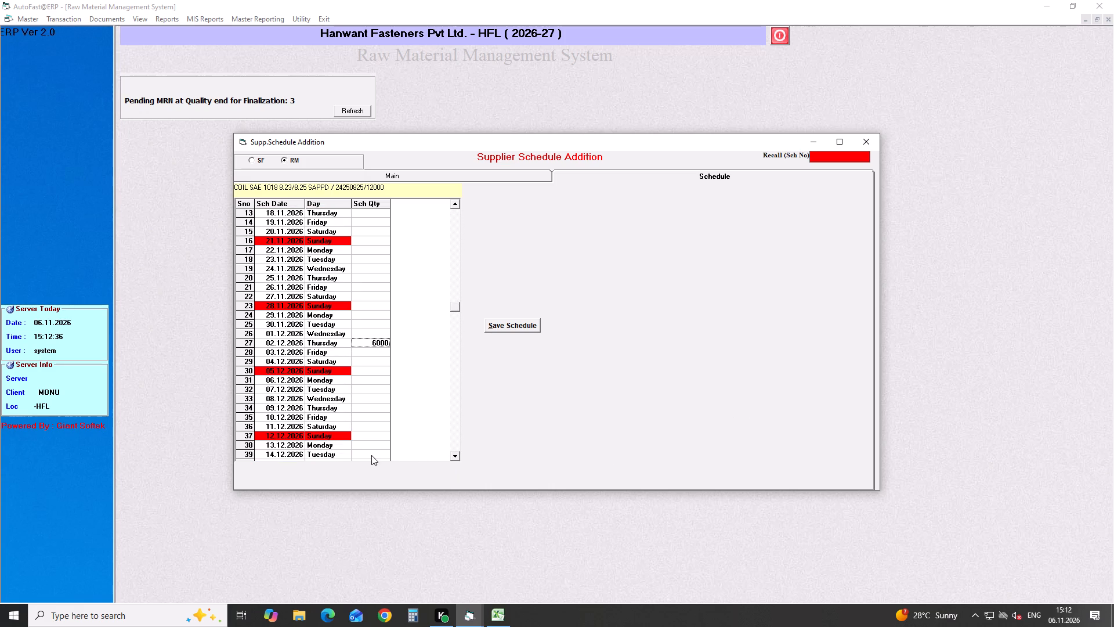
pyautogui.click(367, 455)
pyautogui.write('6000')
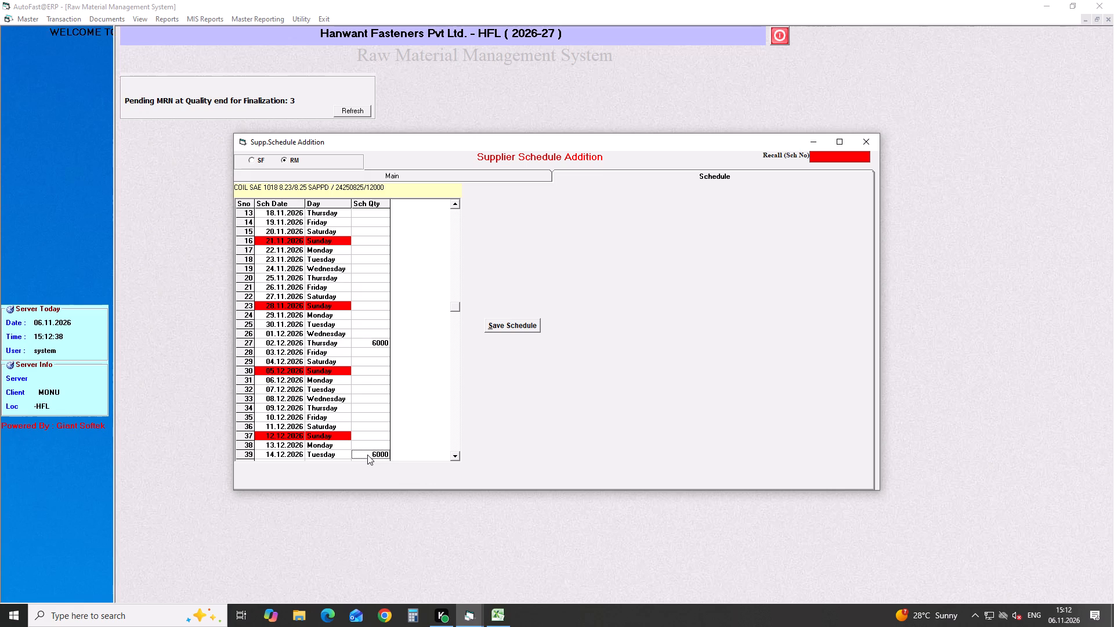
pyautogui.click(512, 329)
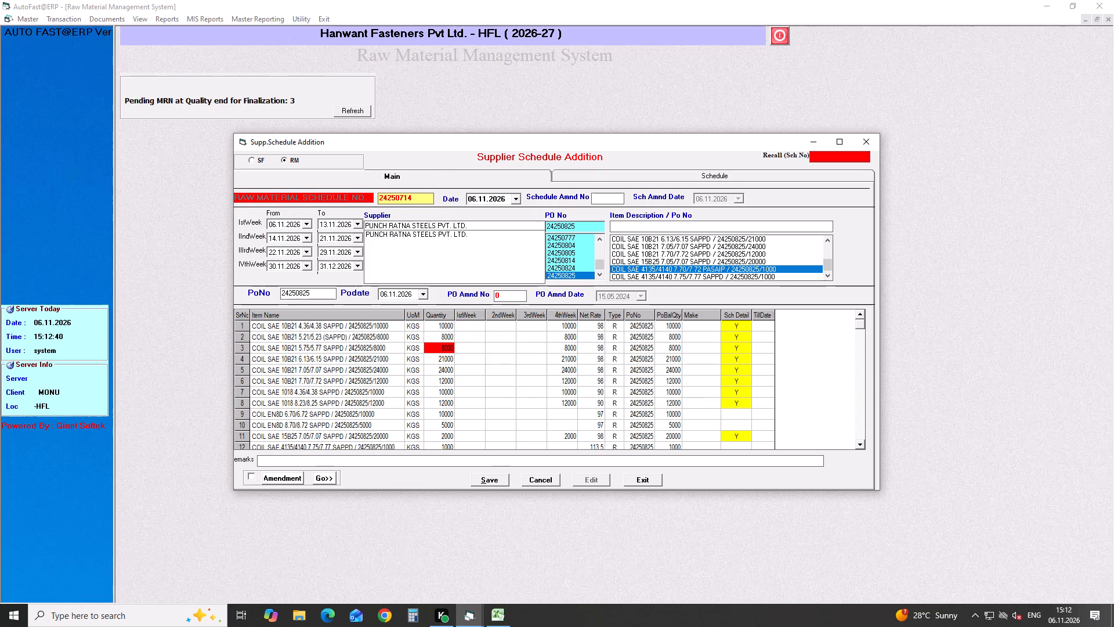
# Schedule the EN8D 6.70/6.72 coil as 5000 on 28.11.2026 and 5000 on 21.12.2026, and save its date schedule.
pyautogui.click(732, 415)
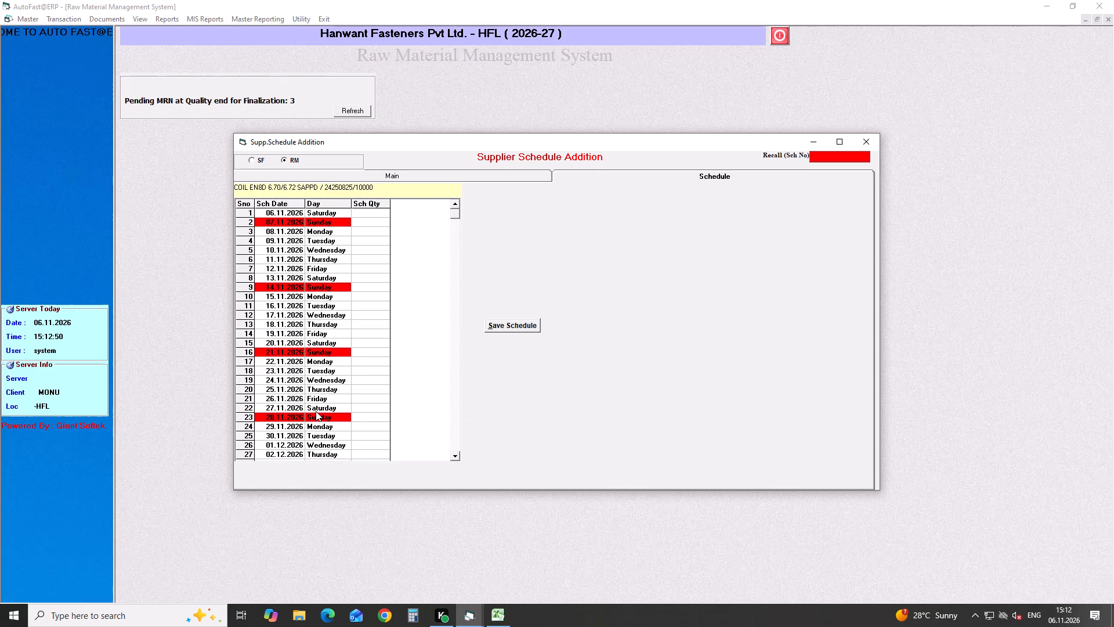
pyautogui.click(373, 414)
pyautogui.write('5000')
pyautogui.click(454, 456)
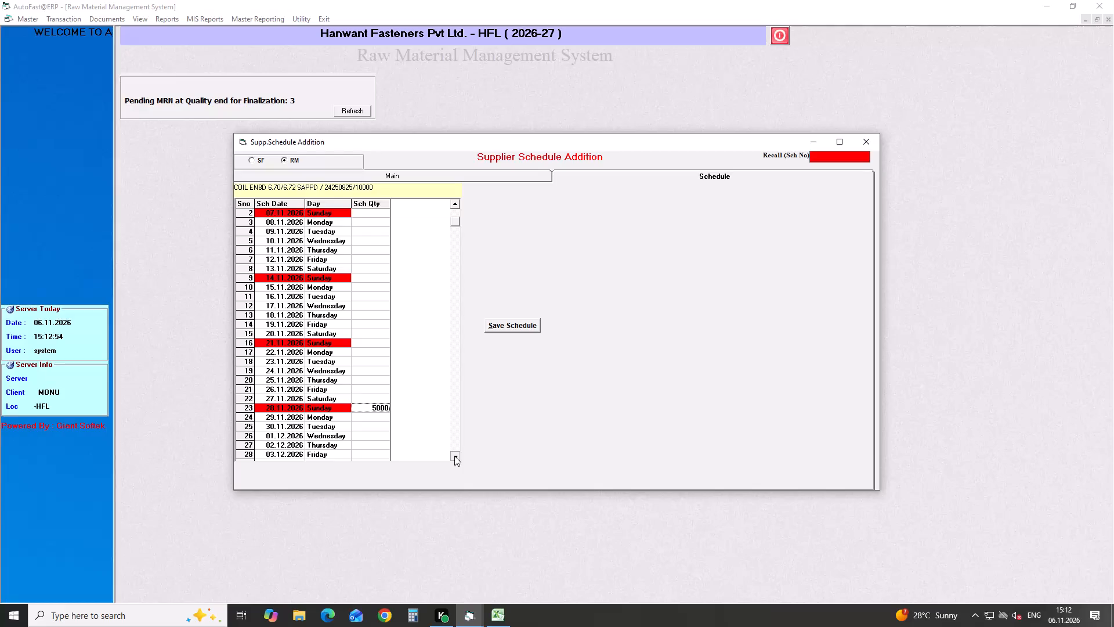
pyautogui.click(454, 456)
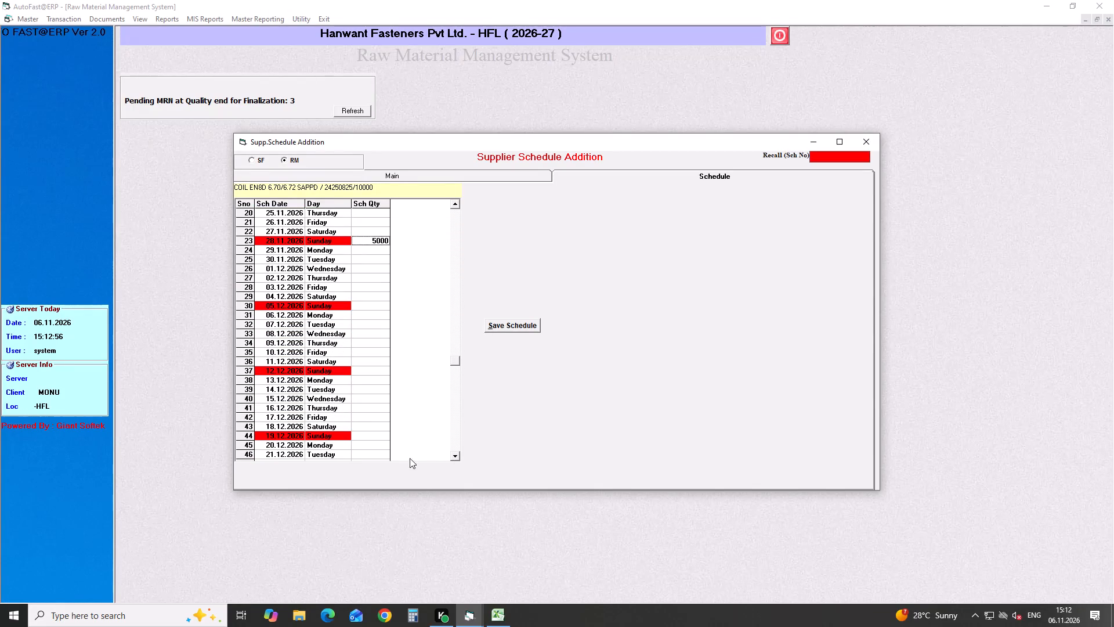
pyautogui.click(370, 452)
pyautogui.write('5000')
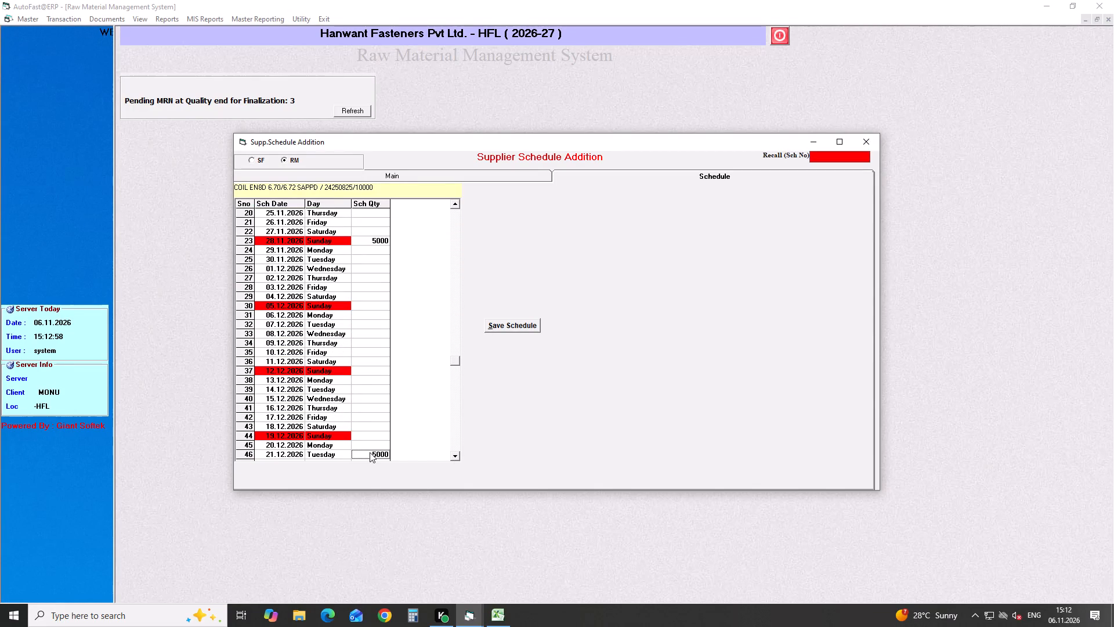
pyautogui.click(516, 325)
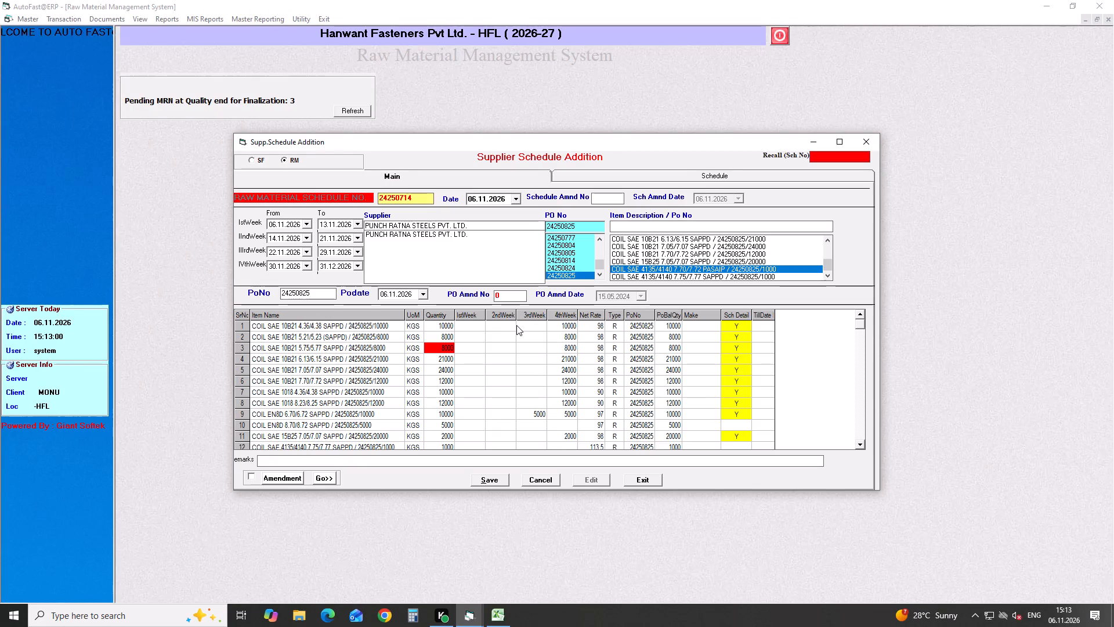
# Schedule the EN8D 8.70/8.72 coil as 5000 on 04.12.2026 and save its date schedule.
pyautogui.click(737, 426)
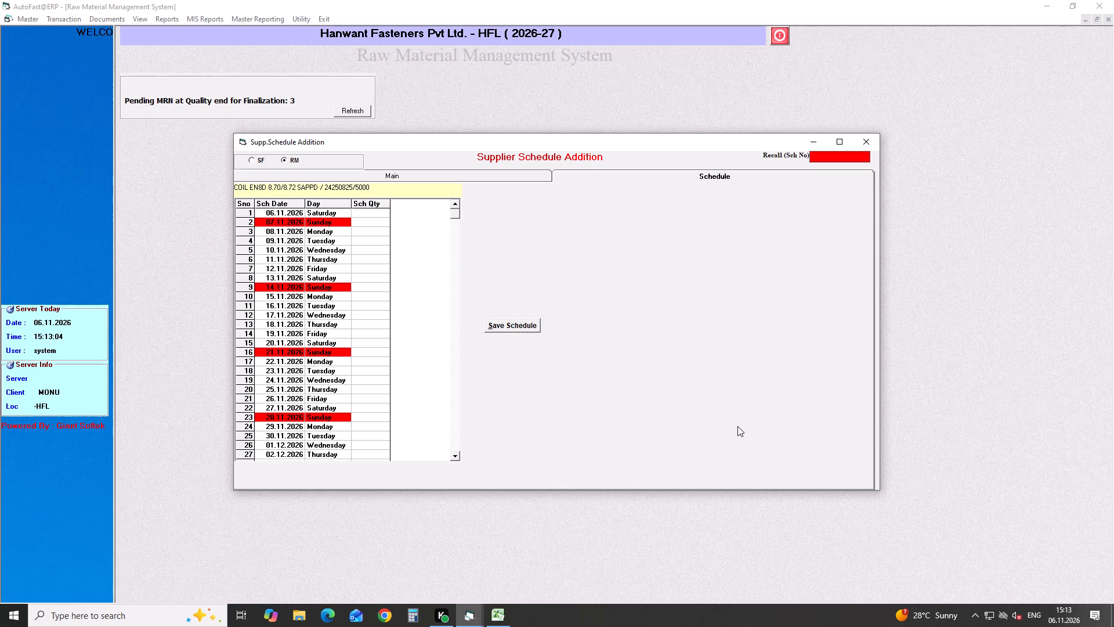
pyautogui.doubleClick(456, 456)
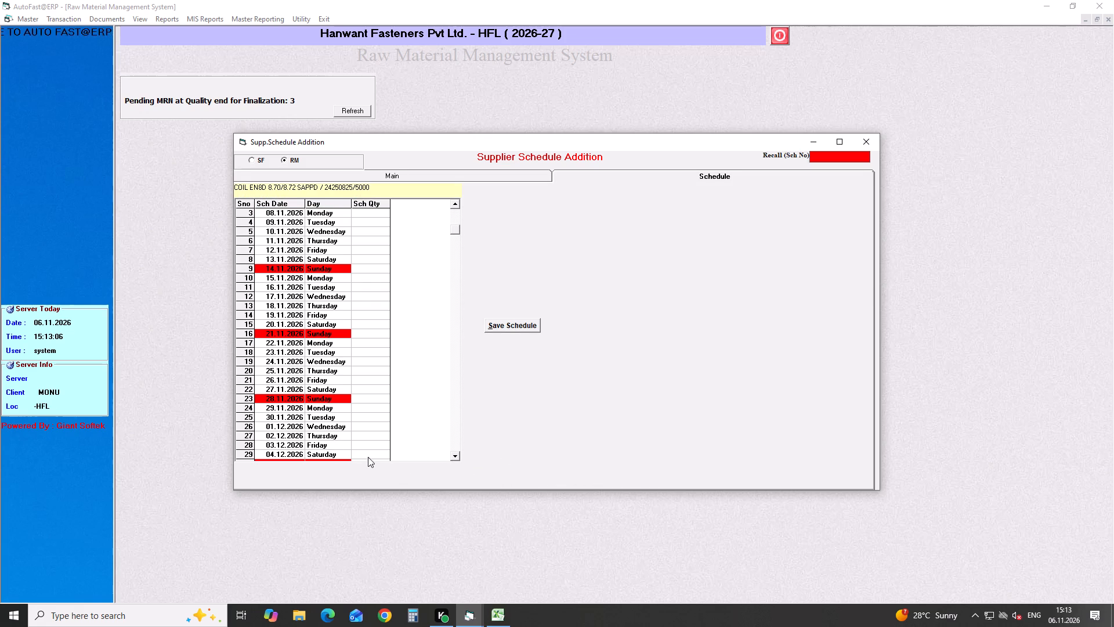
pyautogui.click(365, 455)
pyautogui.write('5000')
pyautogui.click(512, 325)
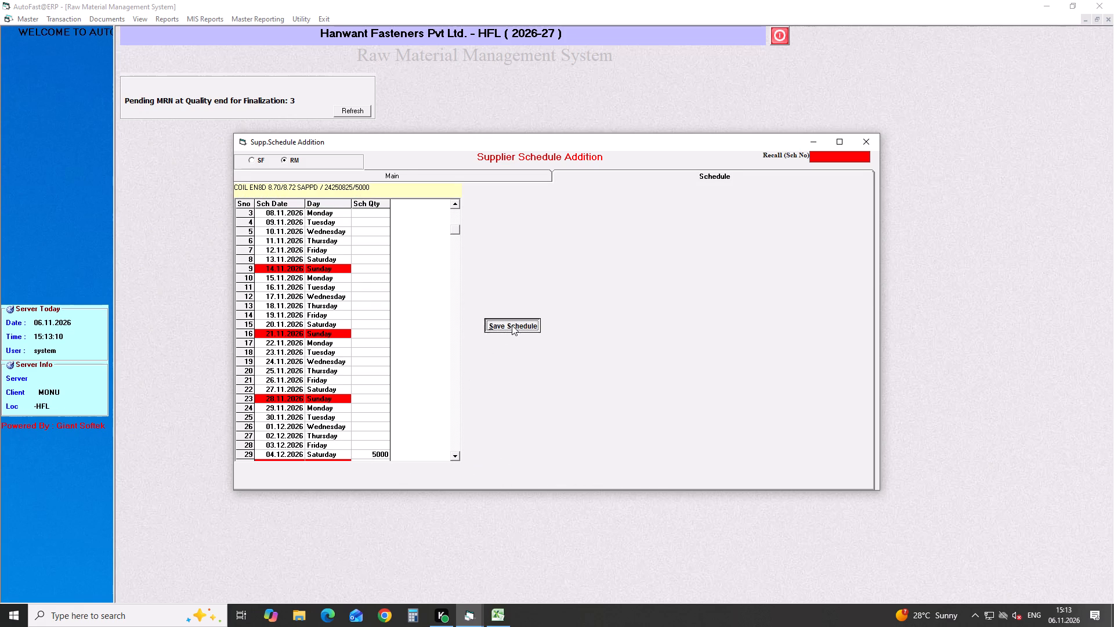
# Review the SAE 15B25 7.05/7.07 coil's date schedule and save it again.
pyautogui.click(734, 437)
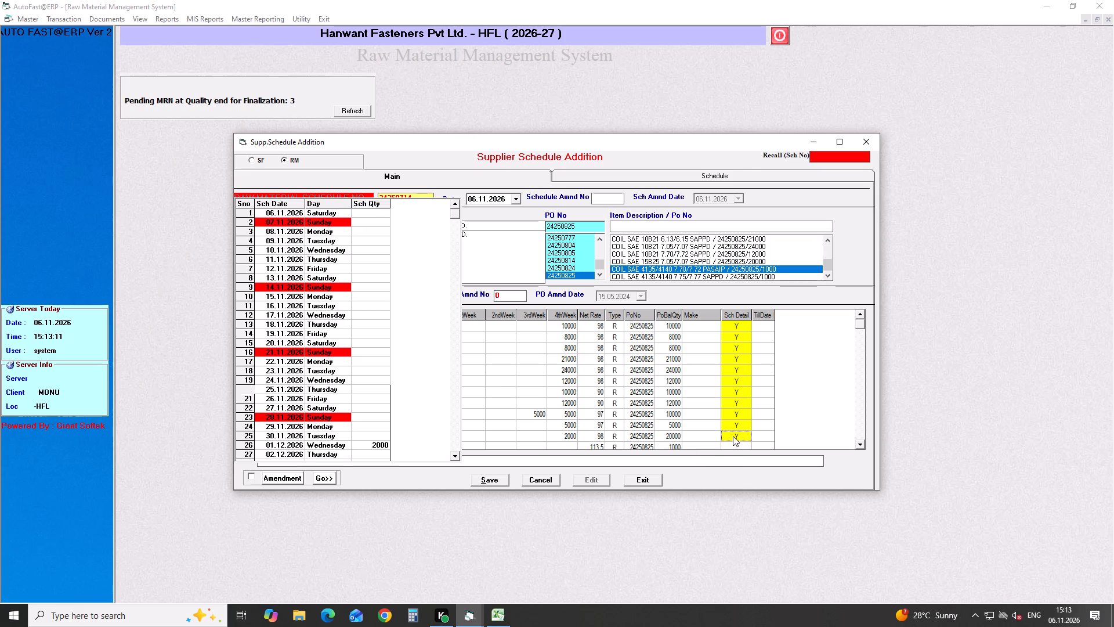
pyautogui.click(517, 326)
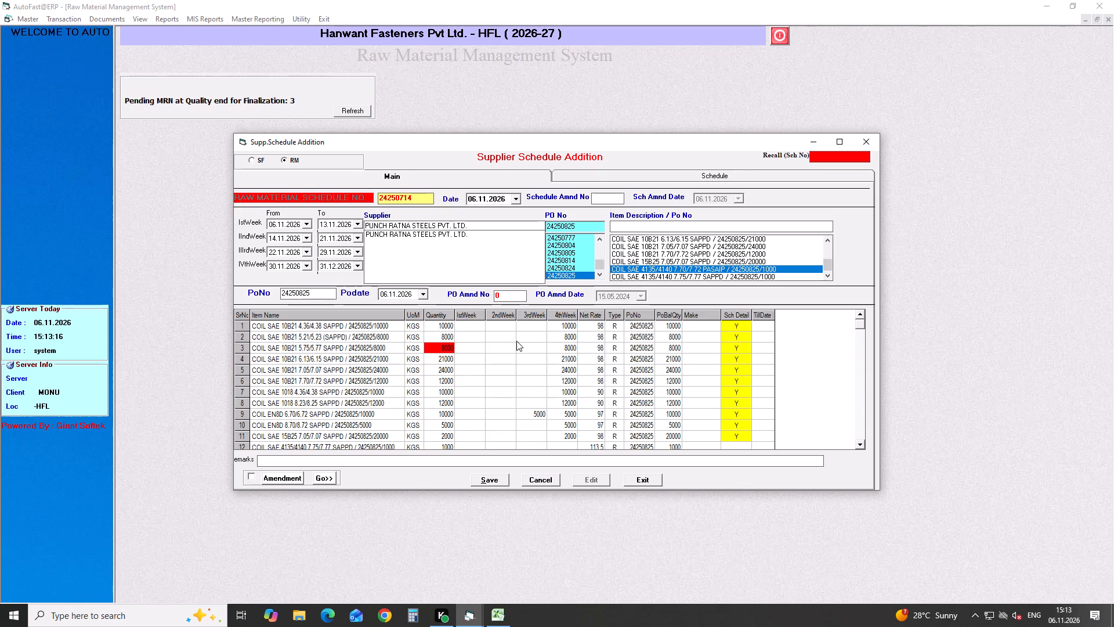
# Schedule the SAE 4135/4140 7.75/7.77 SAPPD coil as 1000 on 16.11.2026 and save its date schedule.
pyautogui.tripleClick(862, 444)
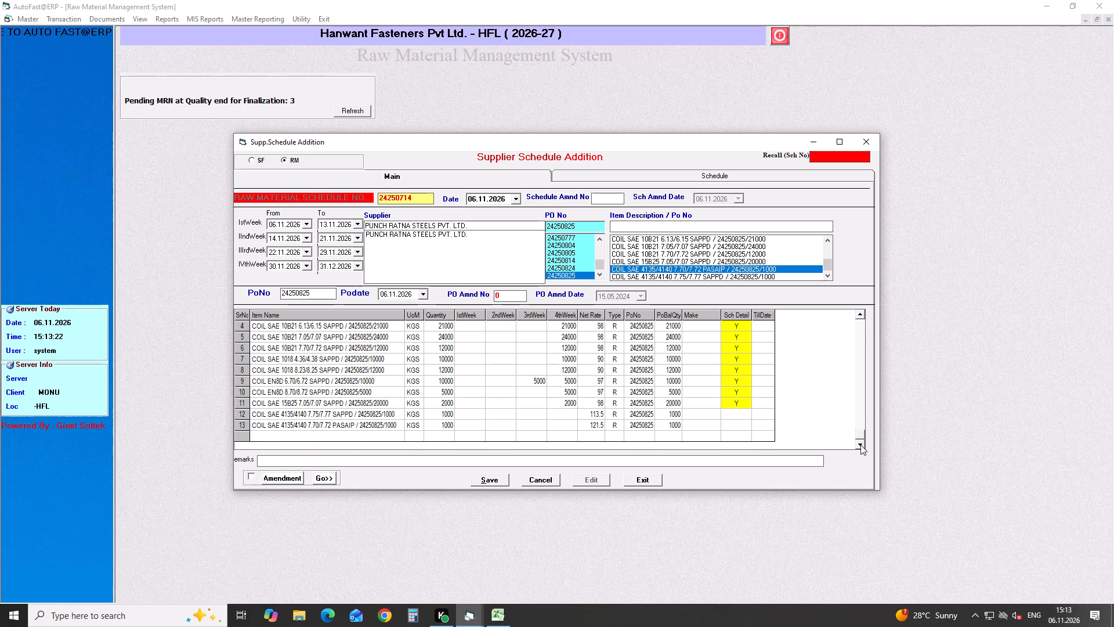
pyautogui.click(730, 410)
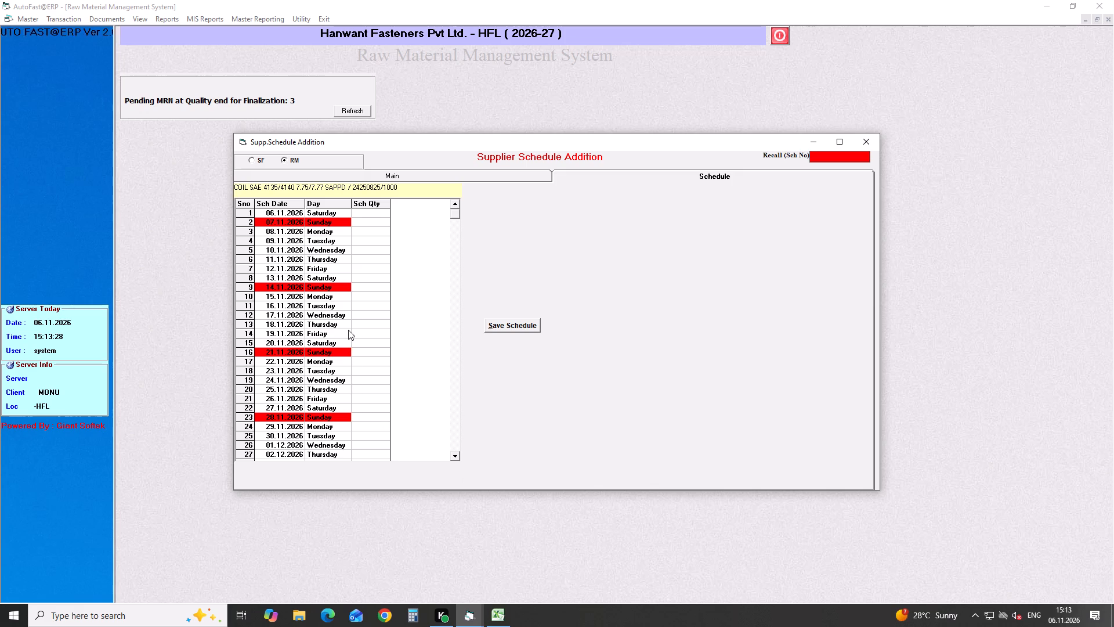
pyautogui.click(367, 305)
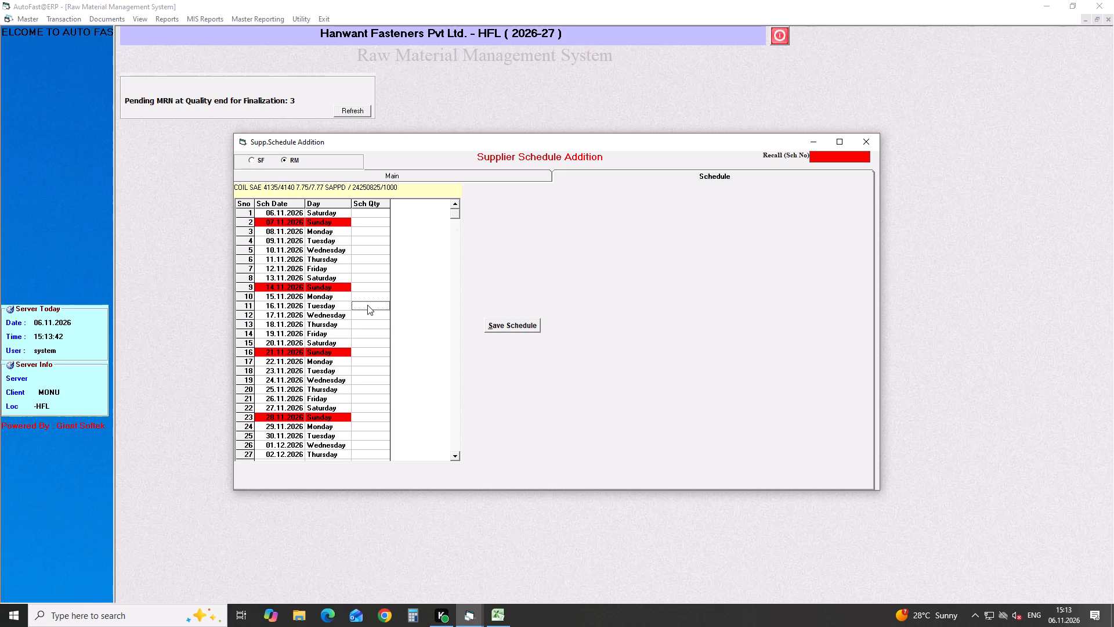
pyautogui.press('1')
pyautogui.write('000')
pyautogui.click(516, 320)
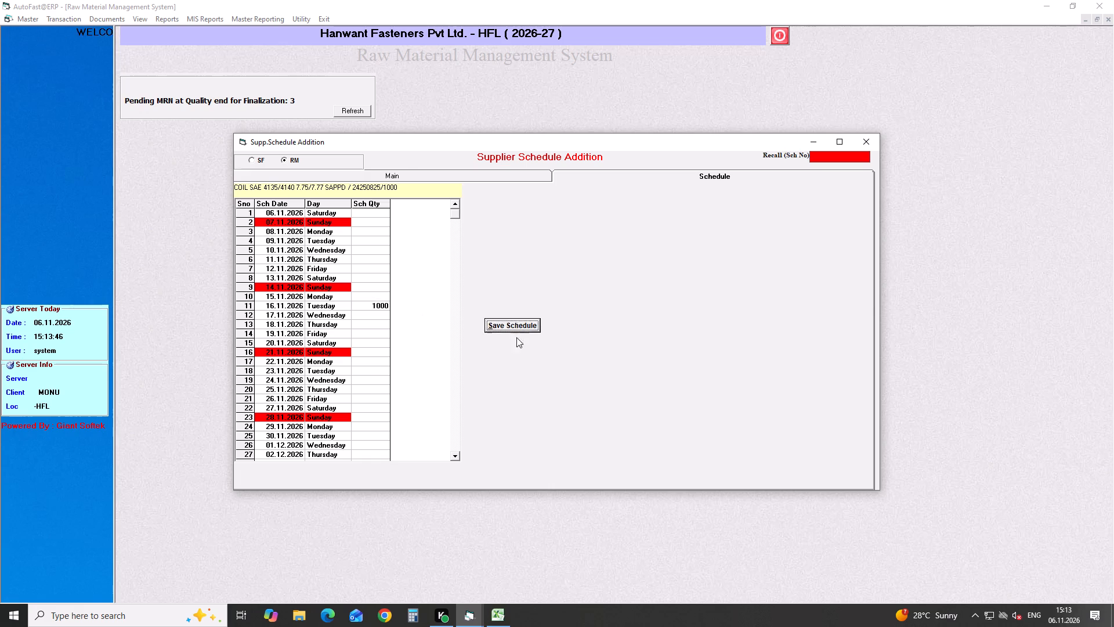
# Schedule the SAE 4135/4140 7.70/7.72 PASAIP coil as 1000 on 23.11.2026 and save its date schedule.
pyautogui.click(743, 426)
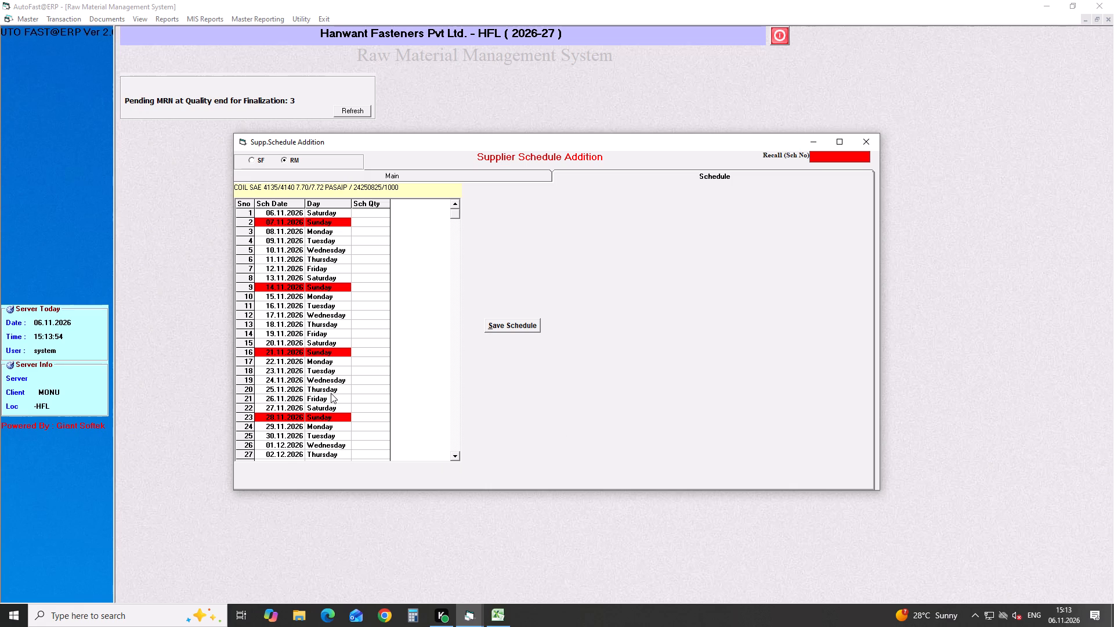
pyautogui.click(368, 371)
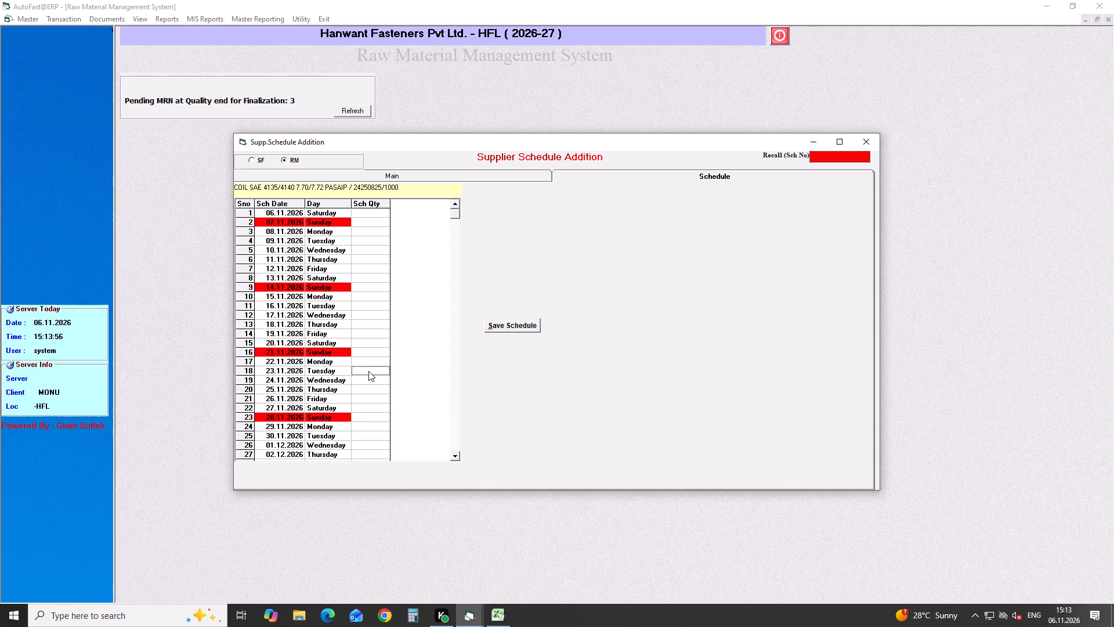
pyautogui.write('1000')
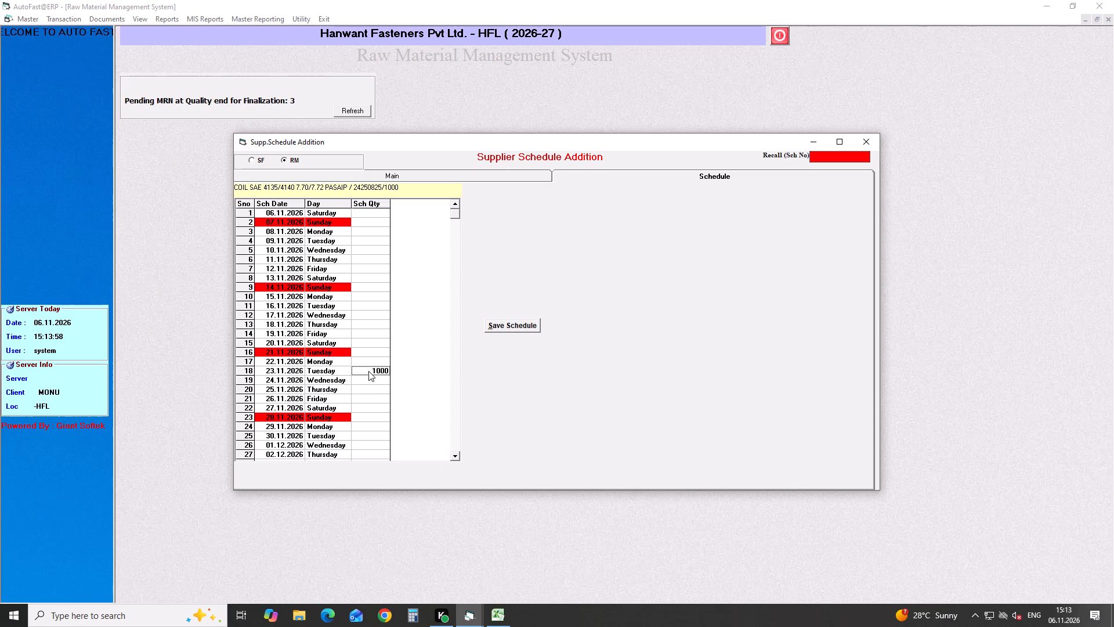
pyautogui.click(502, 329)
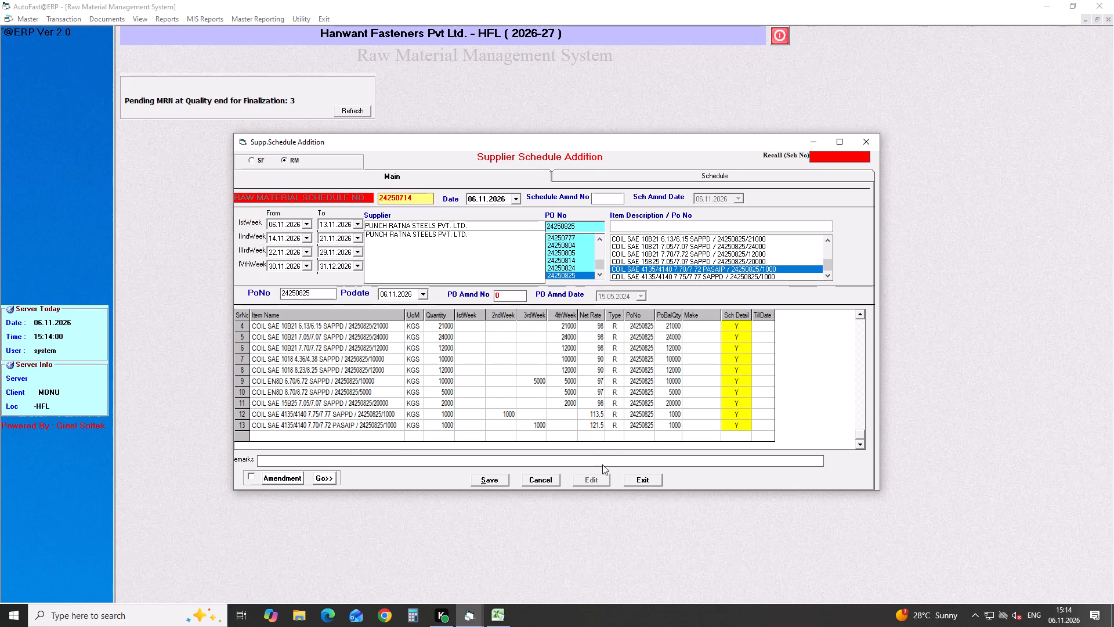
# Save the complete supplier schedule for purchase order 24250825 and close the schedule form.
pyautogui.click(480, 478)
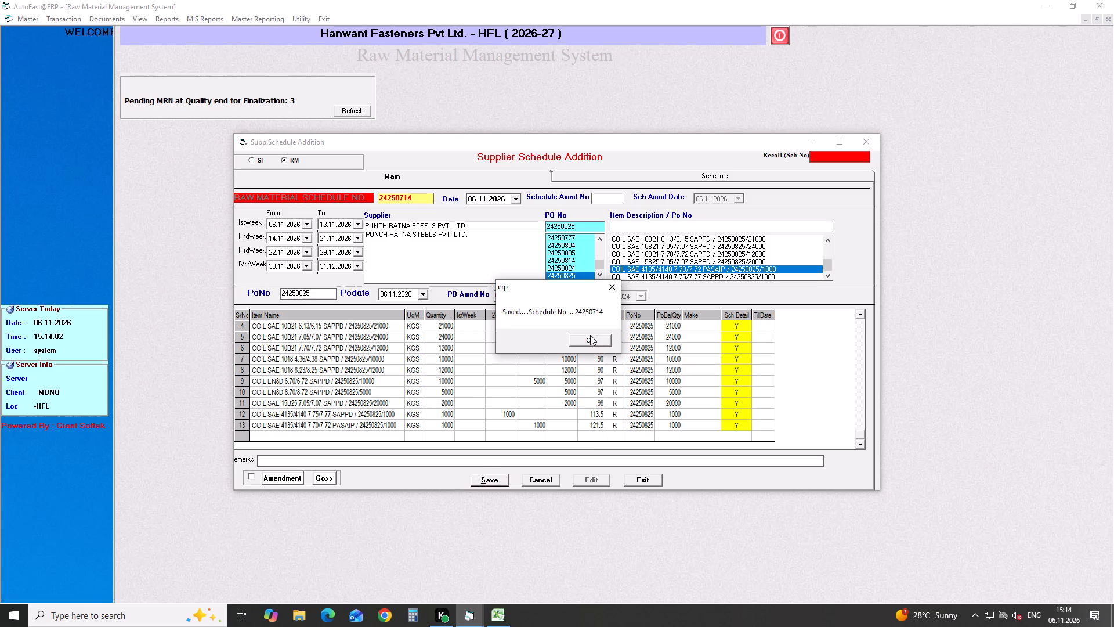
pyautogui.click(593, 344)
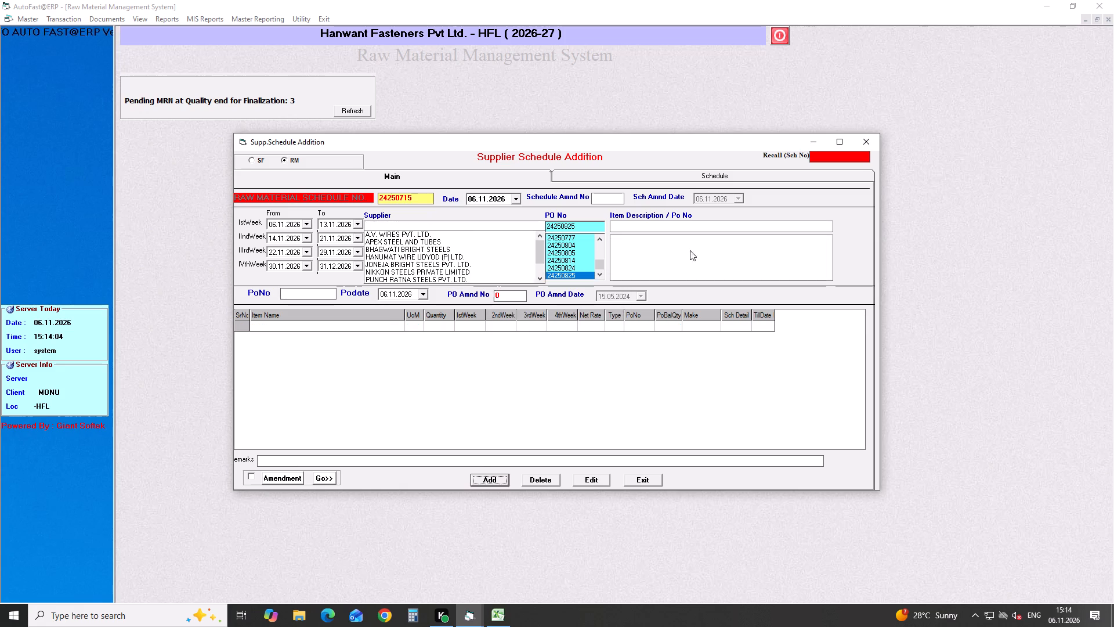
pyautogui.click(870, 143)
# Display the final raw material purchase order document for Punch Ratna Steels order 24250825 dated 06.11.2026.
pyautogui.click(70, 19)
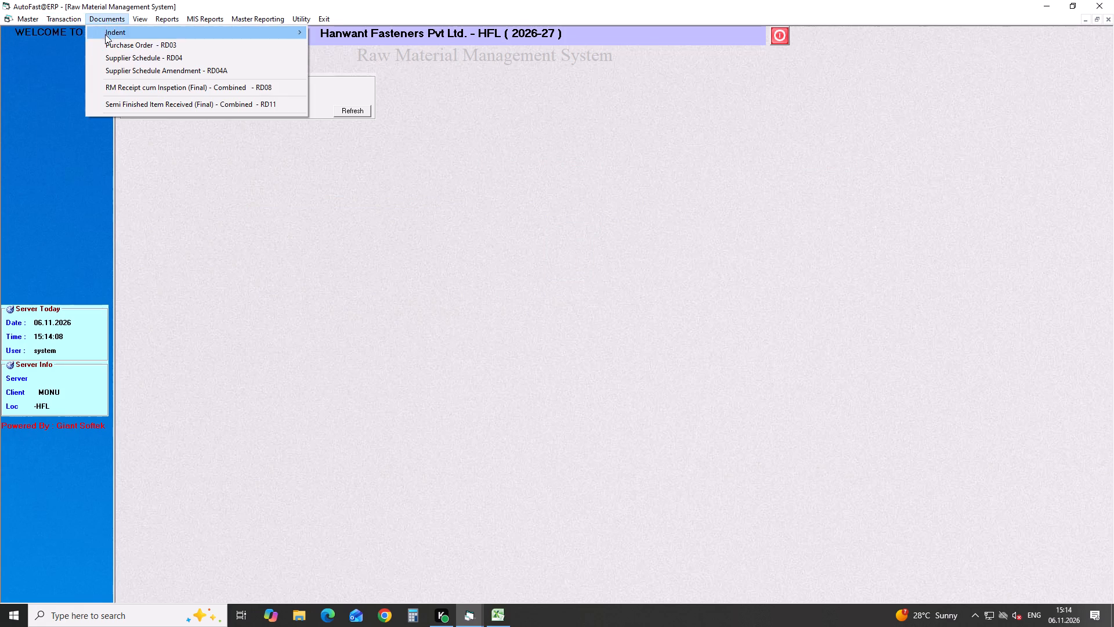
pyautogui.click(106, 41)
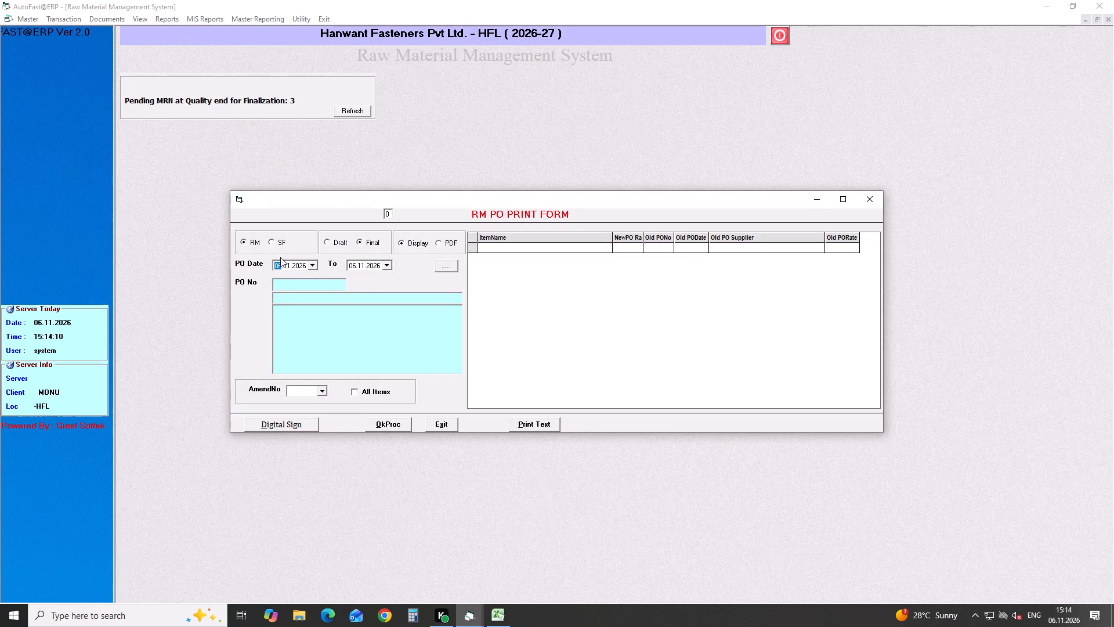
pyautogui.press('Return')
pyautogui.press('Return')
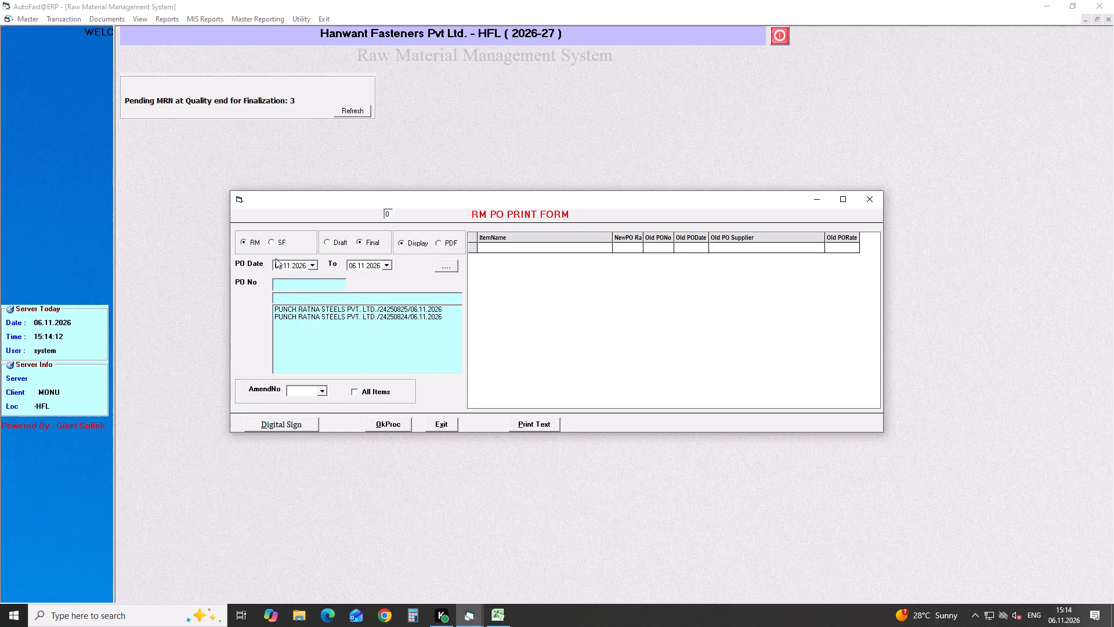
pyautogui.click(393, 309)
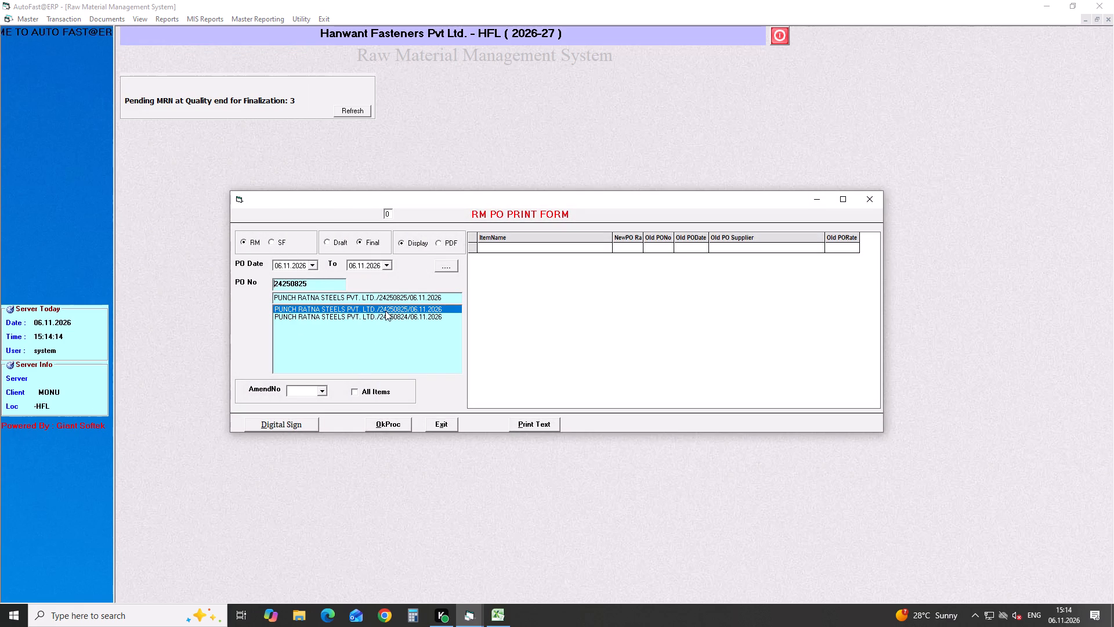
pyautogui.press('Return')
pyautogui.press('Return')
pyautogui.press('Return')
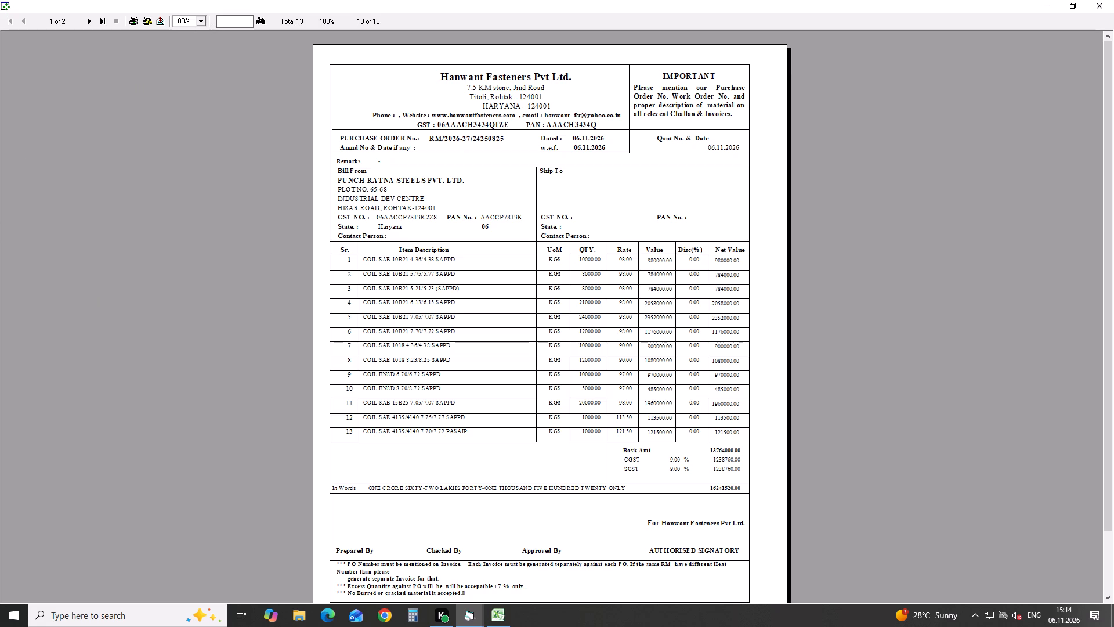
# Print one copy of only page 1 of purchase order 24250825.
pyautogui.click(136, 20)
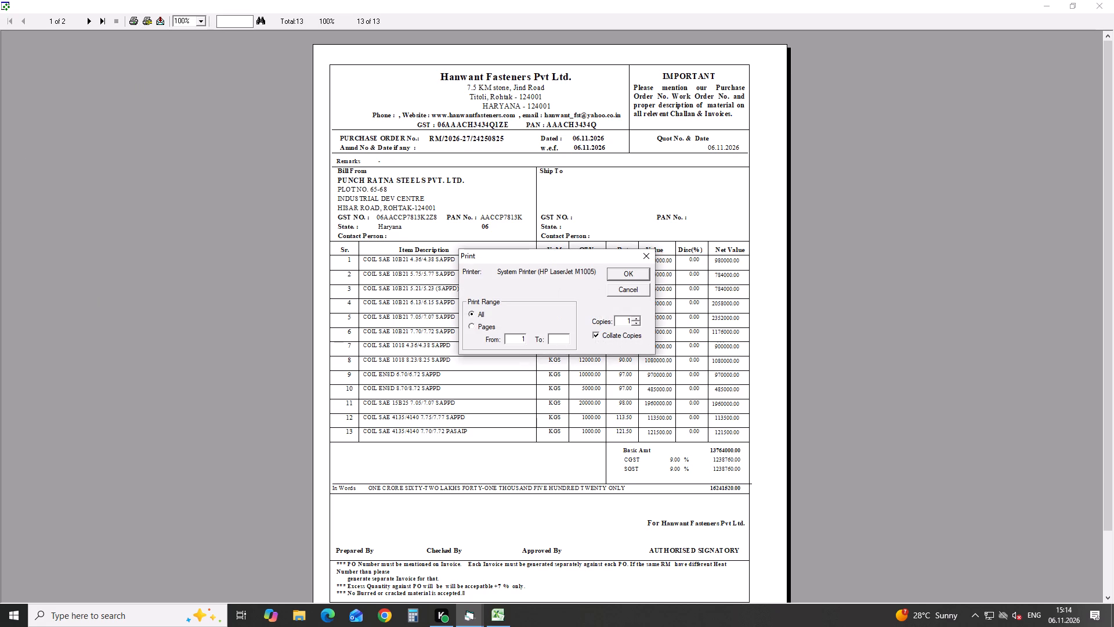
pyautogui.click(561, 339)
pyautogui.press('1')
pyautogui.click(635, 274)
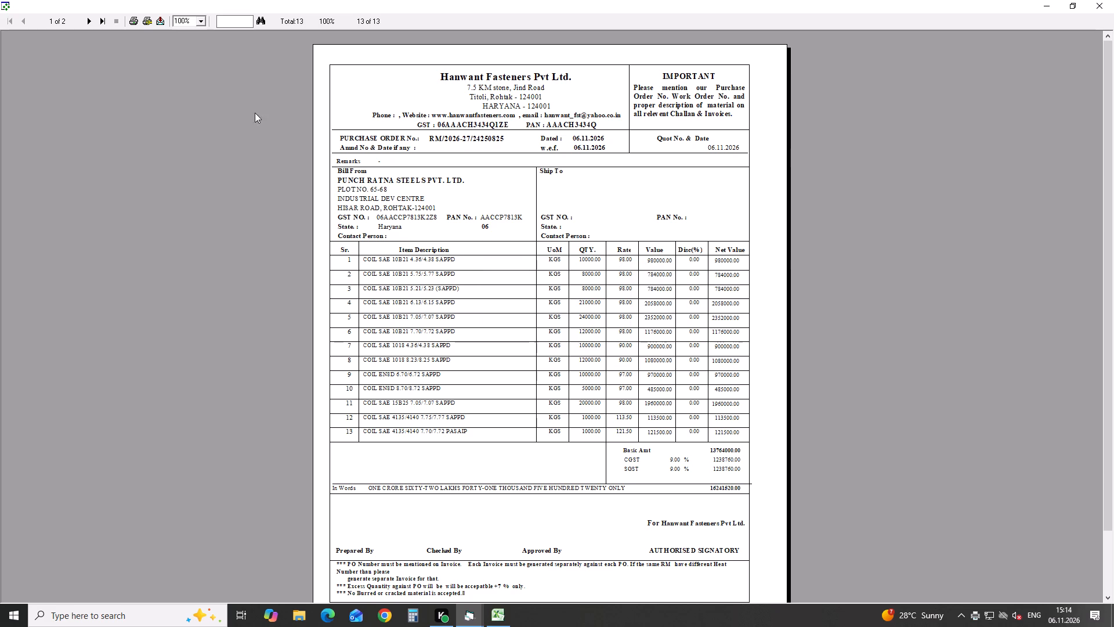
# Export all pages of purchase order 24250825 as the PDF PurchaseOrderHFL PP on the Desktop and close the purchase order print form.
pyautogui.click(157, 24)
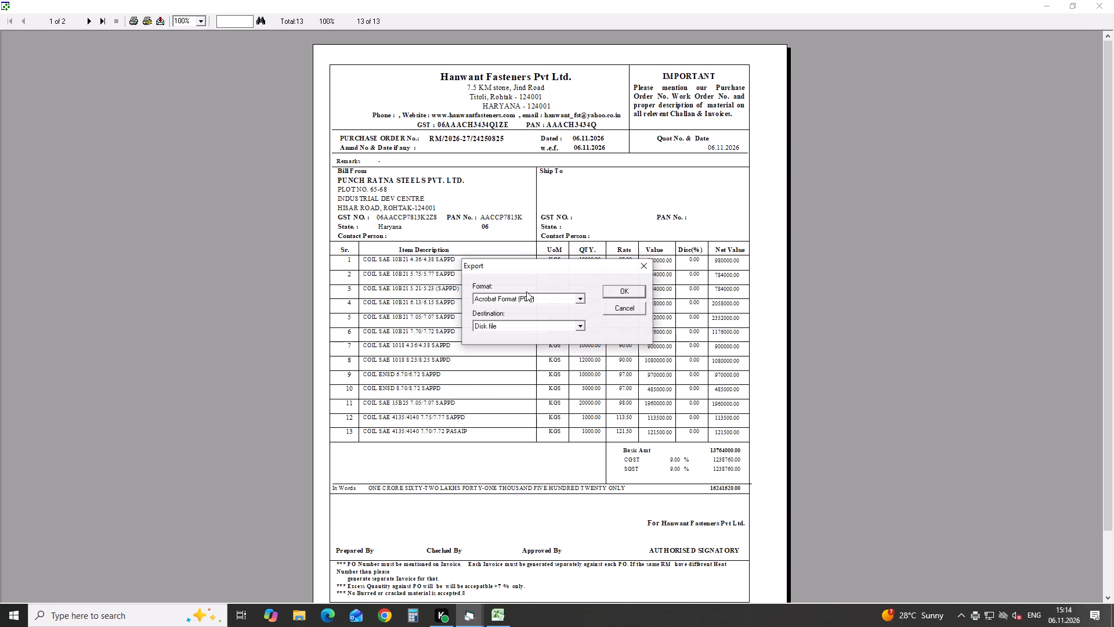
pyautogui.click(613, 296)
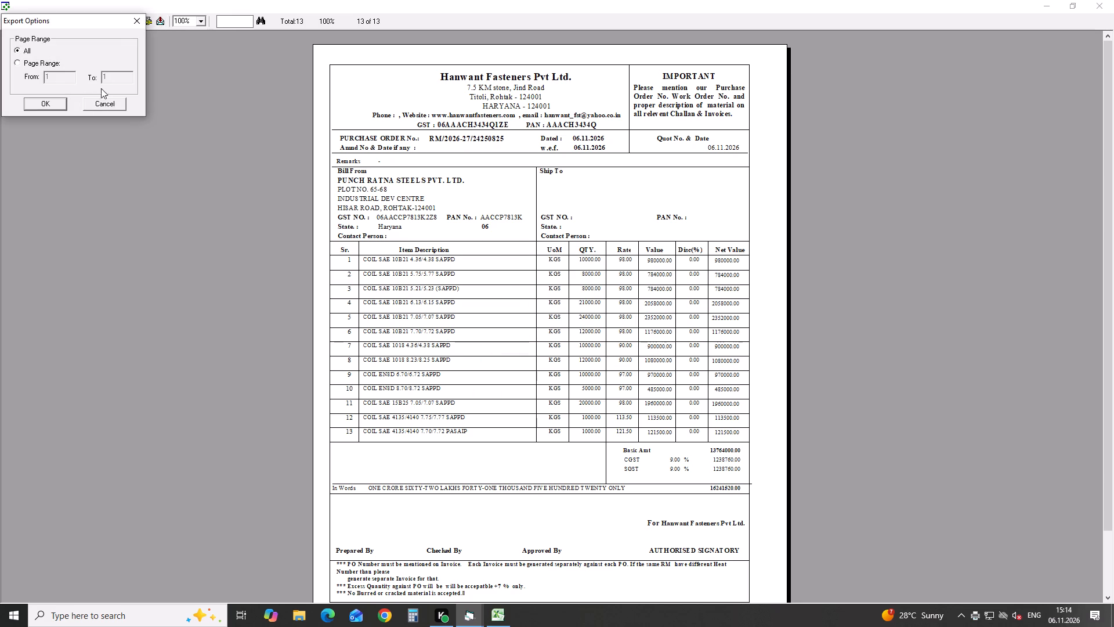
pyautogui.moveTo(55, 106); pyautogui.dragTo(93, 172)
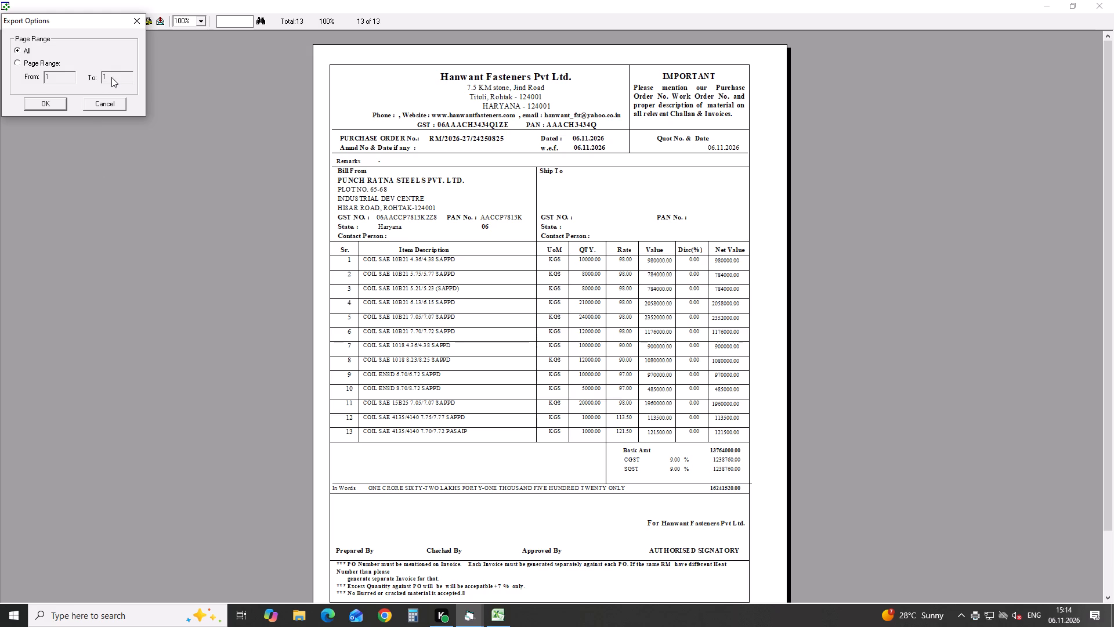
pyautogui.click(111, 77)
pyautogui.click(53, 109)
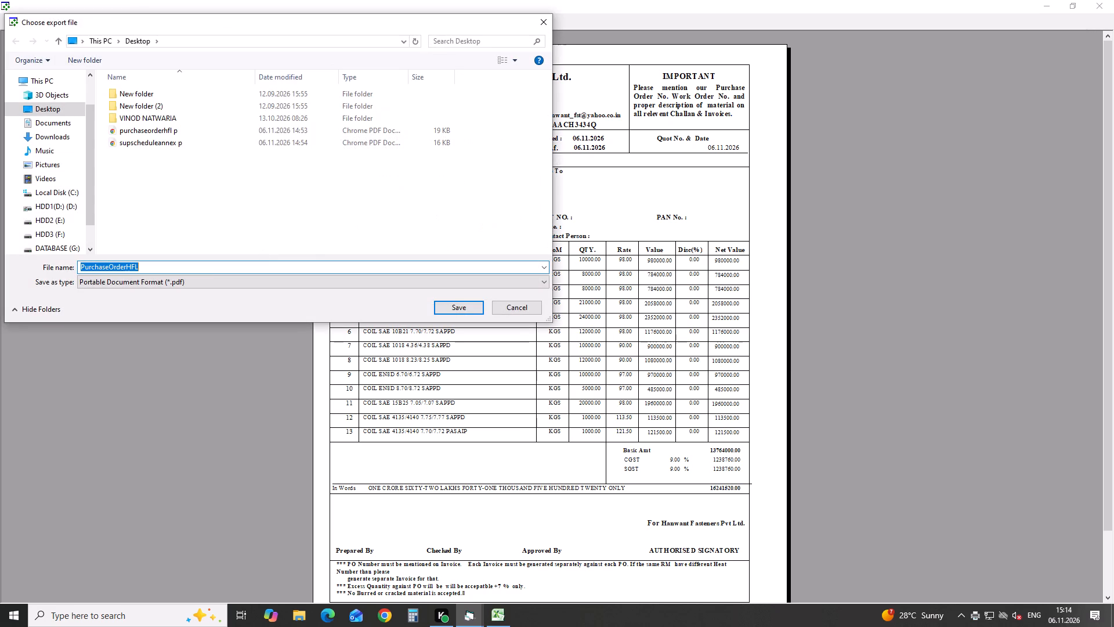
pyautogui.click(209, 272)
pyautogui.click(207, 268)
pyautogui.press('space')
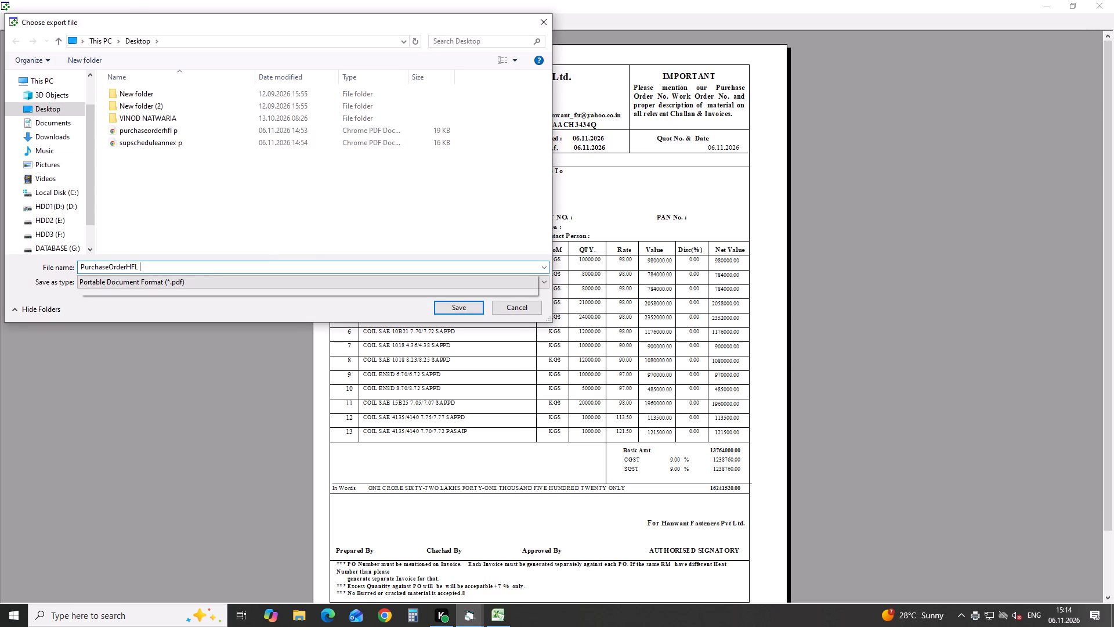
pyautogui.write('PP')
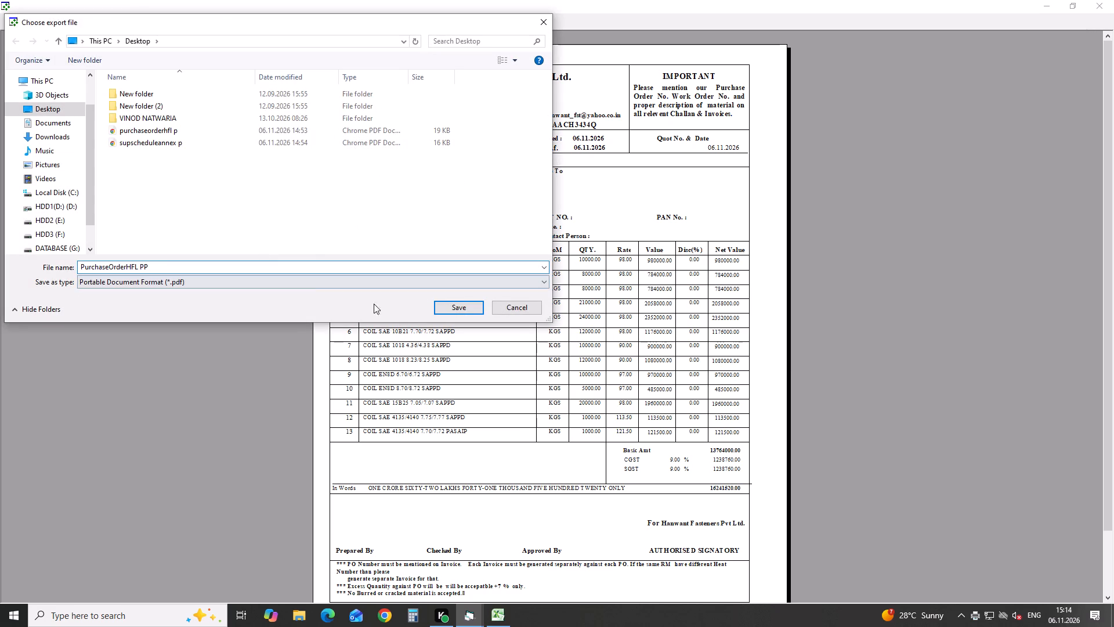
pyautogui.click(455, 309)
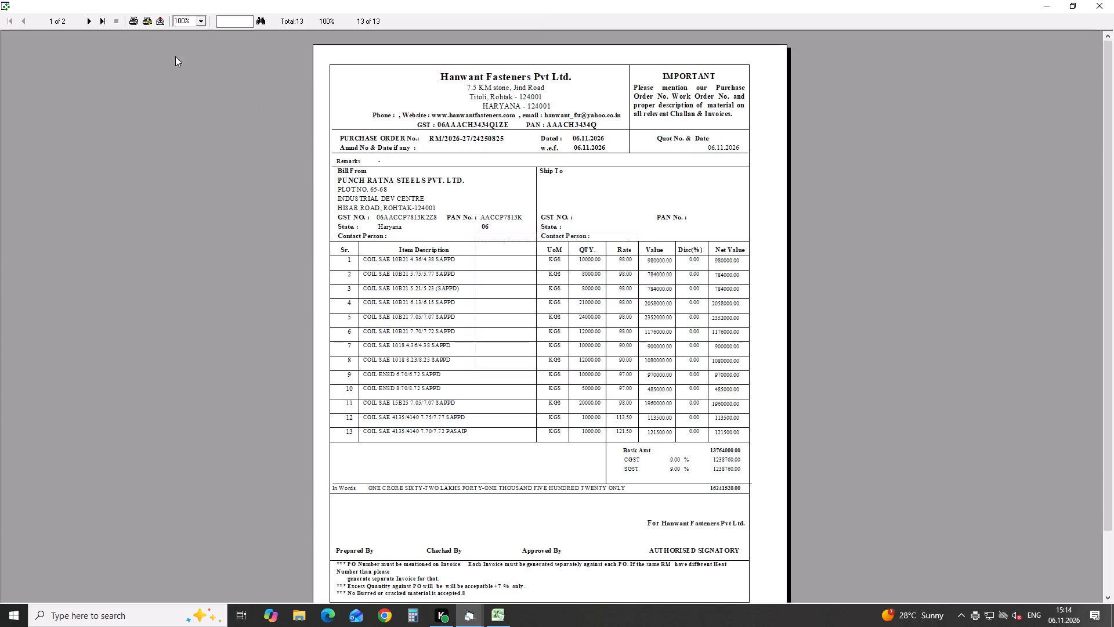
pyautogui.click(1102, 2)
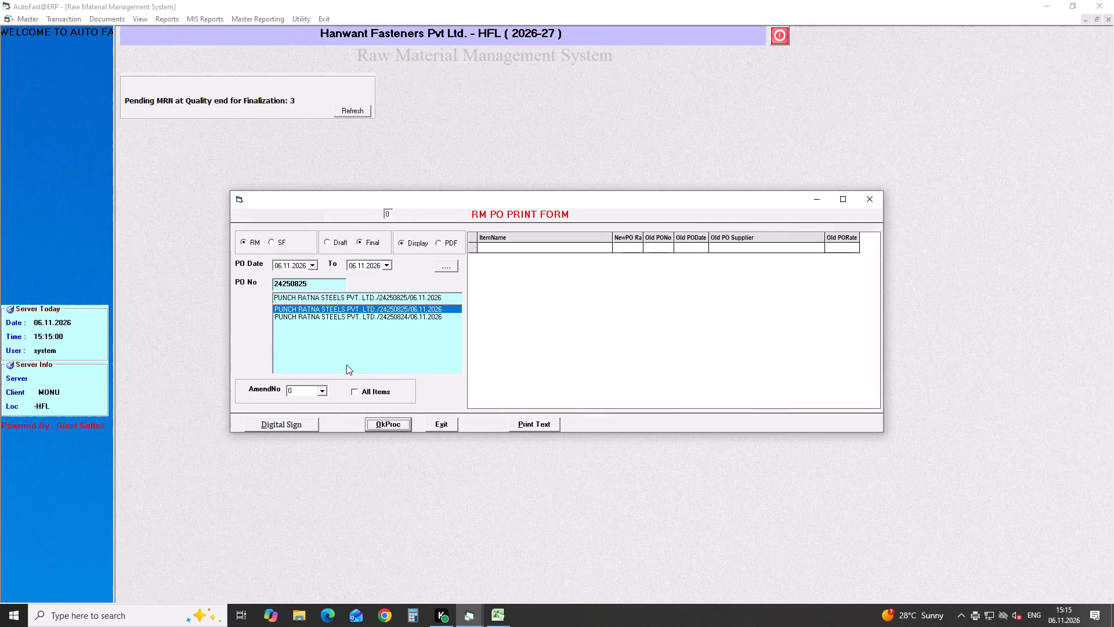
pyautogui.click(870, 201)
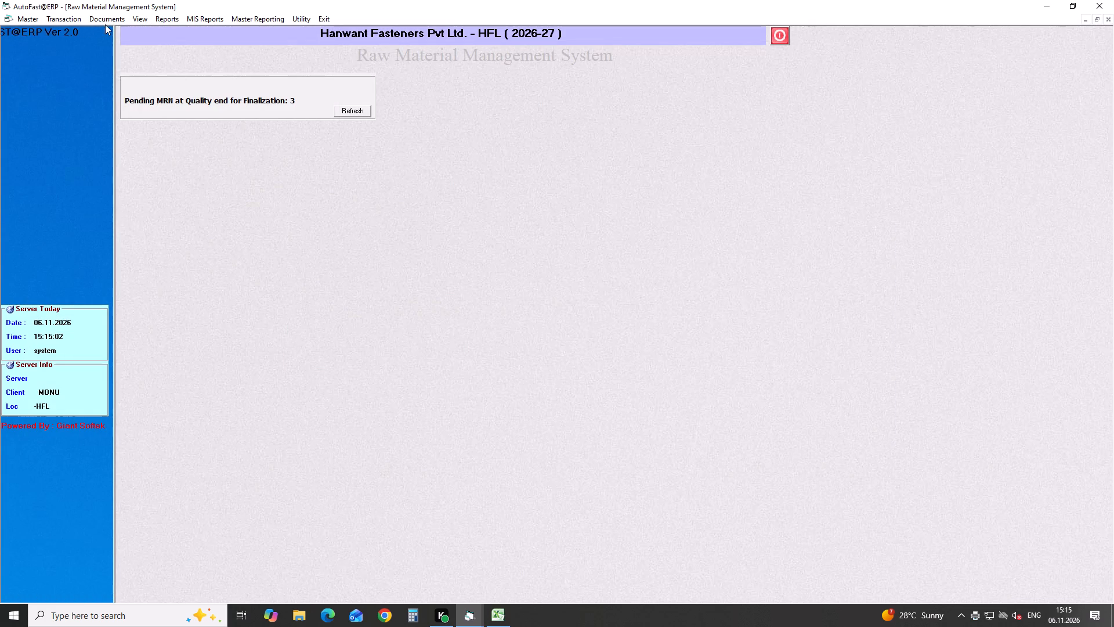
# Examine both pages of the confirmed raw material annexure for Punch Ratna Steels schedule 24250713, and close it with its print form.
pyautogui.click(103, 22)
pyautogui.click(128, 60)
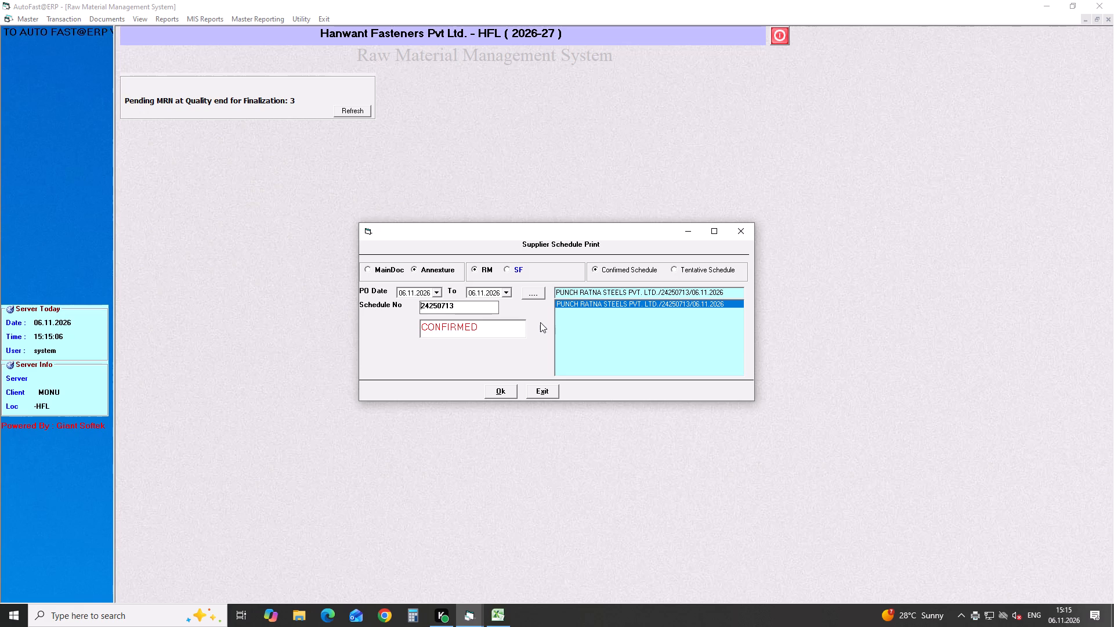
pyautogui.press('Return')
pyautogui.press('Return')
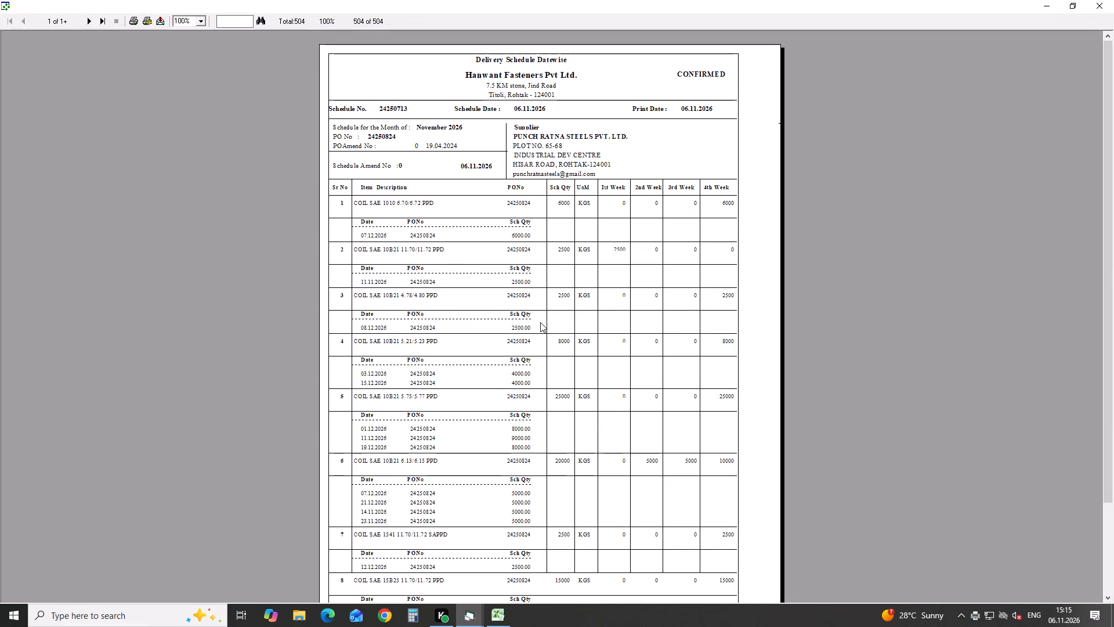
pyautogui.scroll(-7, 507, 391)
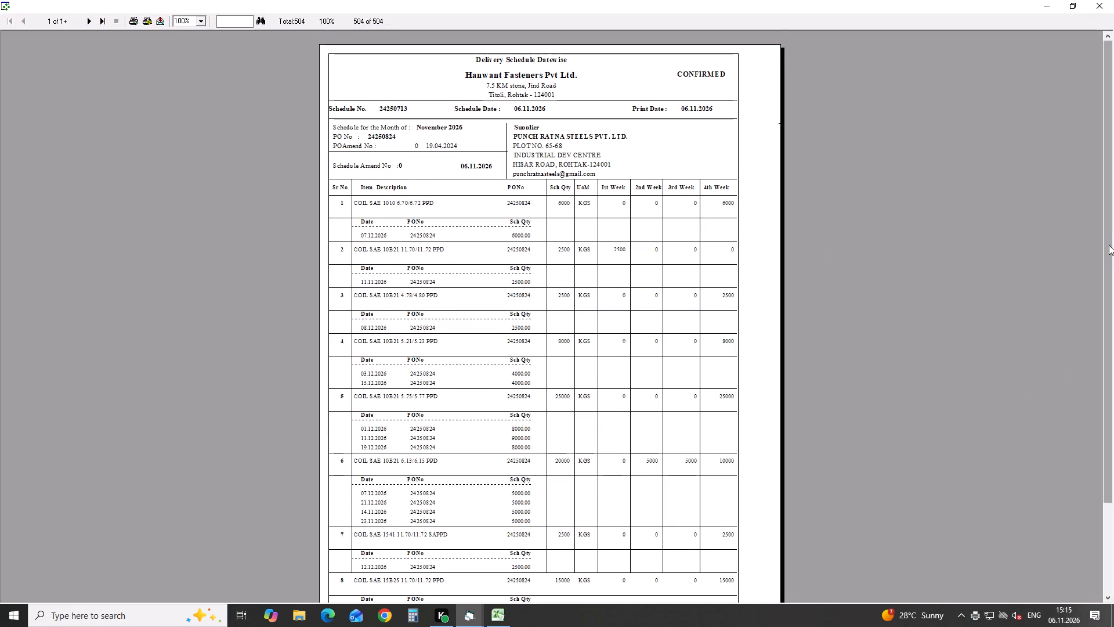
pyautogui.moveTo(1109, 245); pyautogui.dragTo(1113, 310)
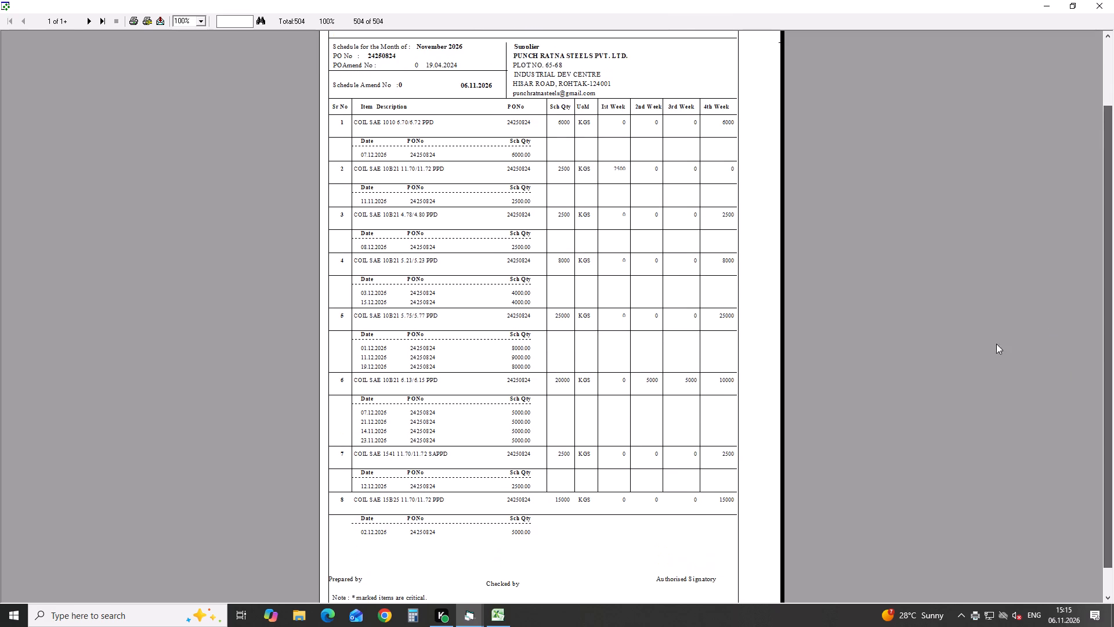
pyautogui.click(101, 19)
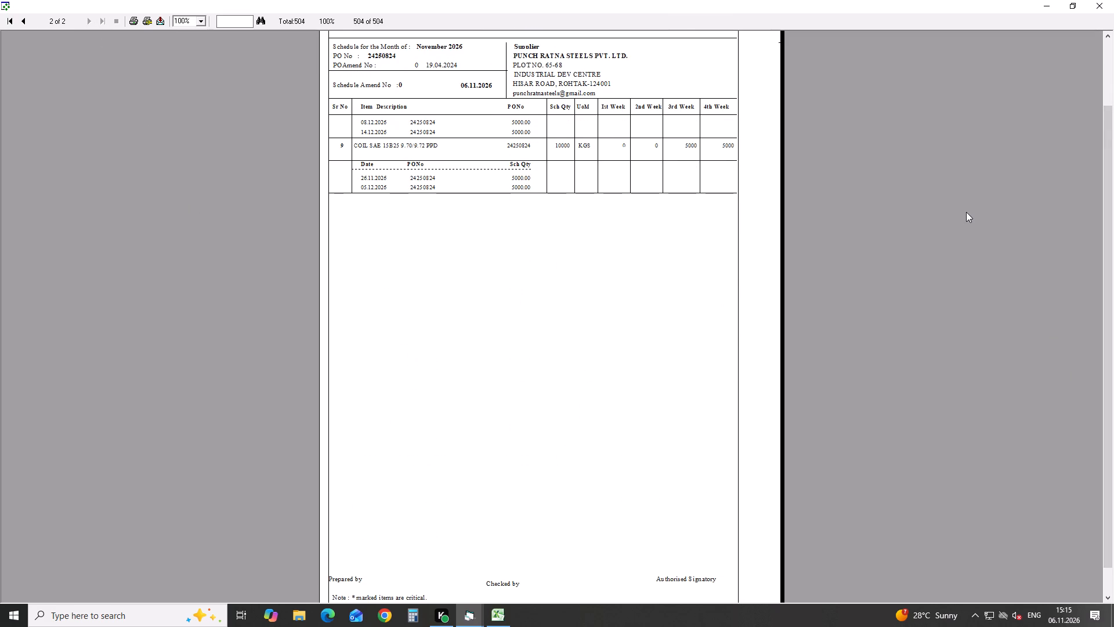
pyautogui.click(1104, 7)
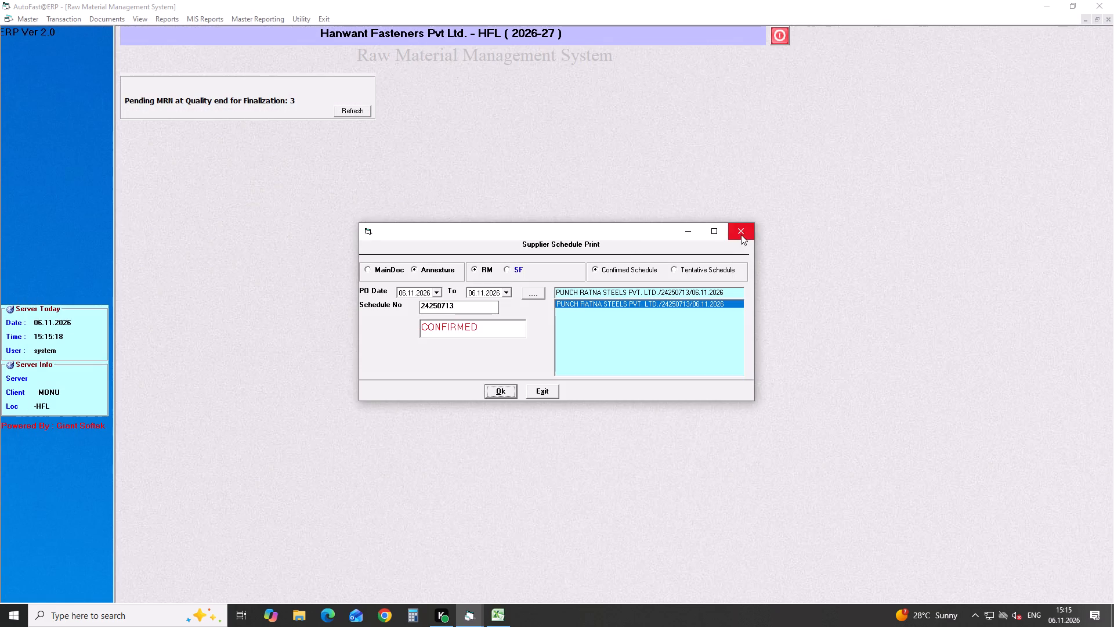
pyautogui.click(743, 232)
# Display the raw material annexure of the confirmed Punch Ratna Steels supplier schedule 24250714 dated 06.11.2026.
pyautogui.click(71, 18)
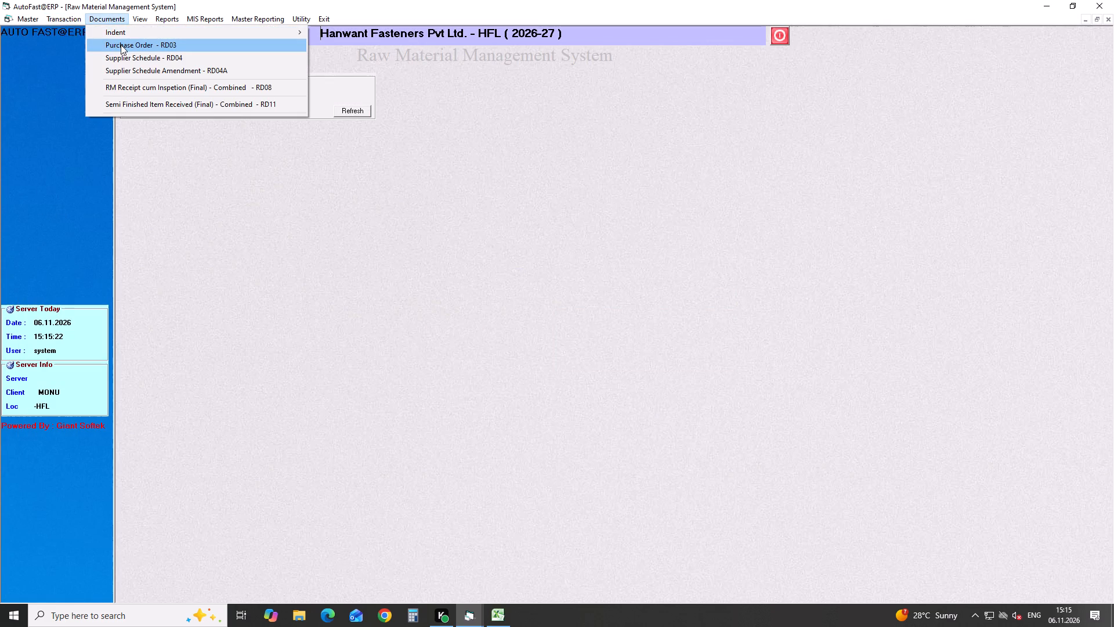
pyautogui.click(122, 56)
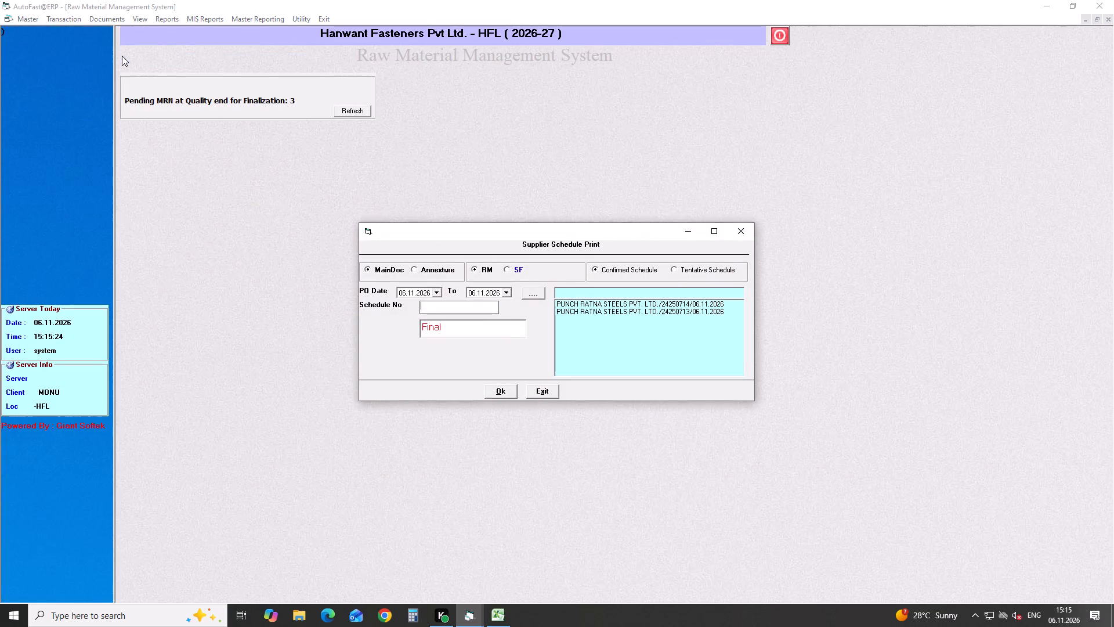
pyautogui.click(625, 303)
pyautogui.press('Return')
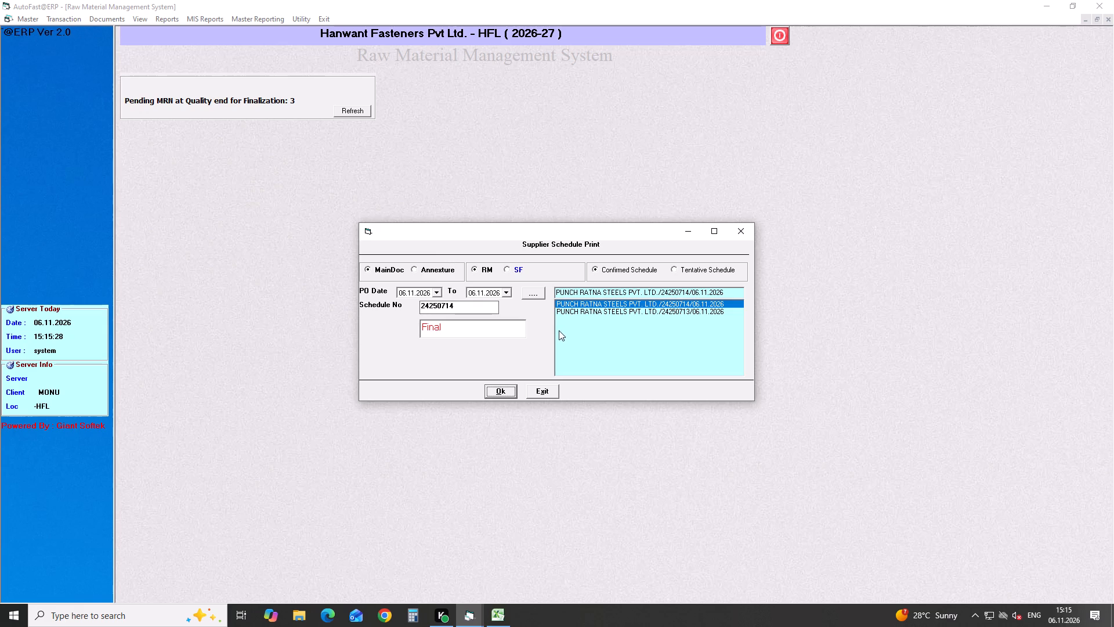
pyautogui.click(415, 269)
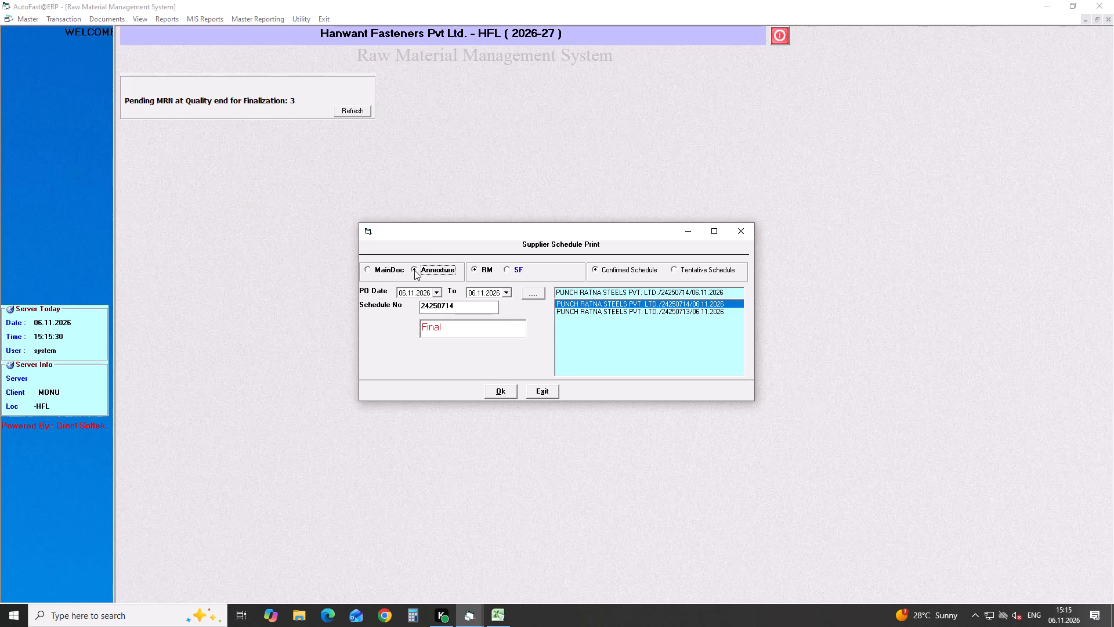
pyautogui.press('Return')
pyautogui.press('Return')
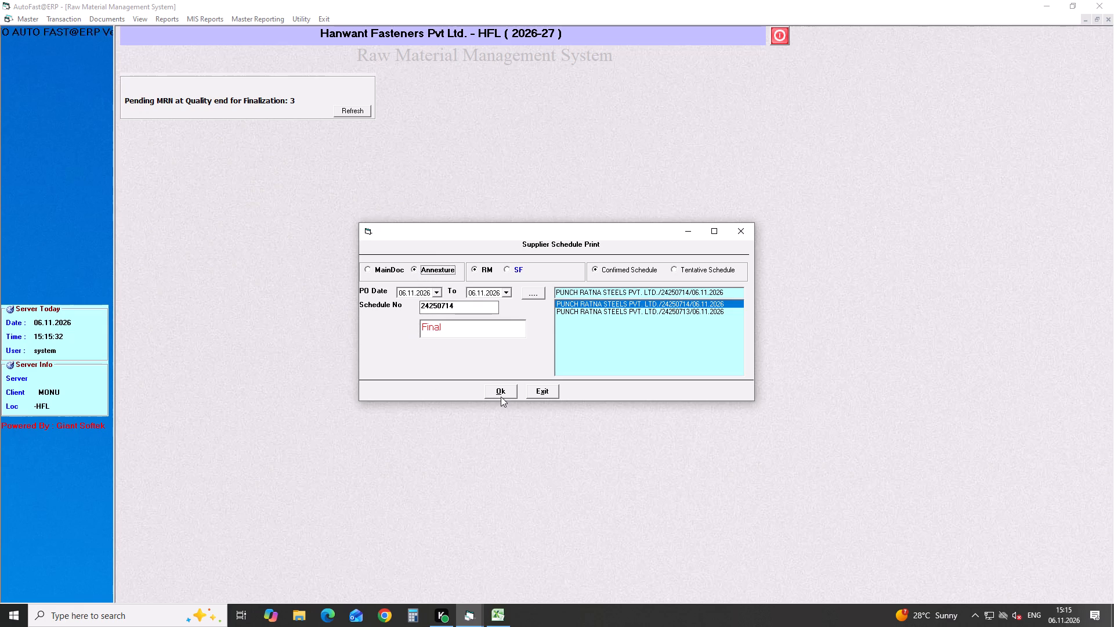
pyautogui.click(501, 397)
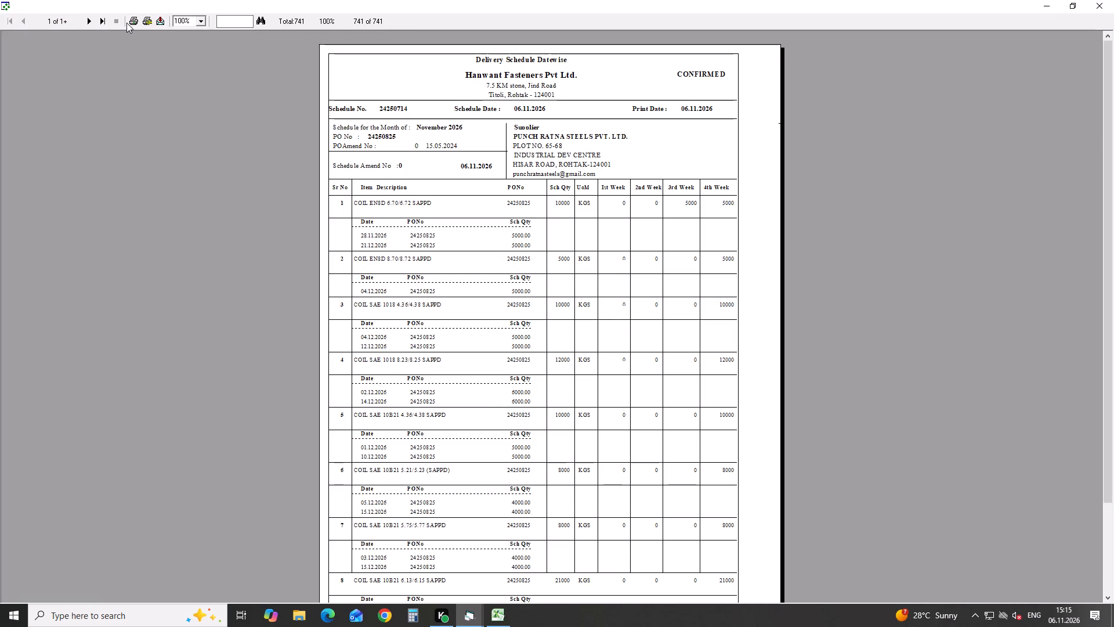
# Print one copy of all pages of schedule 24250714 and dismiss the printer's manual-feed messages.
pyautogui.click(129, 23)
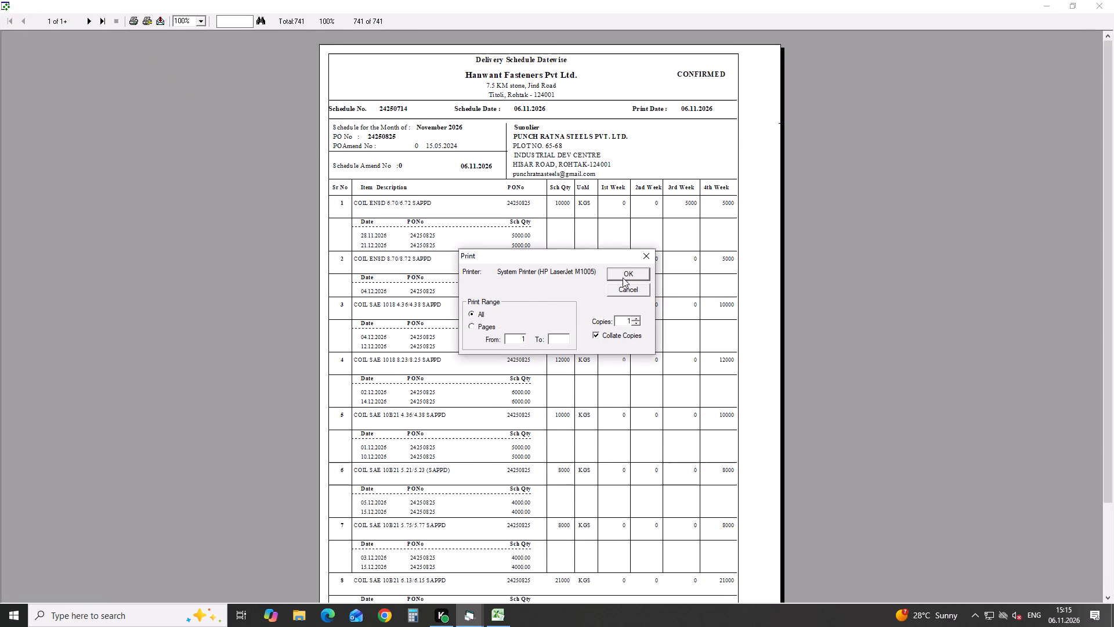
pyautogui.click(626, 275)
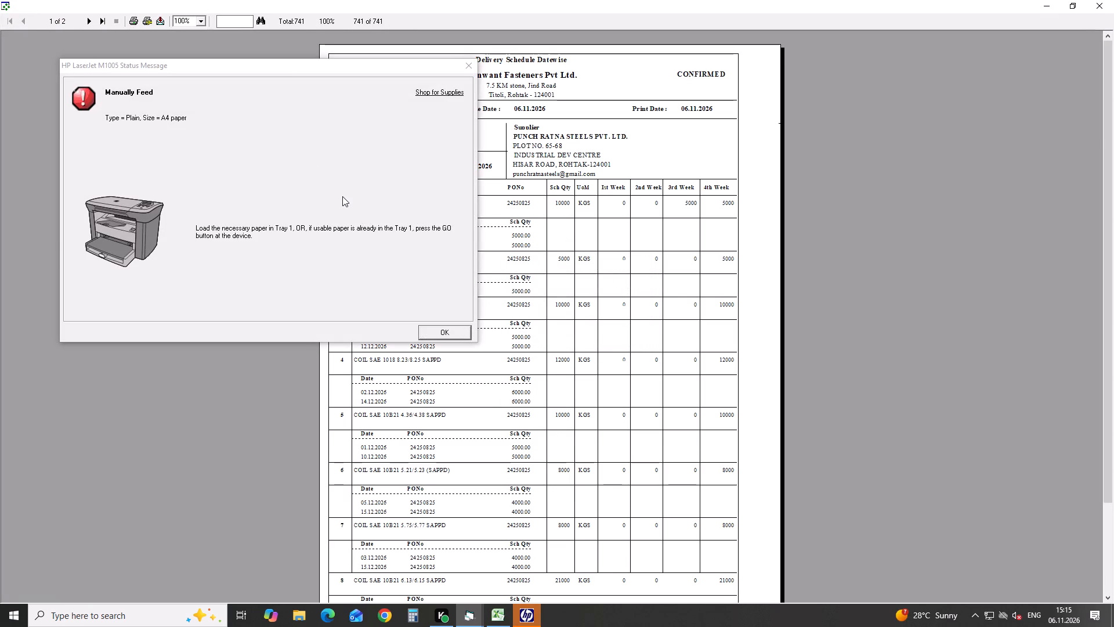
pyautogui.click(441, 329)
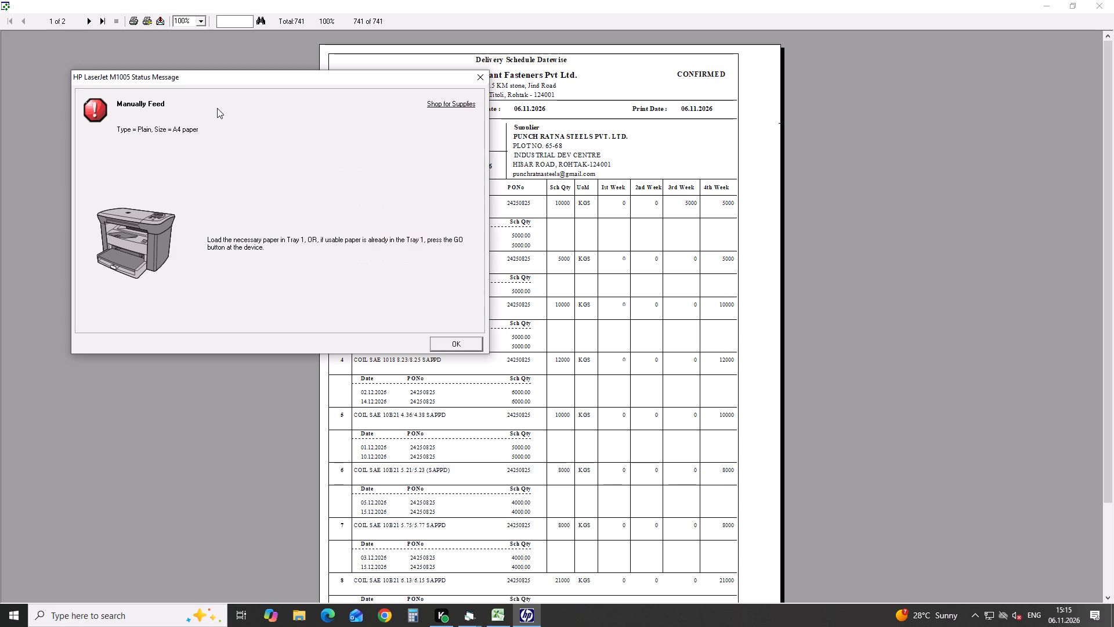
pyautogui.click(435, 340)
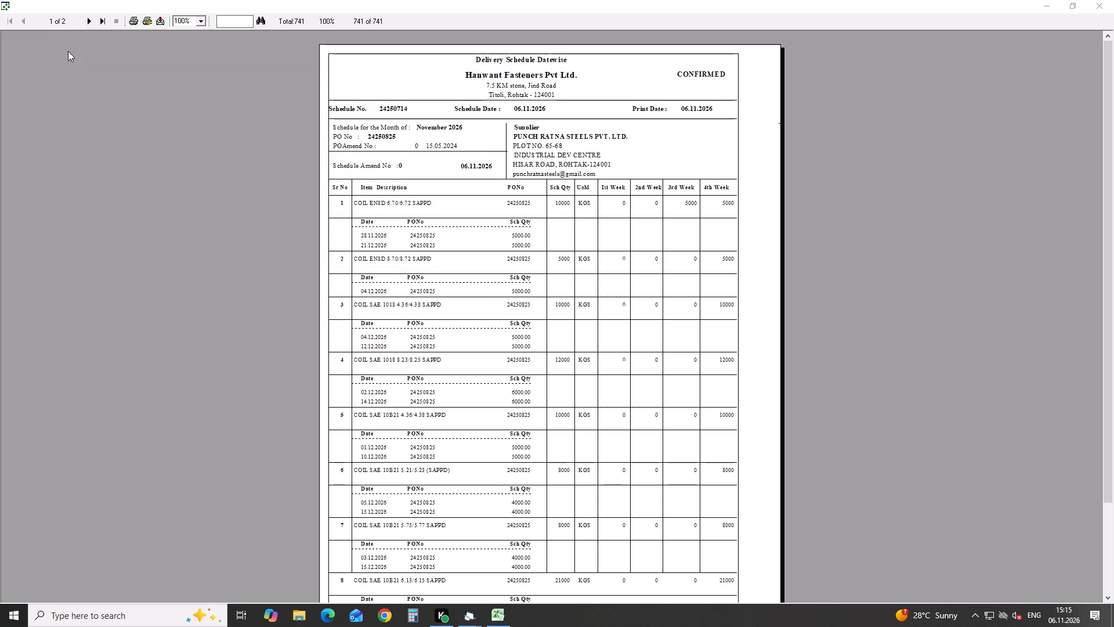
# Export all pages of schedule 24250714 to the Desktop as a PDF named supscheduleAnnex PP.
pyautogui.click(160, 23)
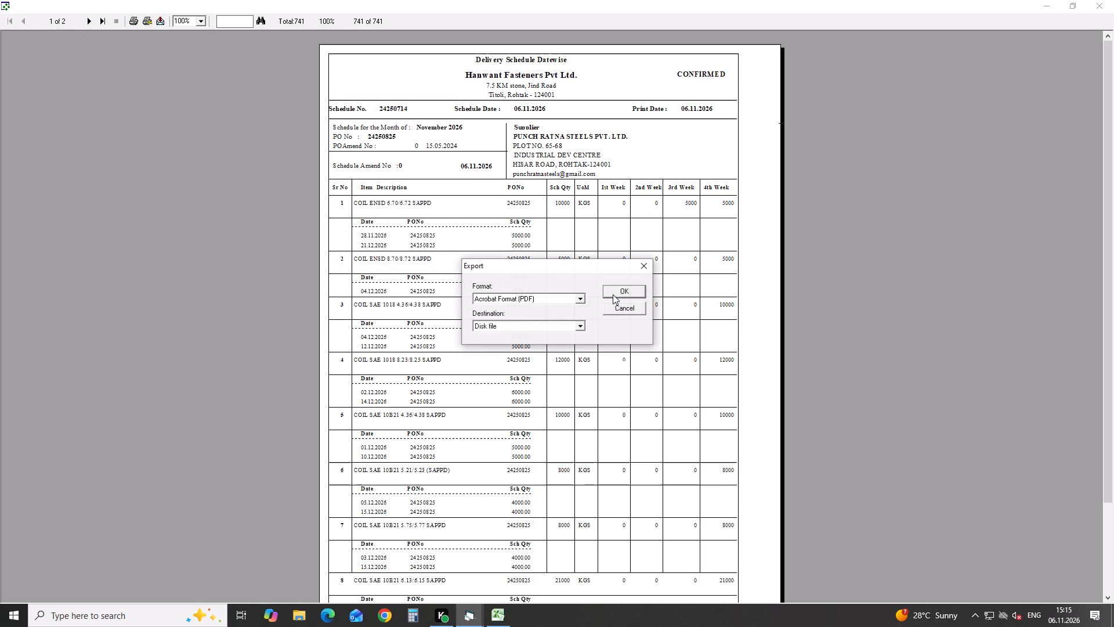
pyautogui.click(614, 293)
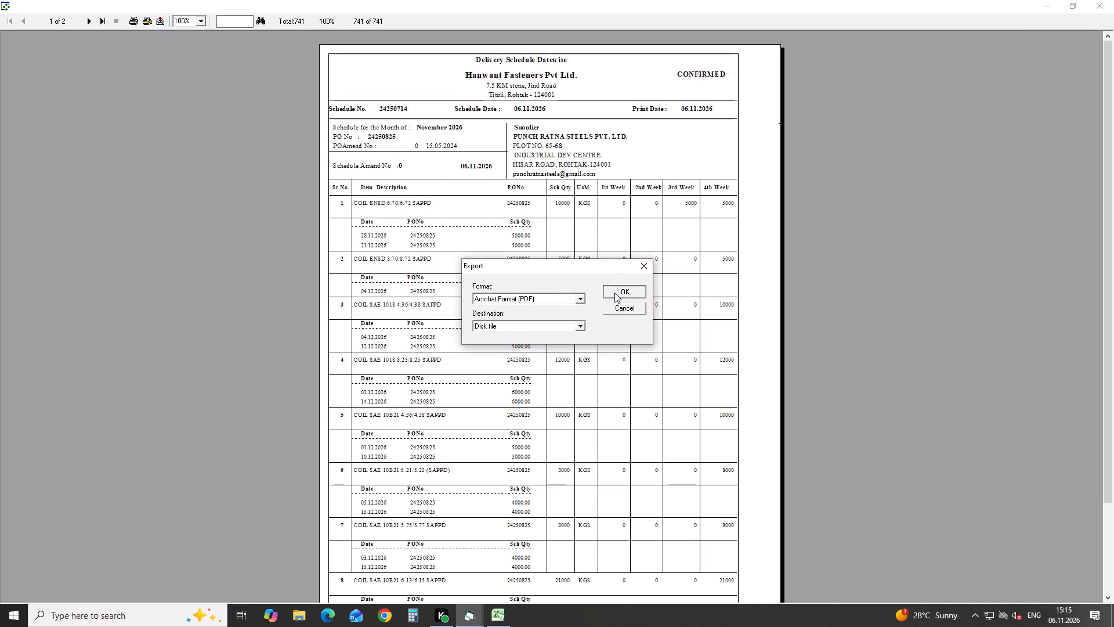
pyautogui.click(46, 103)
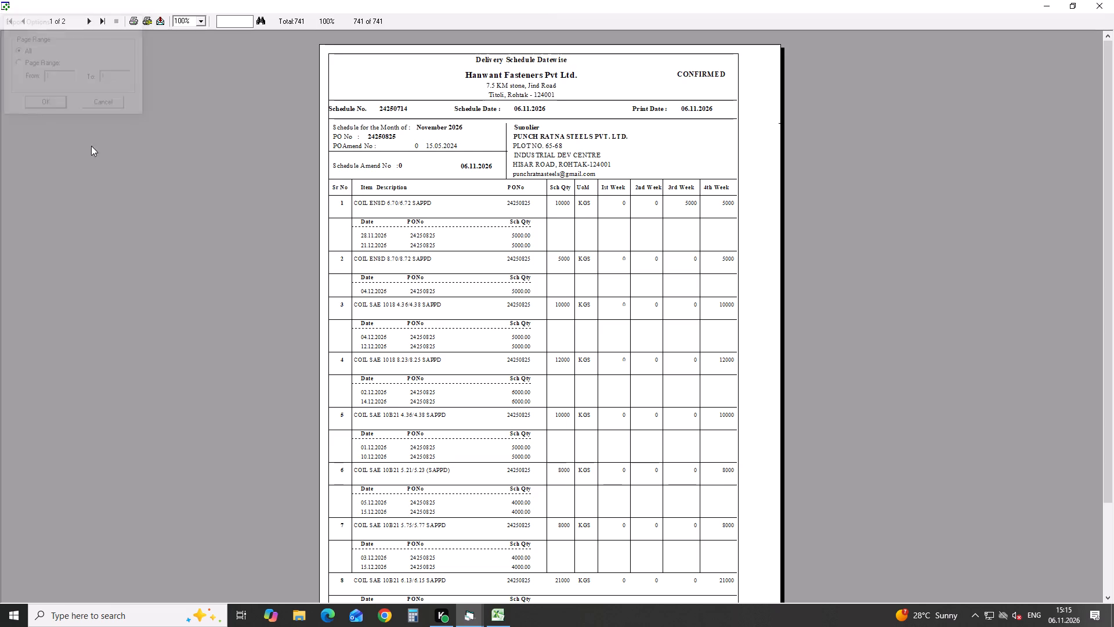
pyautogui.click(187, 264)
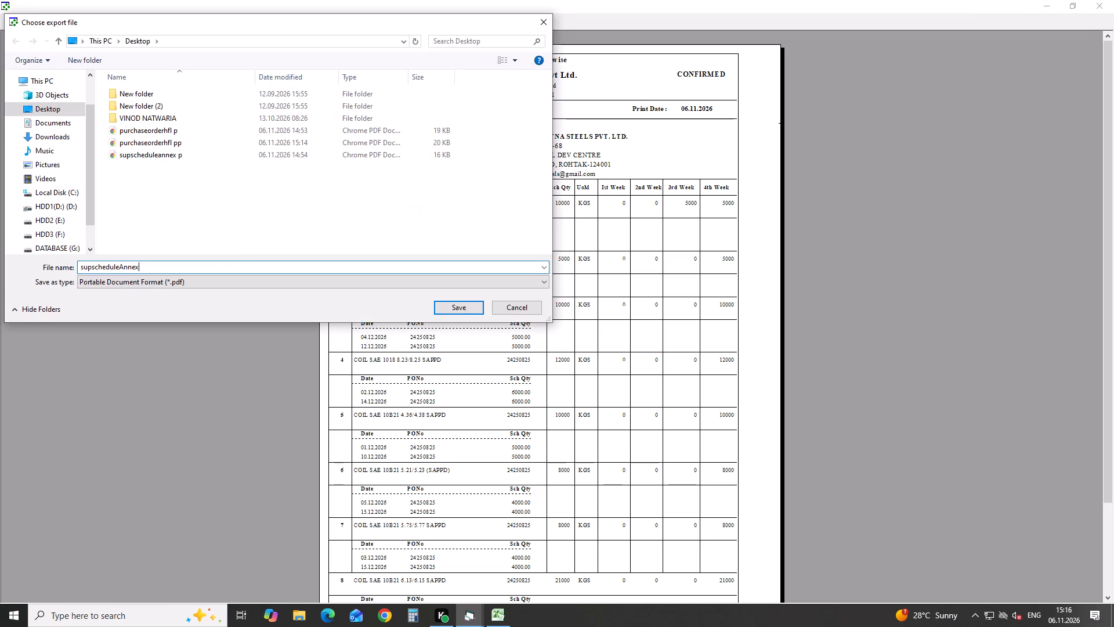
pyautogui.press('space')
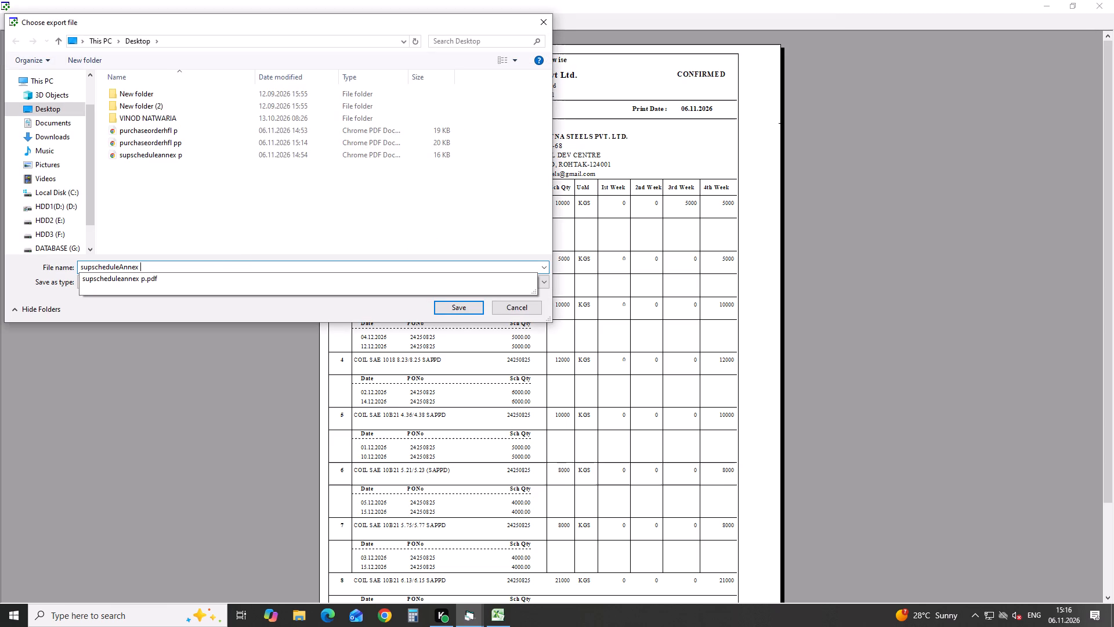
pyautogui.write('PP')
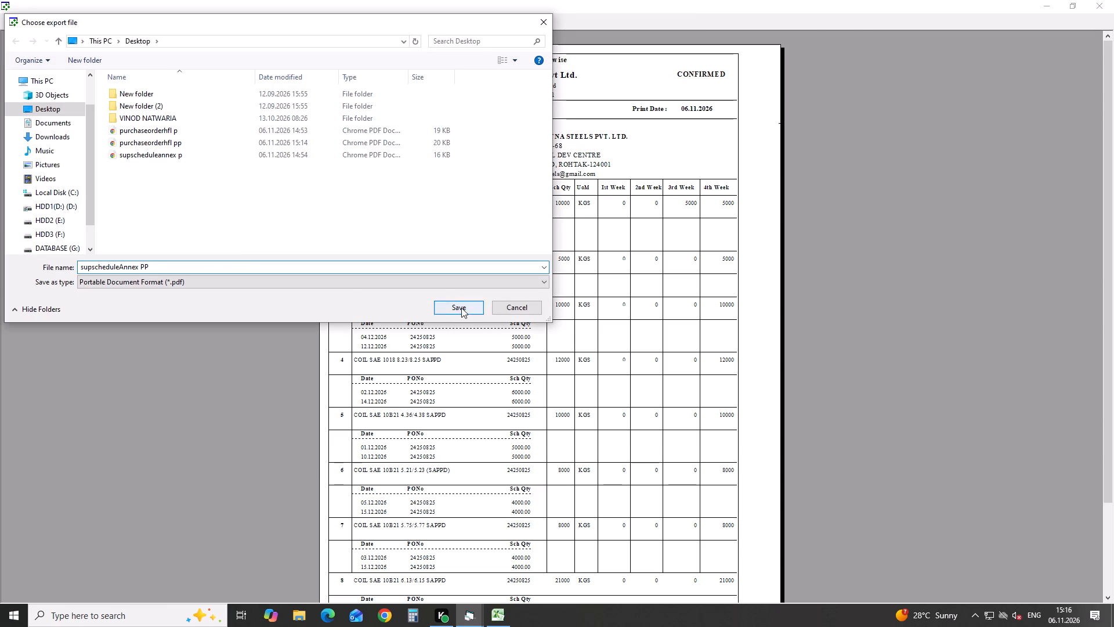
pyautogui.click(461, 308)
# Open the exported supscheduleannex pp PDF from the desktop and check the delivery dates and quantities on both pages.
pyautogui.scroll(-3, 375, 509)
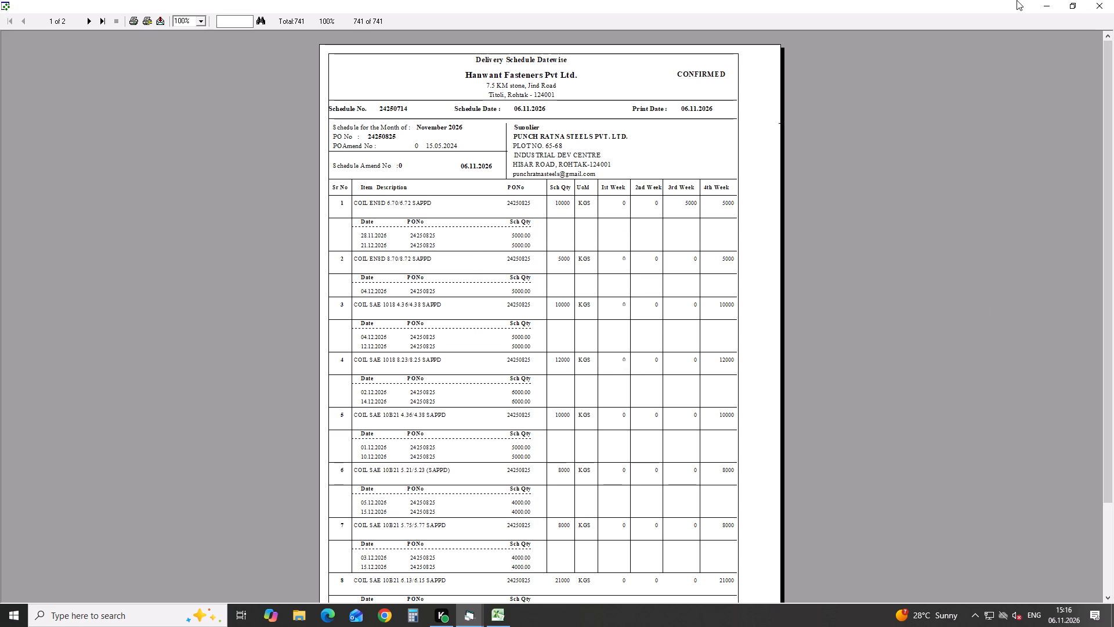
pyautogui.click(1043, 5)
pyautogui.click(1043, 5)
pyautogui.click(1043, 5)
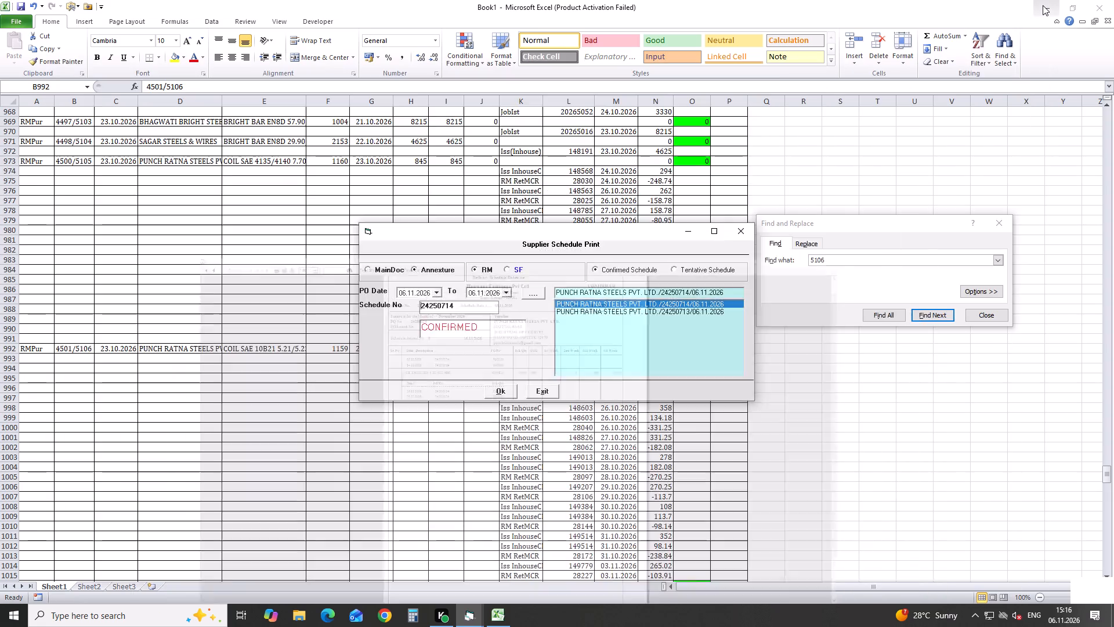
pyautogui.click(1043, 5)
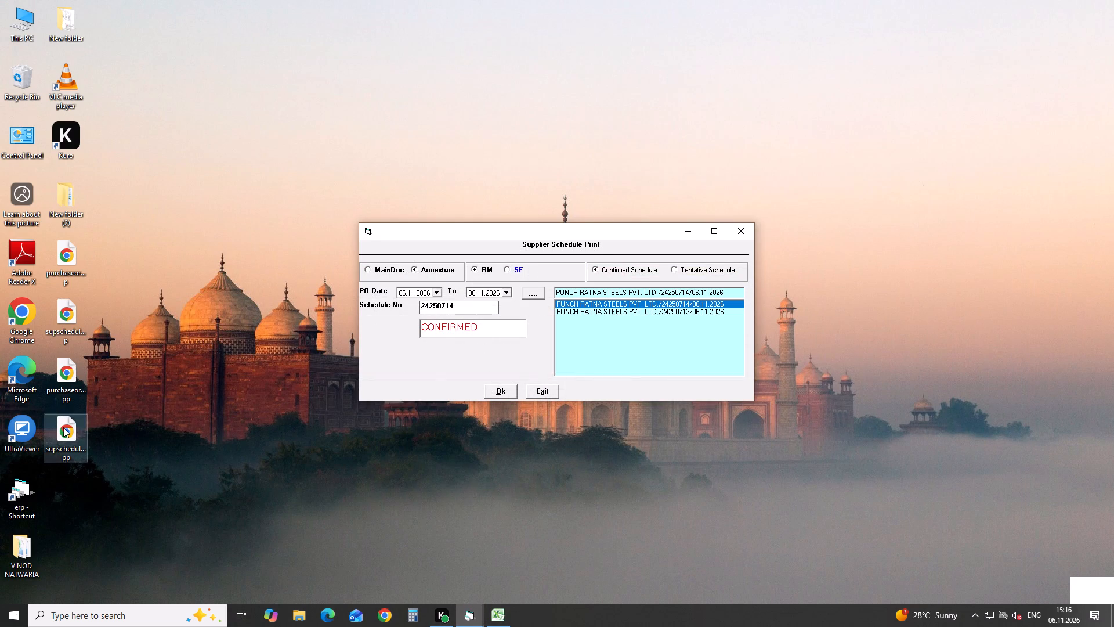
pyautogui.doubleClick(63, 427)
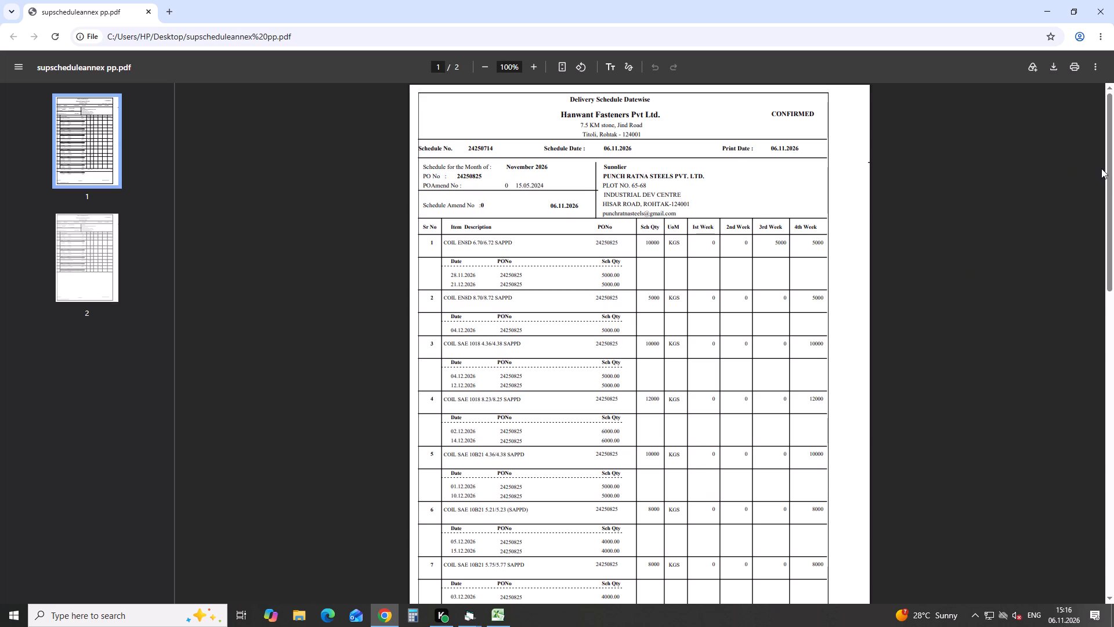
pyautogui.moveTo(1111, 162); pyautogui.dragTo(1083, 294)
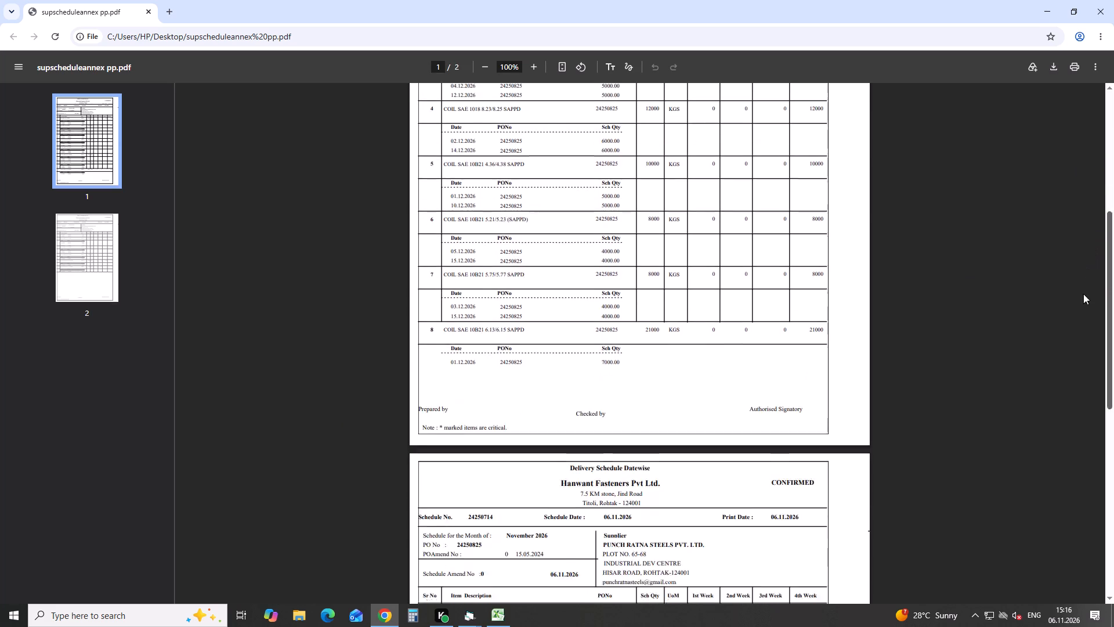
pyautogui.moveTo(1083, 294); pyautogui.dragTo(1073, 406)
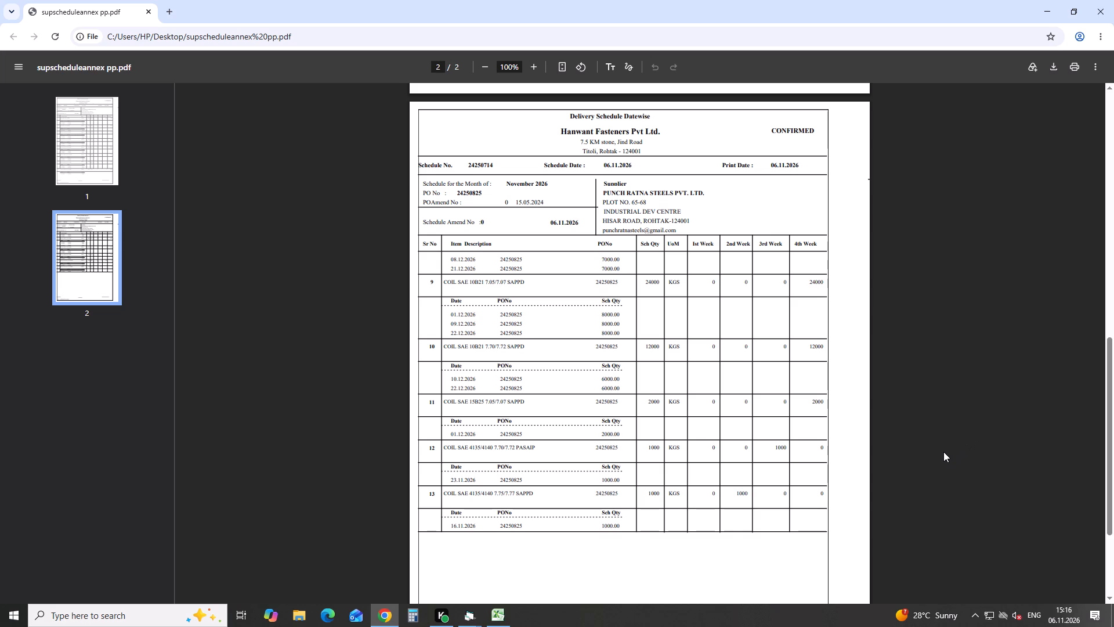
pyautogui.click(1047, 13)
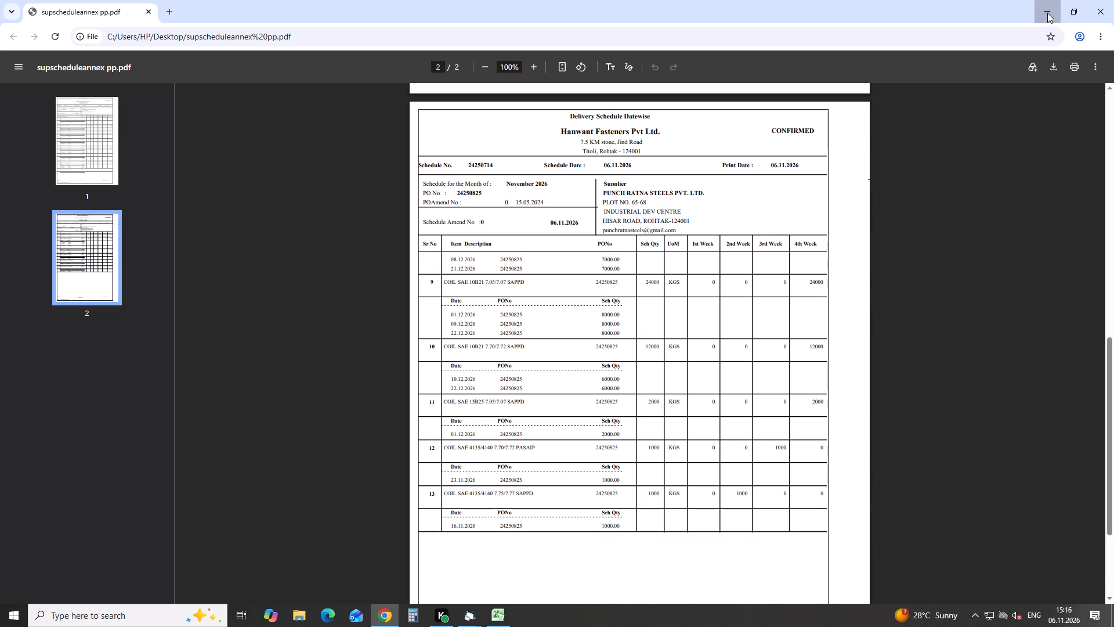
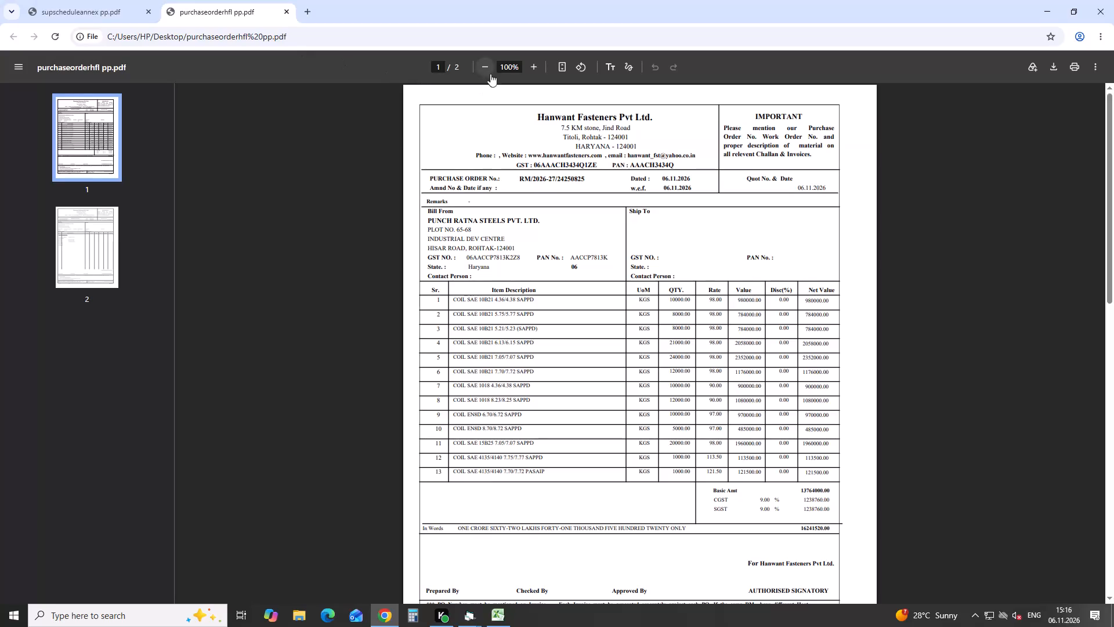
# Examine the item descriptions, quantities and rates on page 1 of the exported purchaseorderhfl pp PDF at a readable size.
pyautogui.click(527, 66)
pyautogui.doubleClick(527, 66)
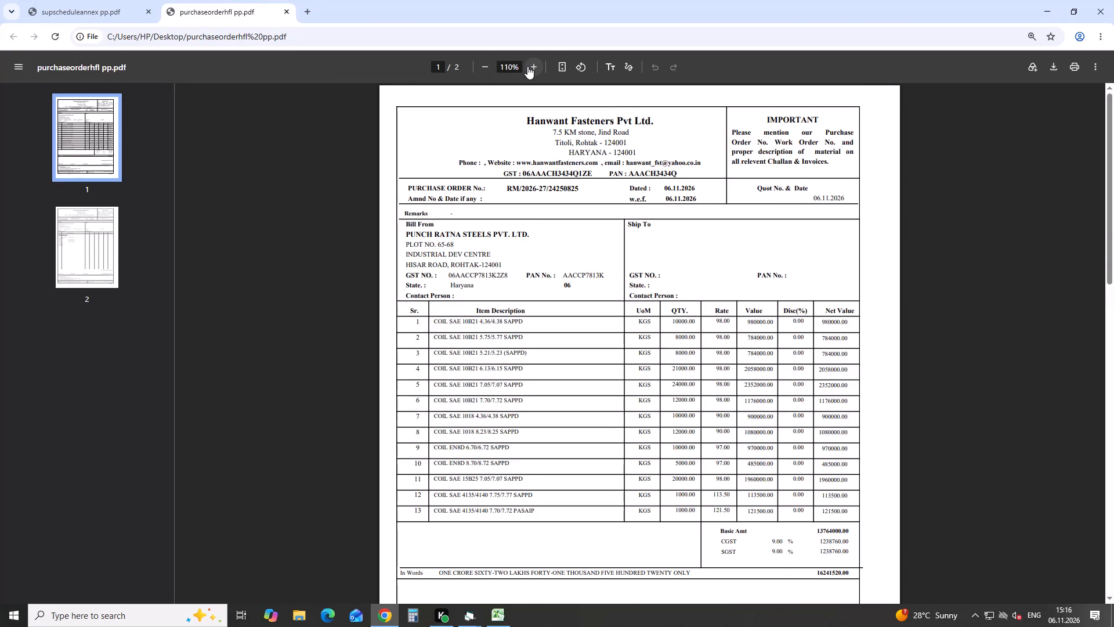
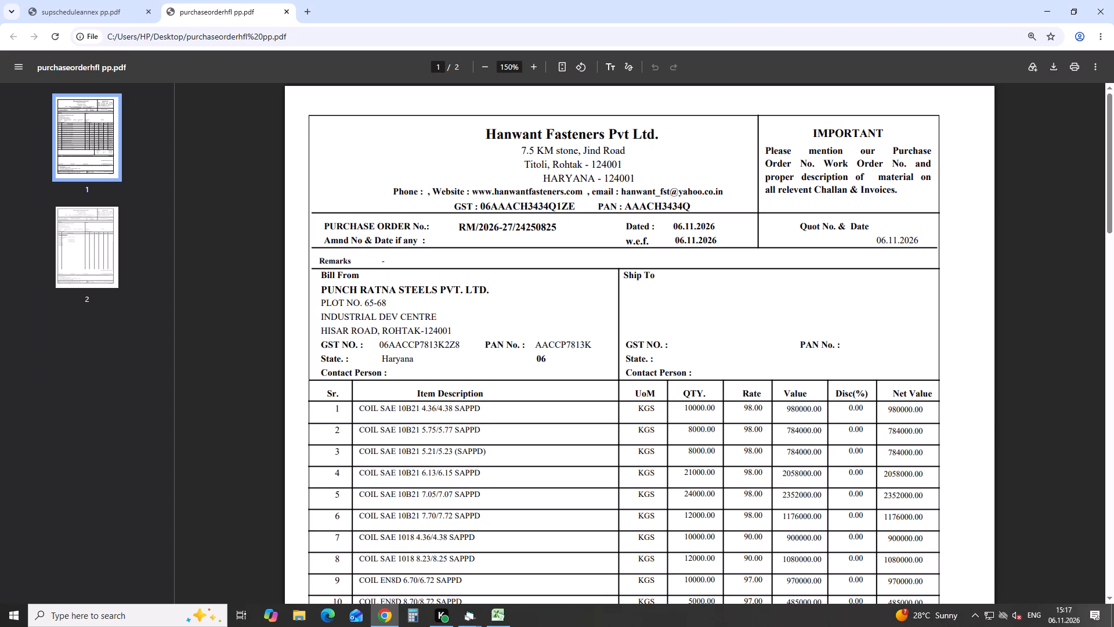
# Check the remaining item rows and the tax and total amounts on page 1 of the purchase order PDF.
pyautogui.click(1111, 601)
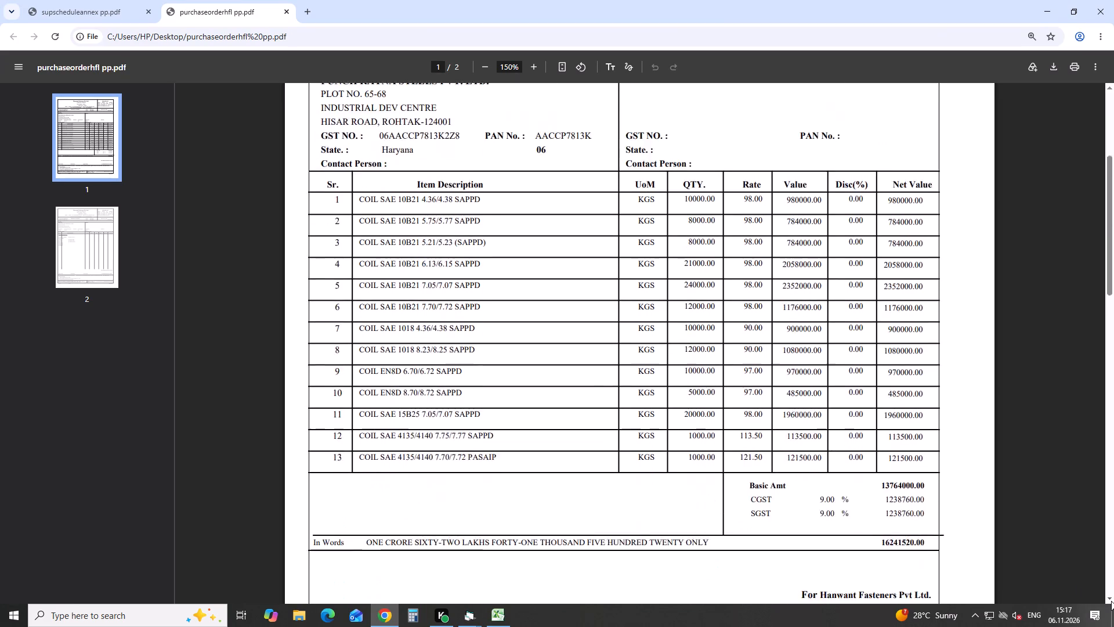
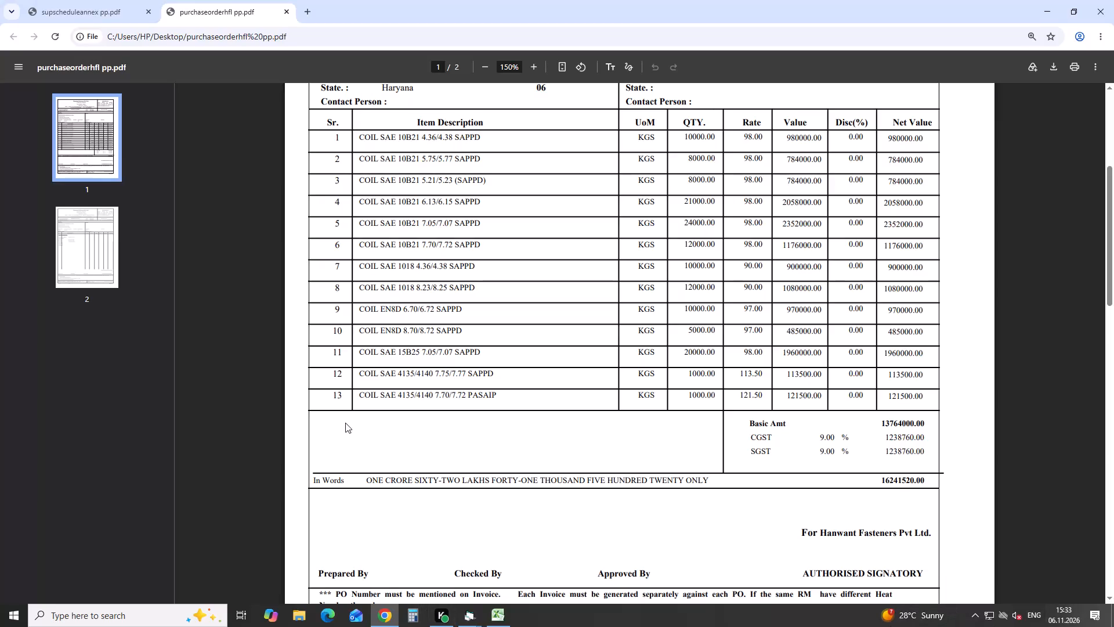
# Check the item 13 row, COIL SAE 4135/4140 7.70/7.72 PASAIP, on page 1 of the purchase order PDF.
pyautogui.tripleClick(351, 395)
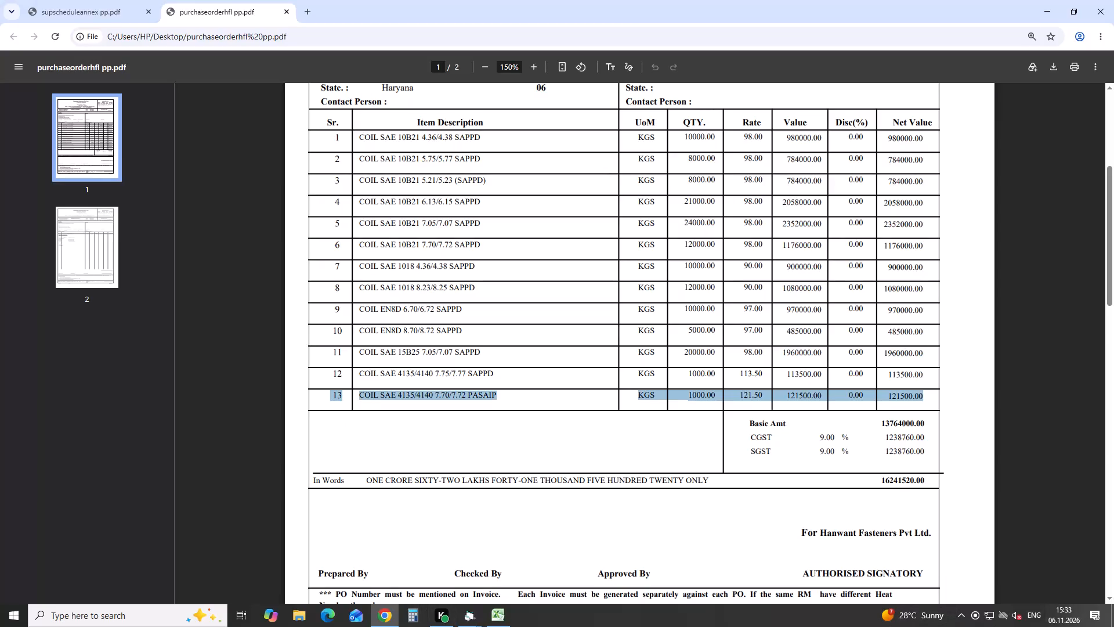
pyautogui.press('Return')
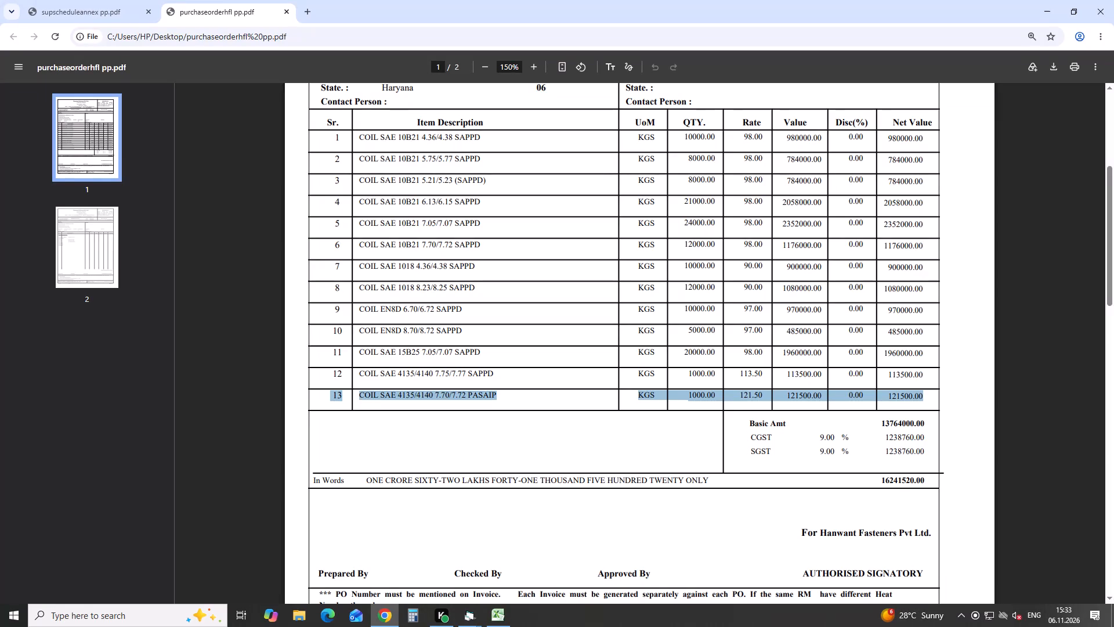
# Open a new browser tab and close the purchase order and supplier schedule PDFs.
pyautogui.click(306, 10)
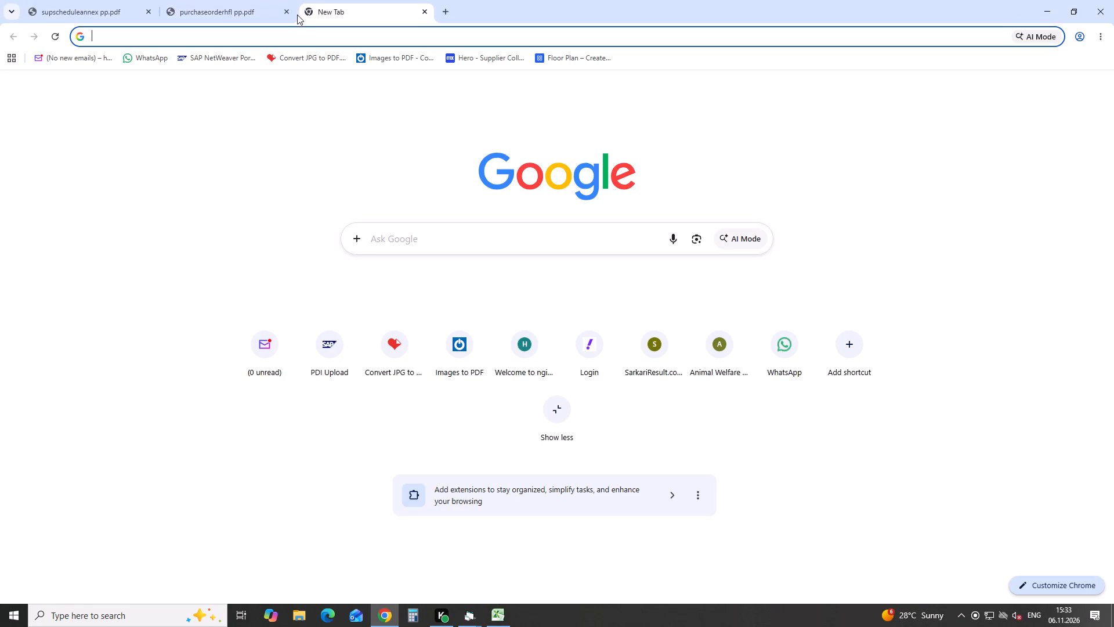
pyautogui.click(283, 10)
pyautogui.click(147, 8)
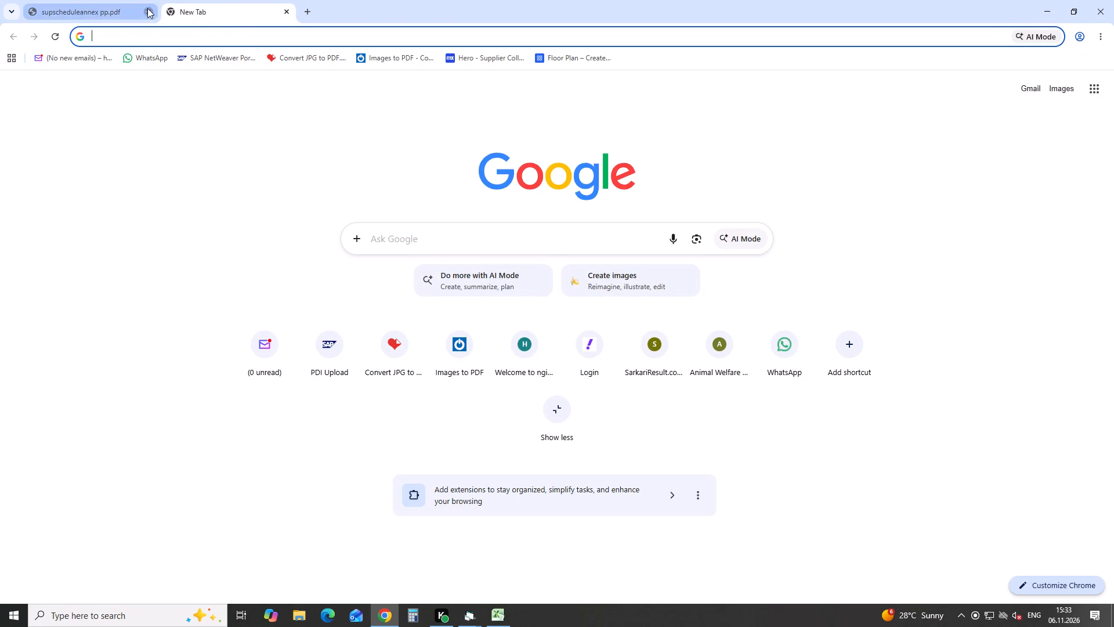
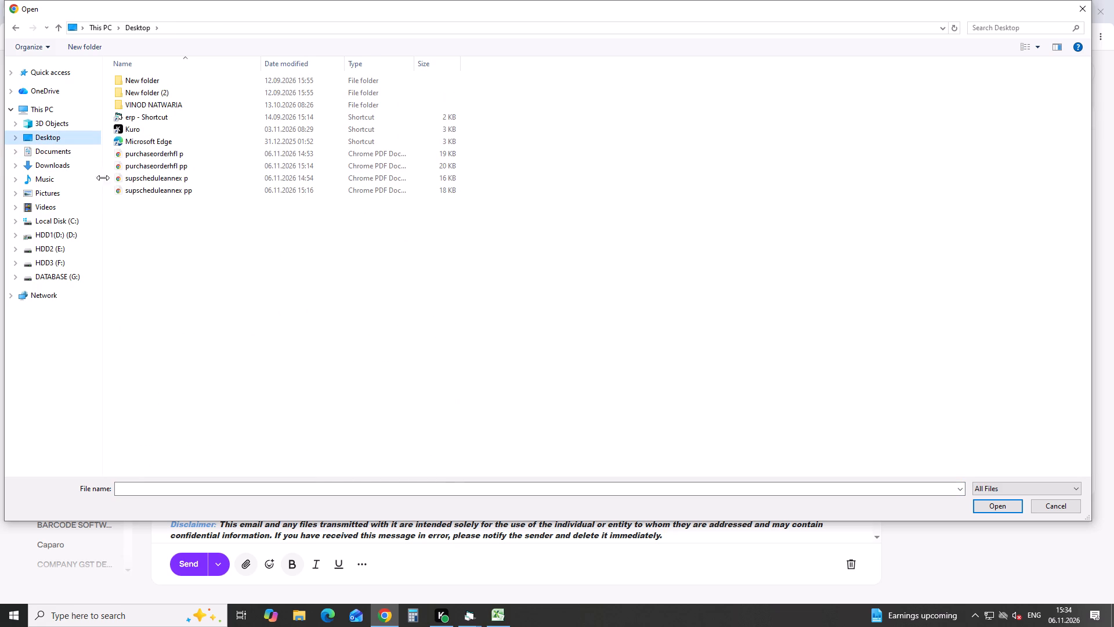
# Attach the purchaseorderhfl p and supscheduleannex p PDFs from the Desktop to the email draft.
pyautogui.keyDown('ctrl'); pyautogui.click(129, 155); pyautogui.keyUp('ctrl')
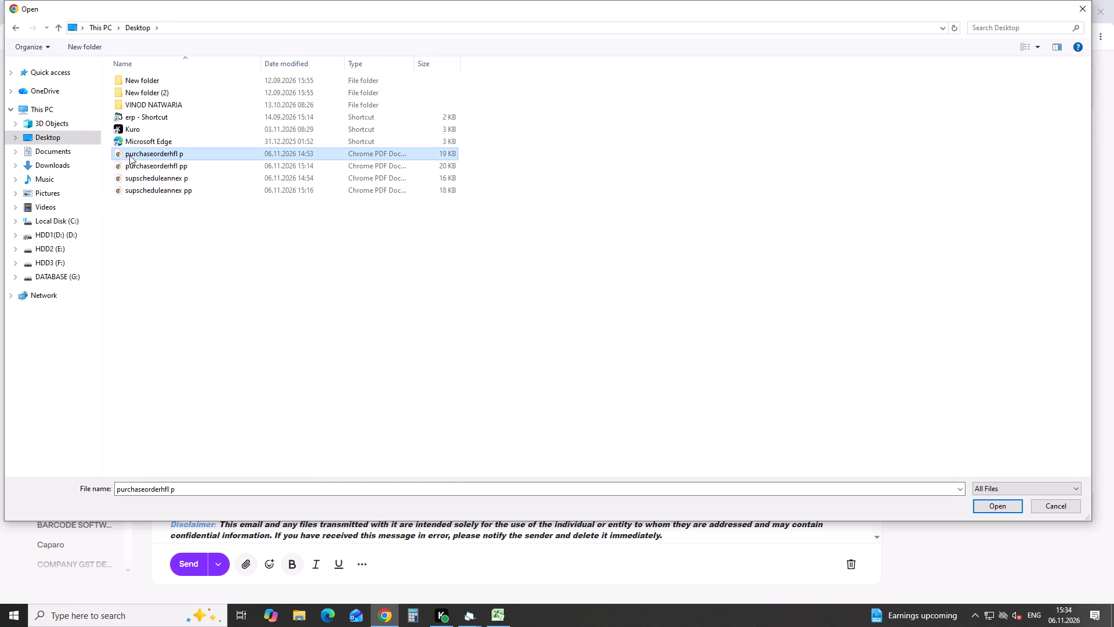
pyautogui.keyDown('ctrl'); pyautogui.click(118, 179); pyautogui.keyUp('ctrl')
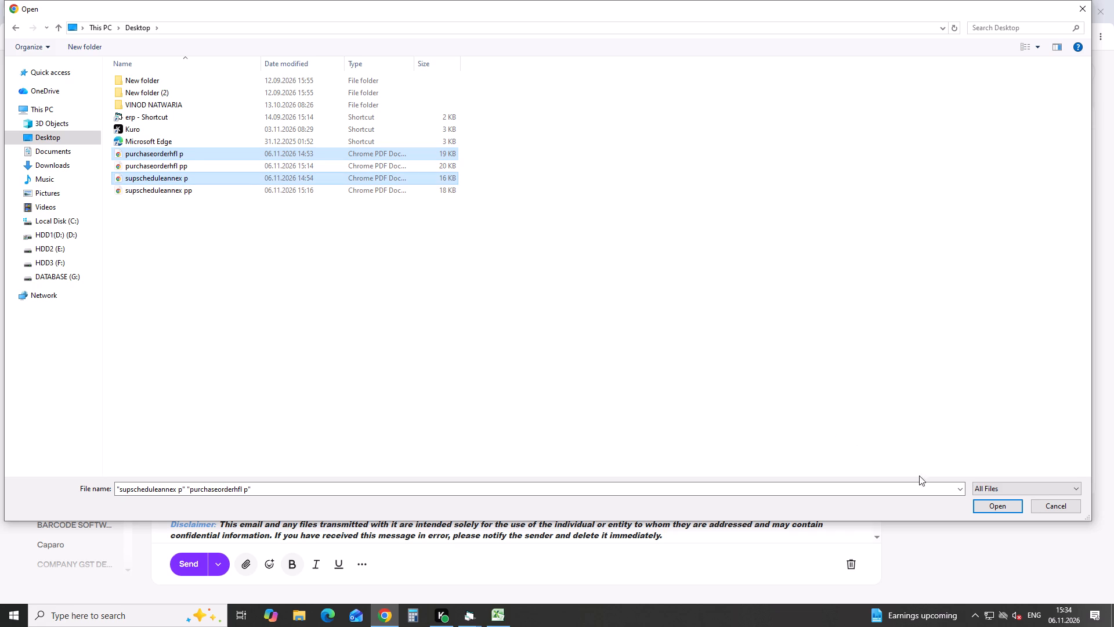